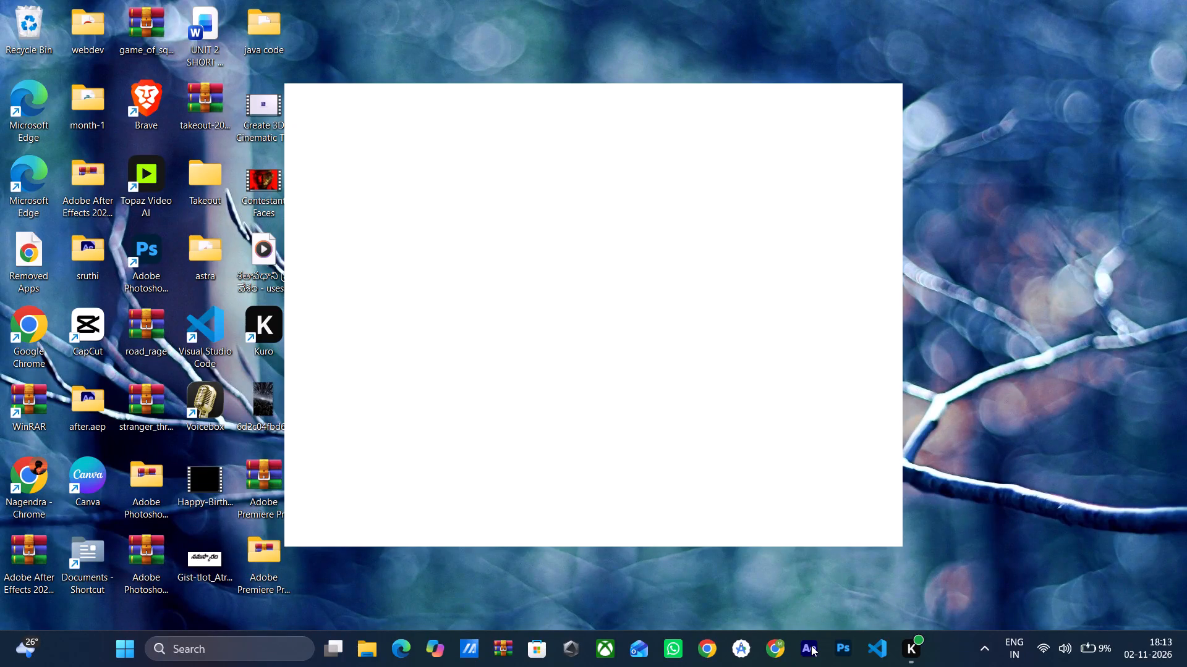
Launch After Effects and open the recent project chudam.
double_click(811, 645)
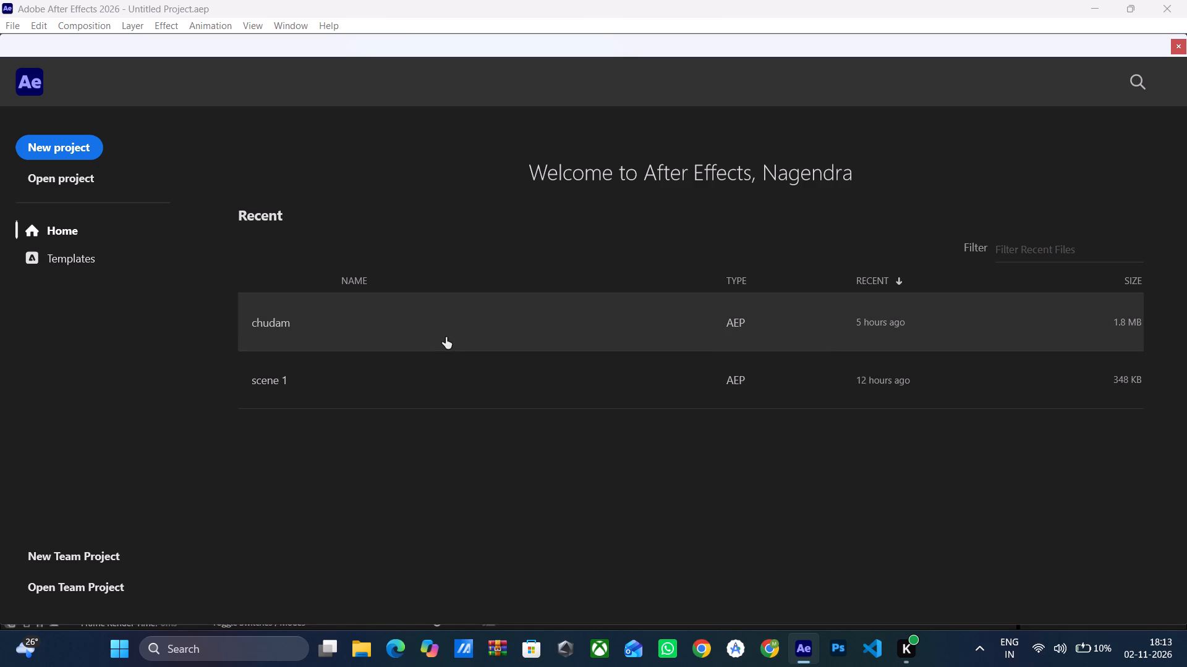
double_click(446, 337)
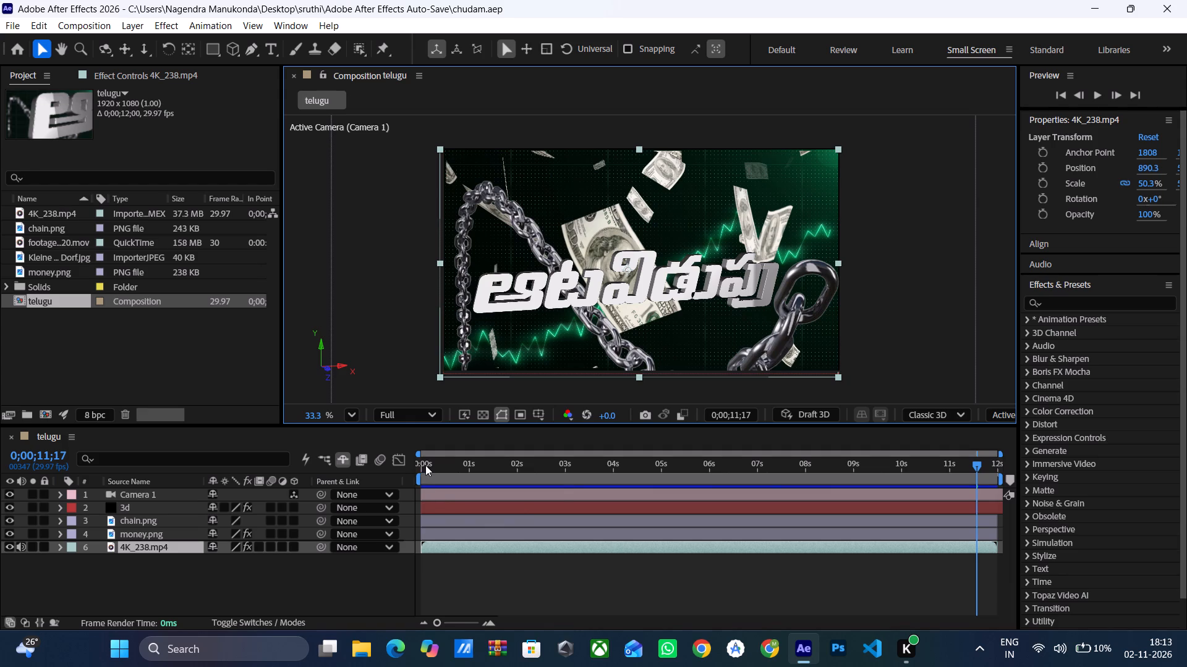
Play the telugu composition from the start to review its current title animation, and return to the first frame.
left_click(423, 567)
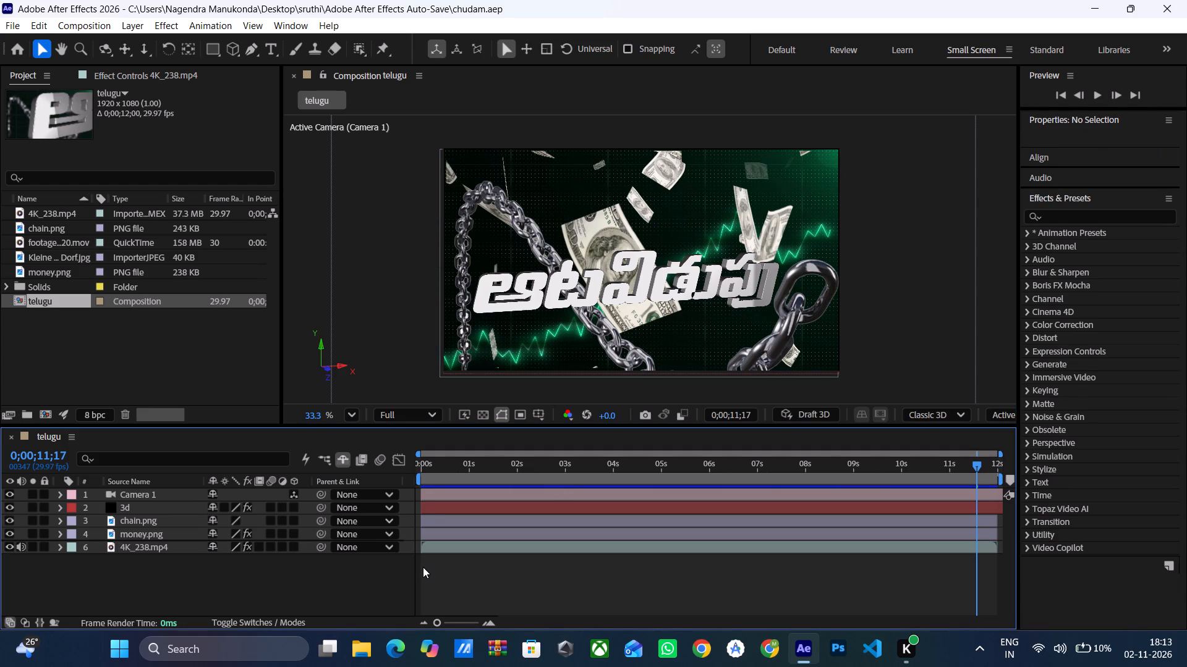
left_click(426, 470)
key("space")
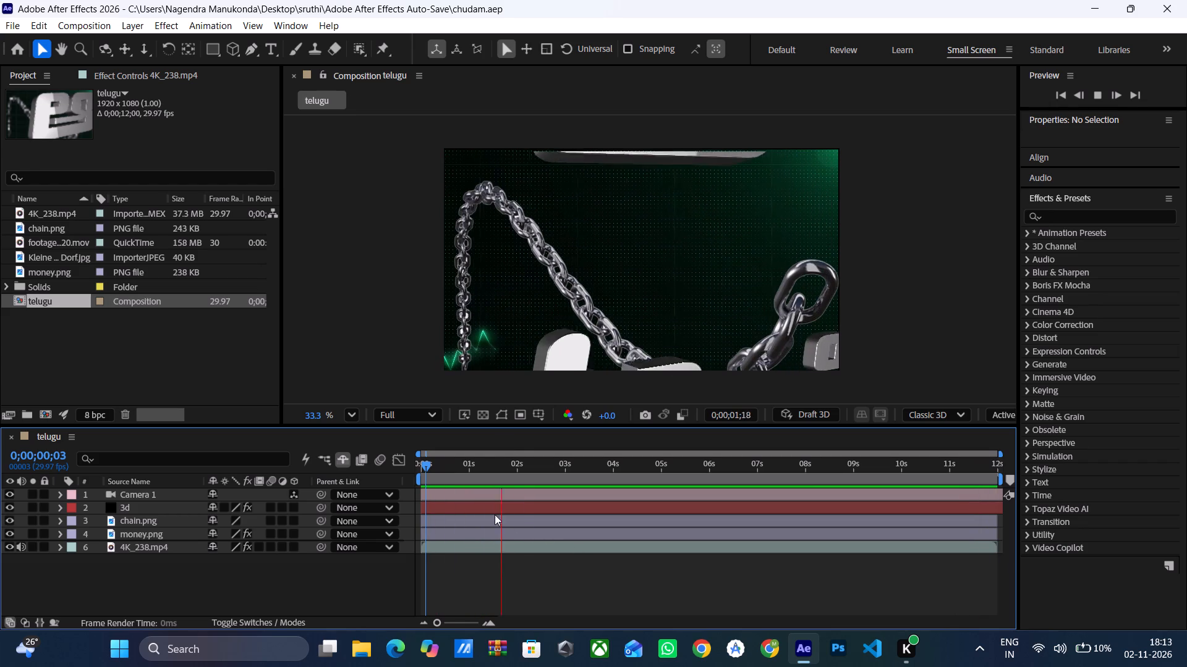
key("space")
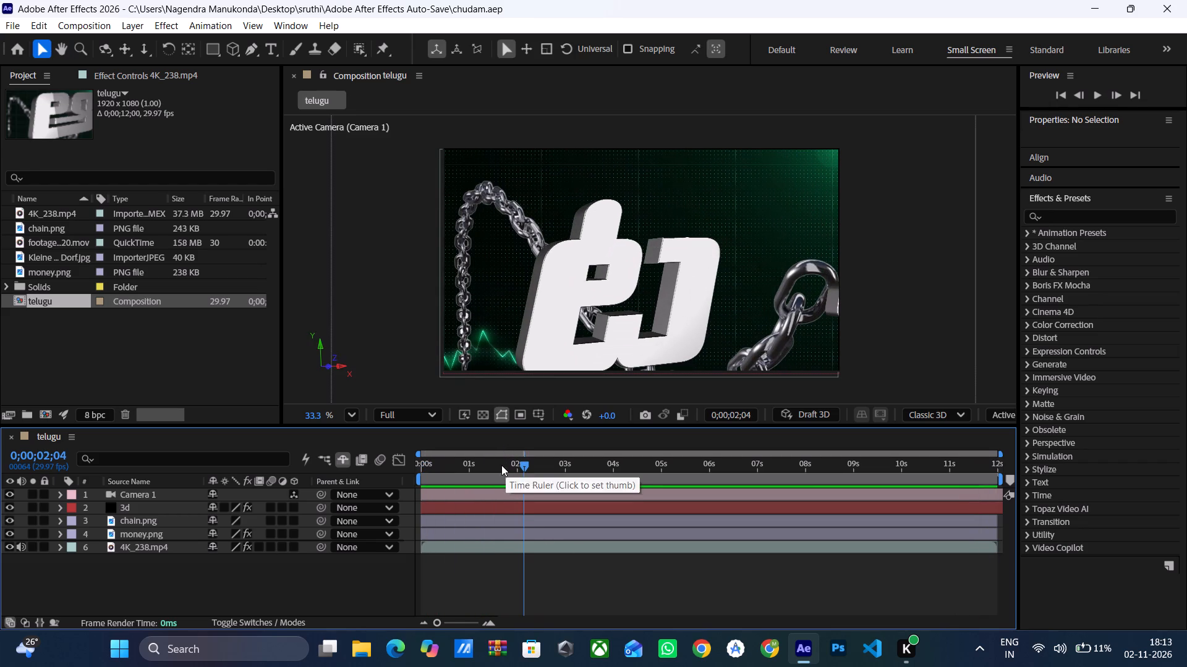
key("space")
left_click(427, 466)
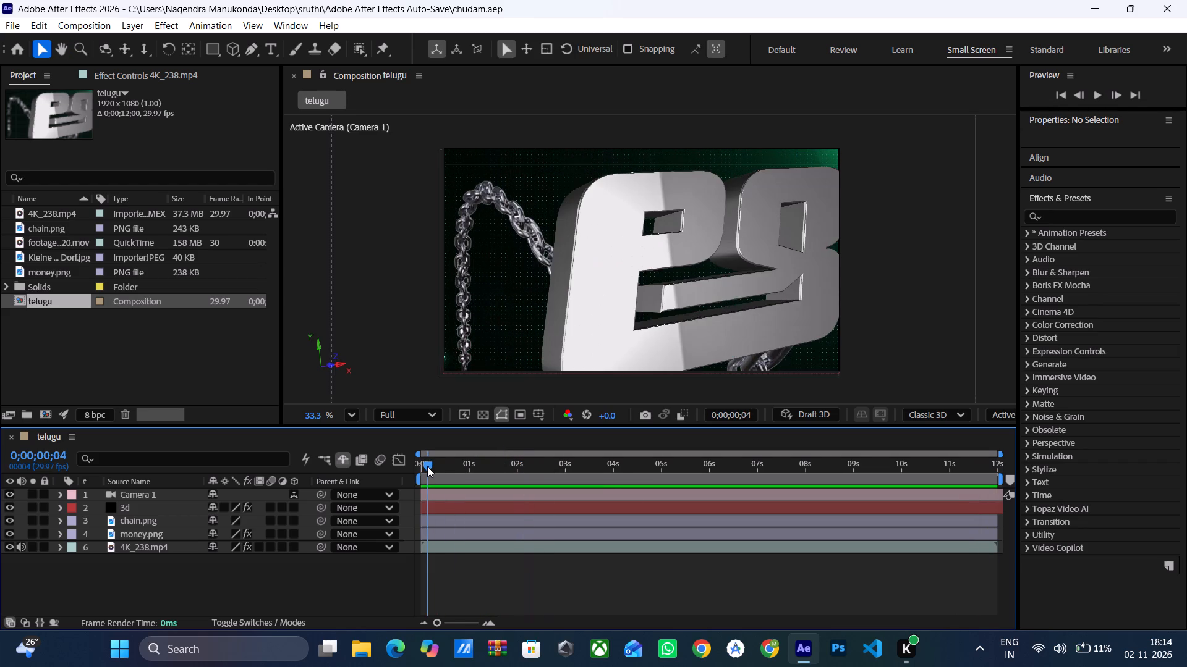
key("space")
key("space")
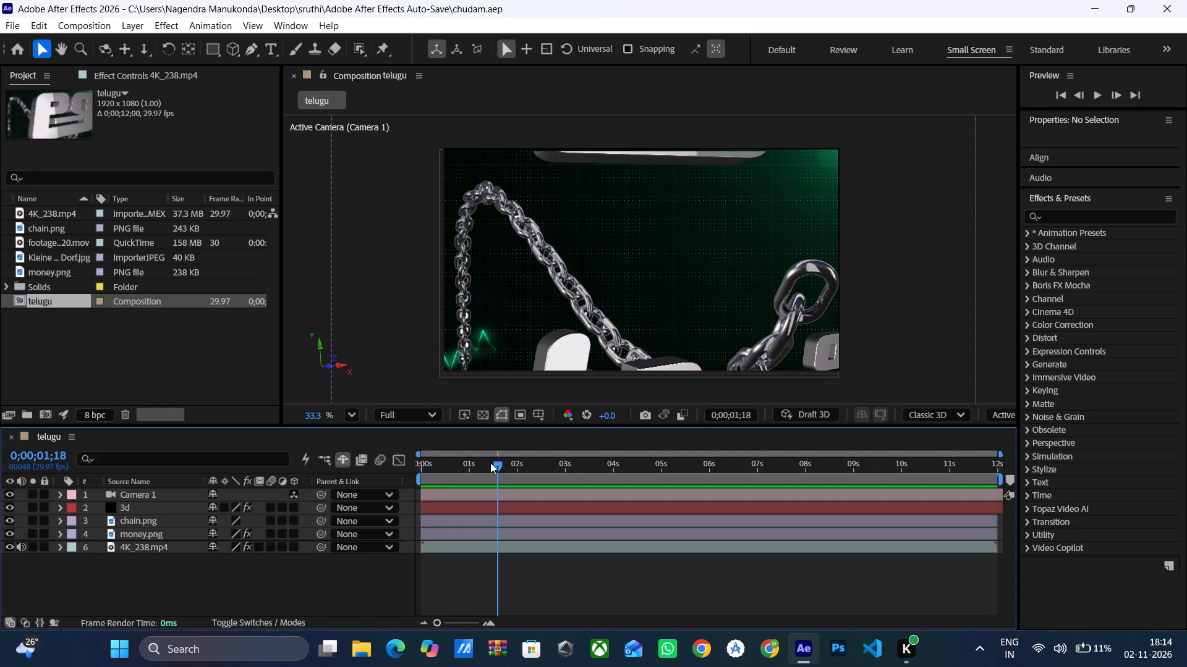
scroll(490, 463, "up", 1)
left_click_drag(500, 463, 401, 469)
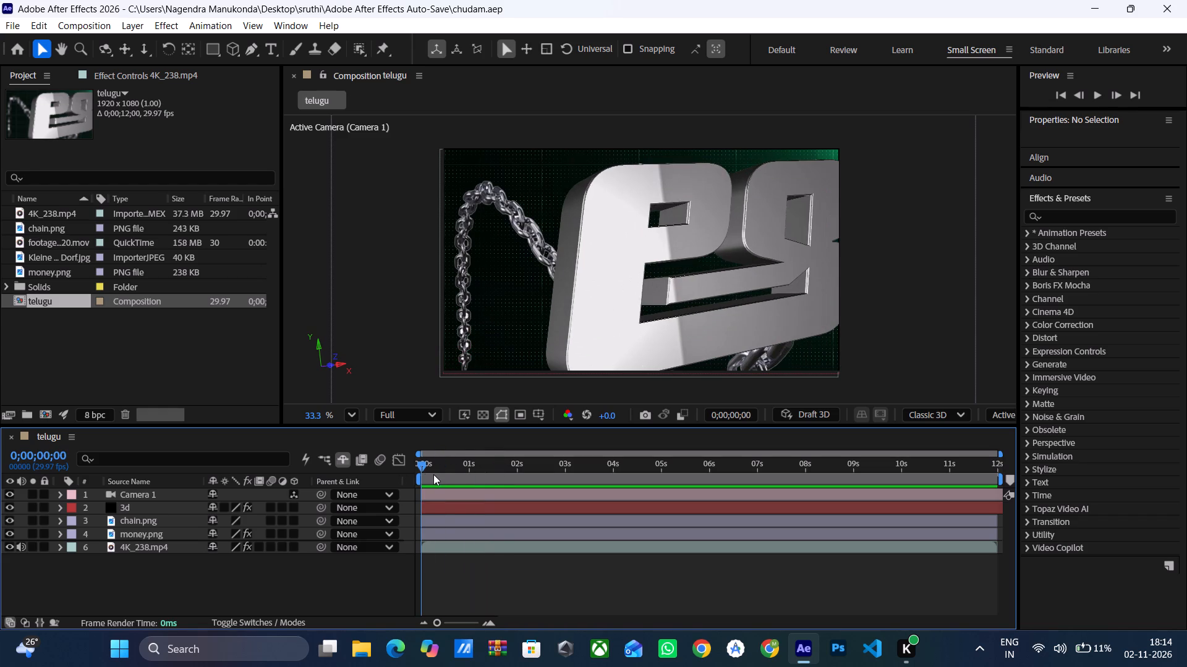
scroll(428, 487, "left", 1)
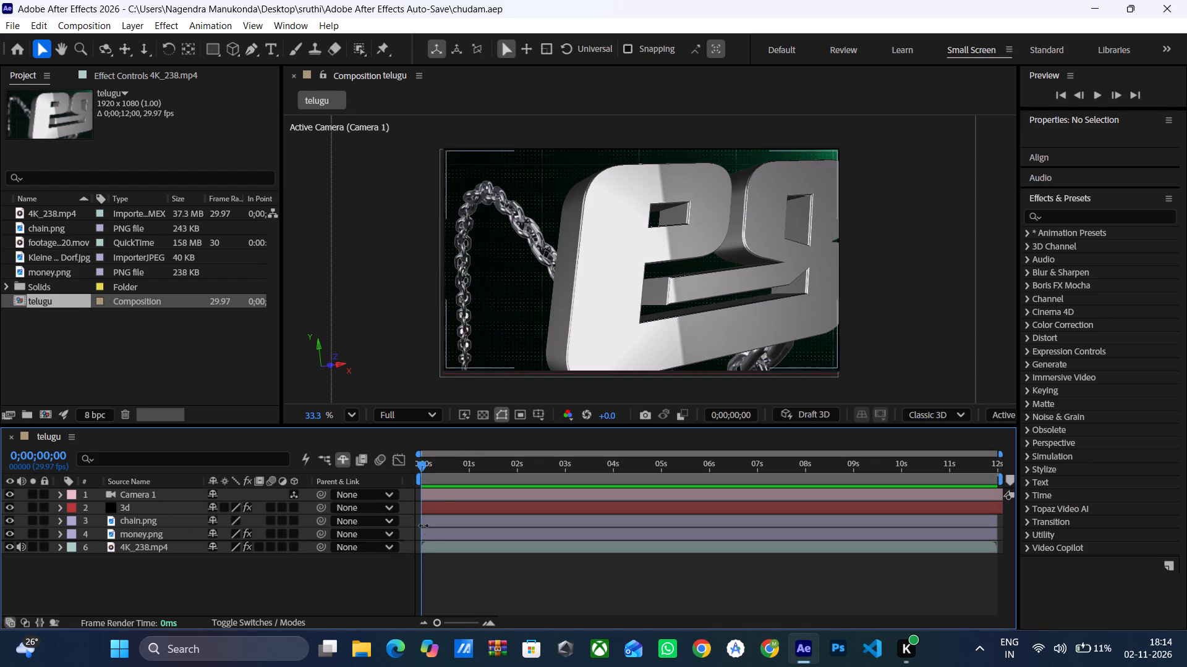
Apply the Card Wipe - 3D swing movement transition preset to the chain.png layer at 0;00;00;00 and preview it.
left_click(154, 524)
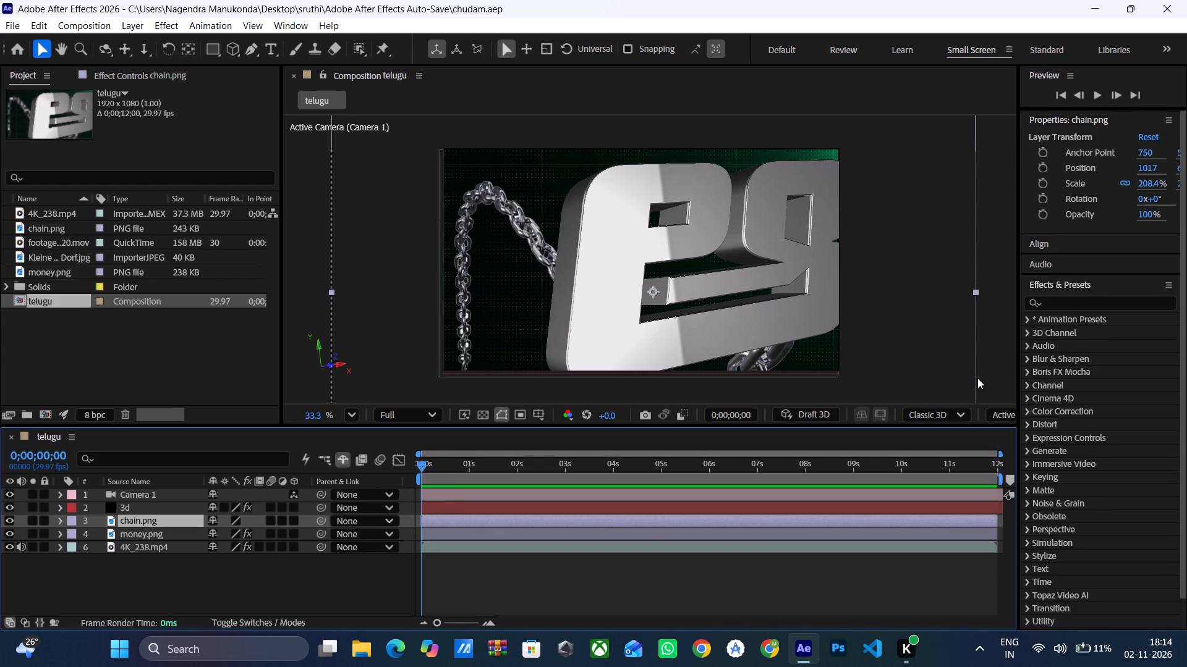
left_click(1070, 324)
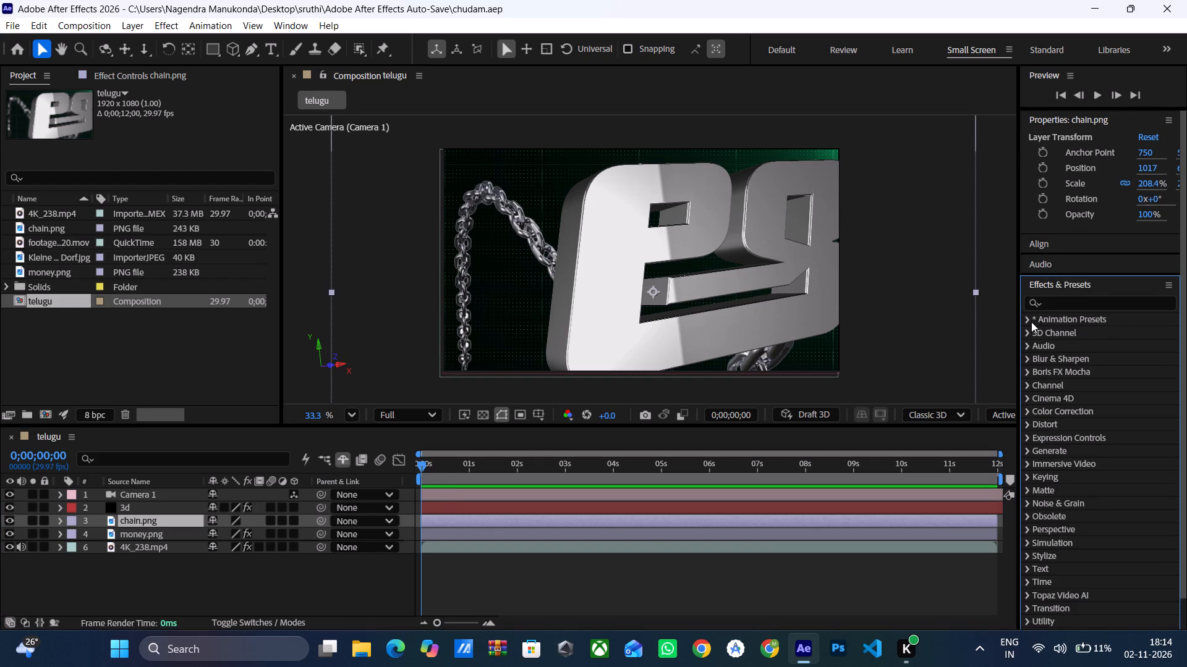
left_click(1028, 321)
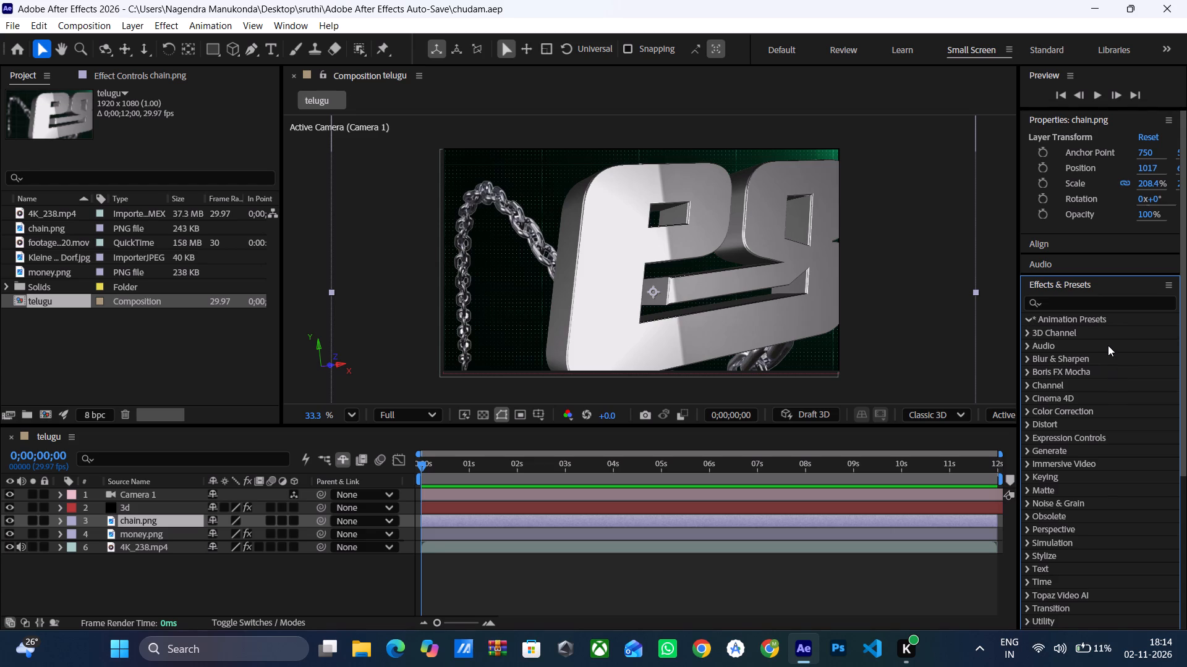
scroll(1079, 483, "up", 2)
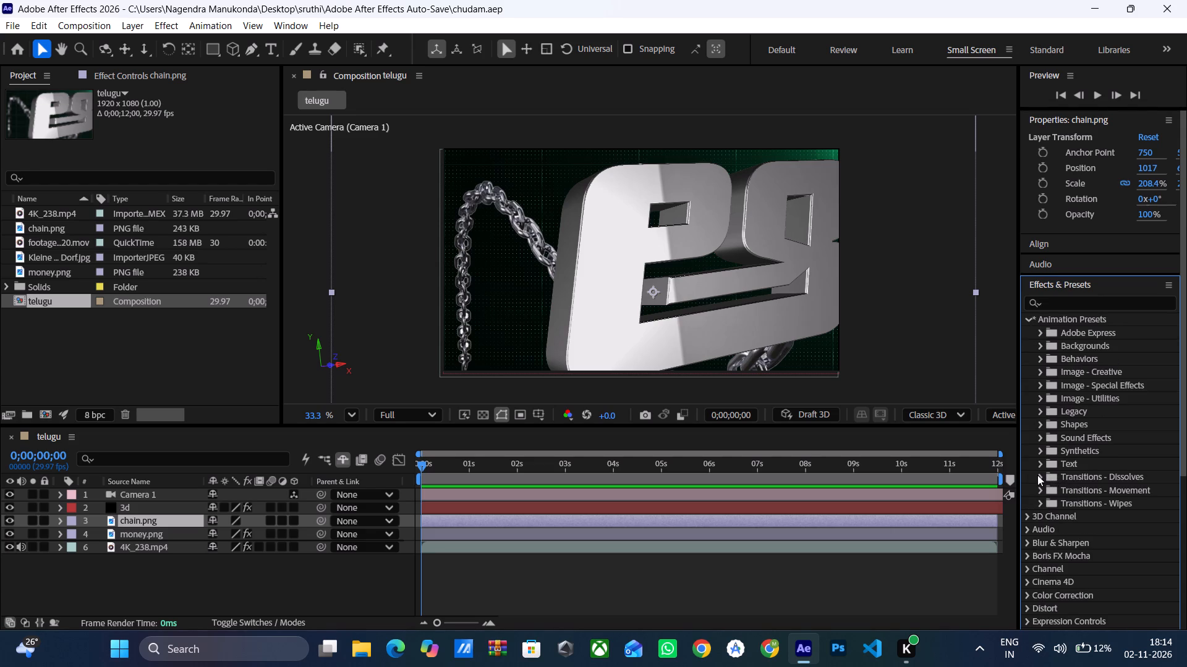
left_click(1037, 475)
left_click(1037, 475)
left_click(1040, 491)
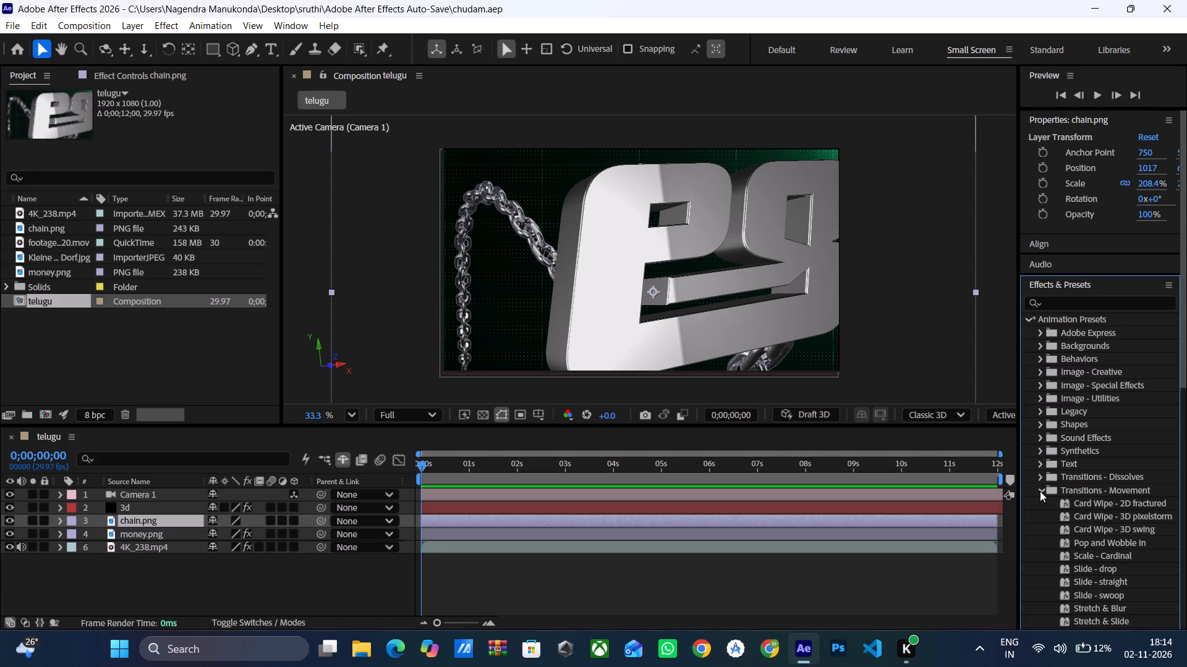
scroll(1081, 512, "down", 2)
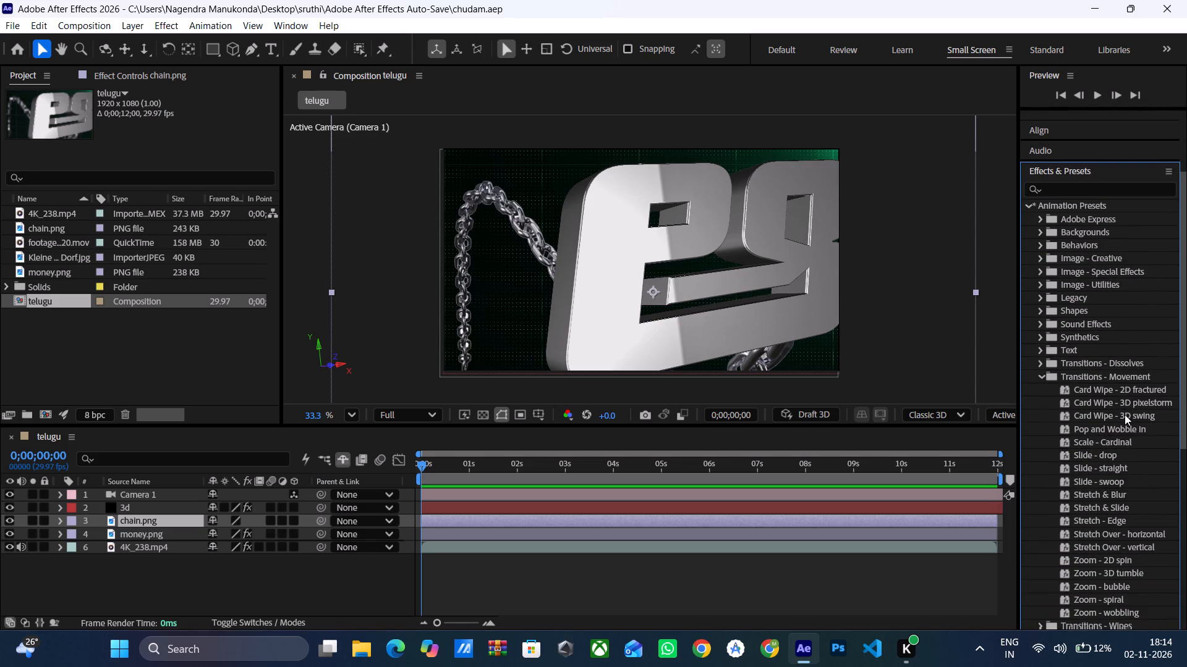
left_click_drag(1125, 414, 393, 509)
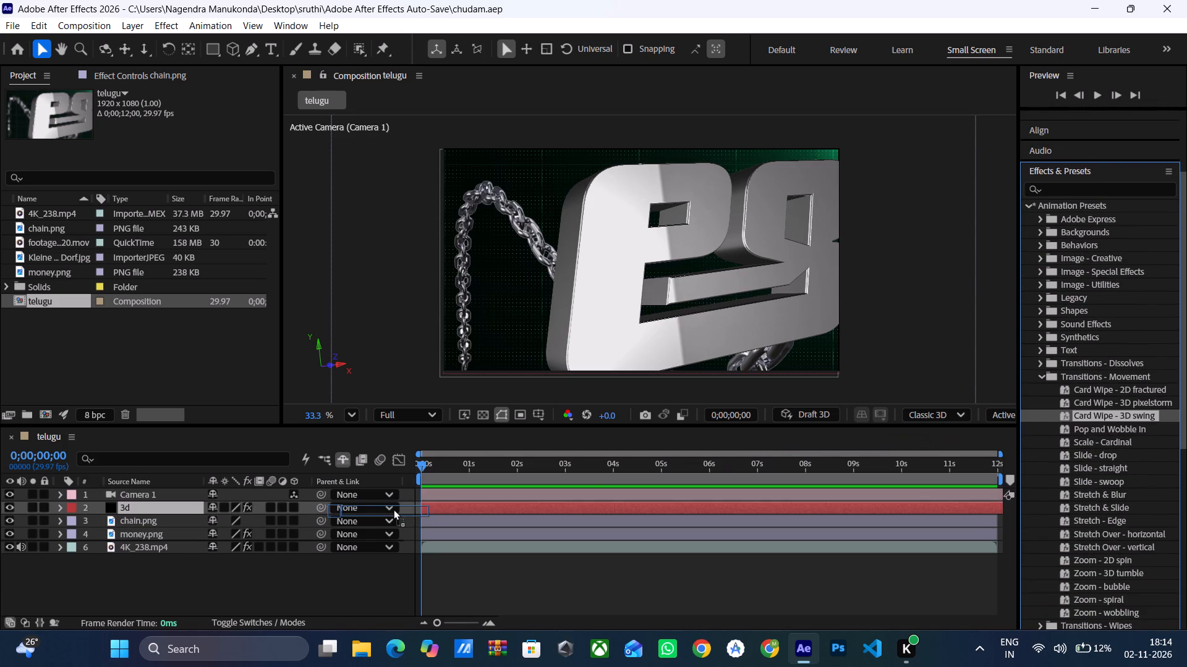
left_click_drag(393, 509, 275, 522)
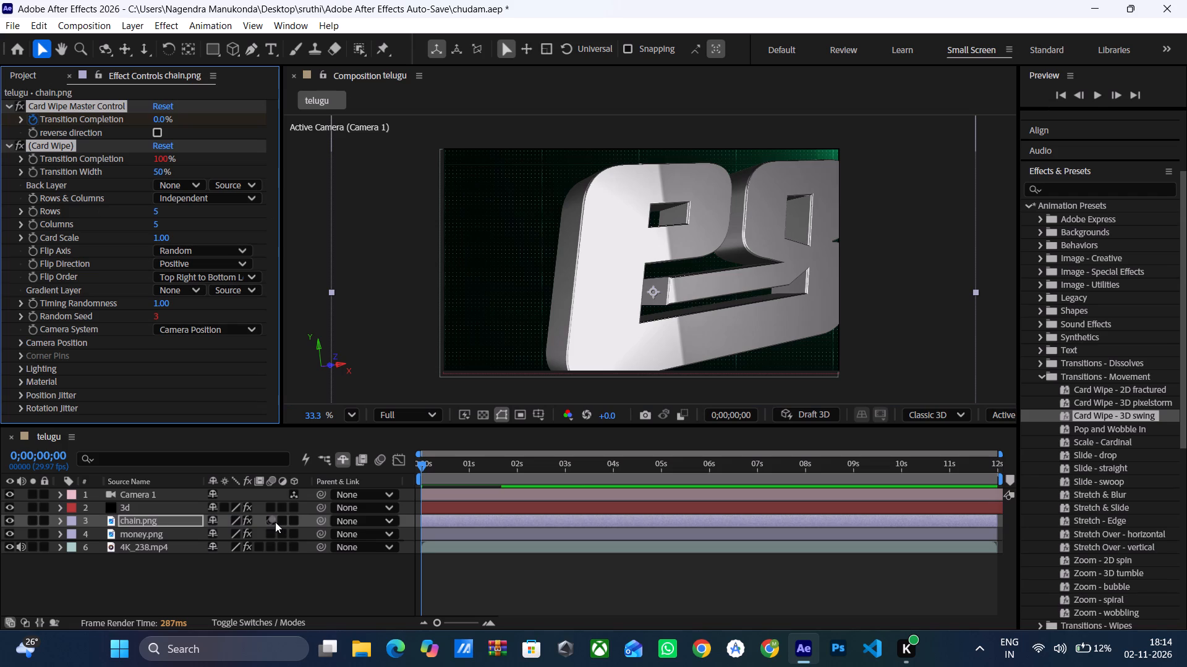
key("space")
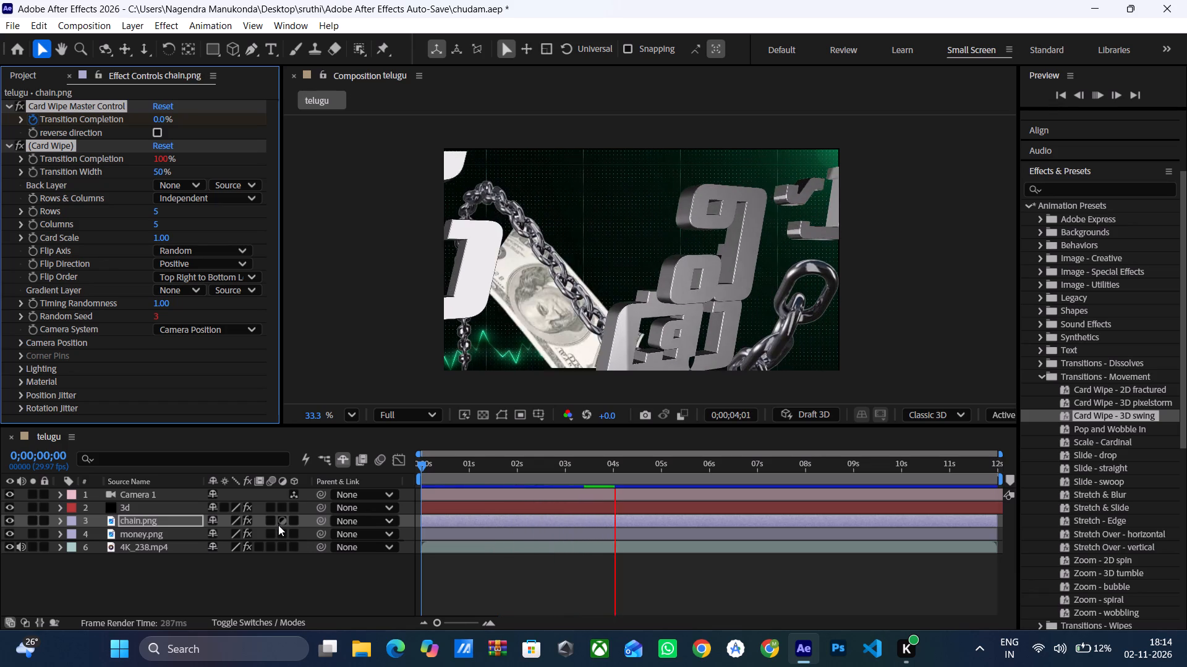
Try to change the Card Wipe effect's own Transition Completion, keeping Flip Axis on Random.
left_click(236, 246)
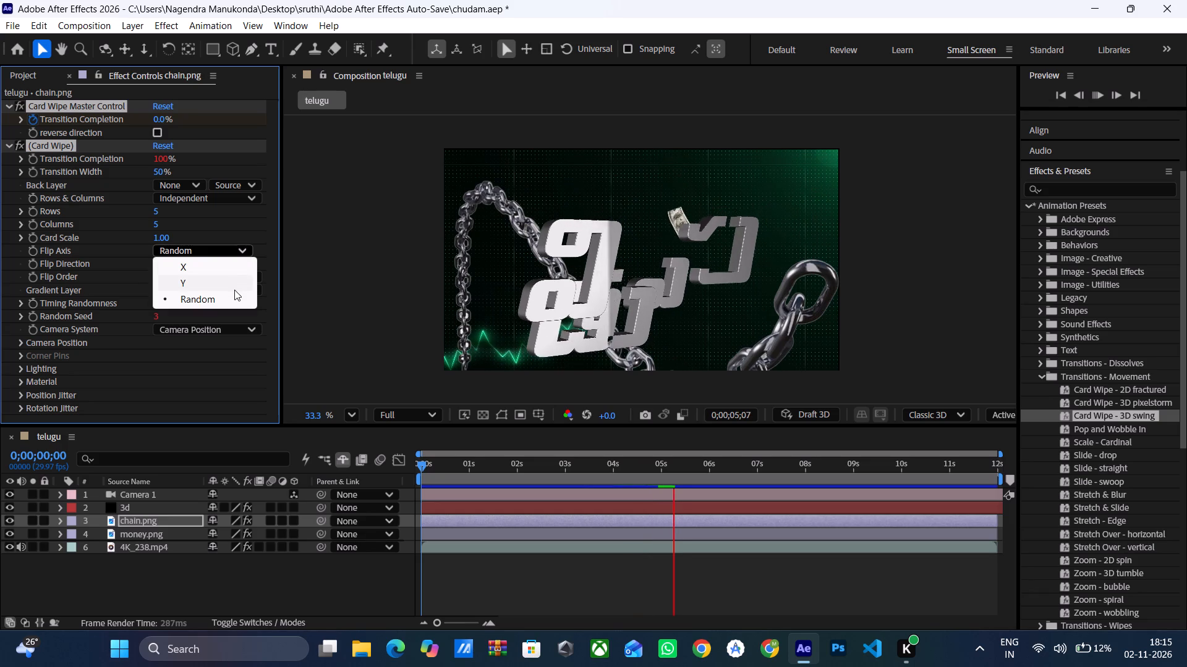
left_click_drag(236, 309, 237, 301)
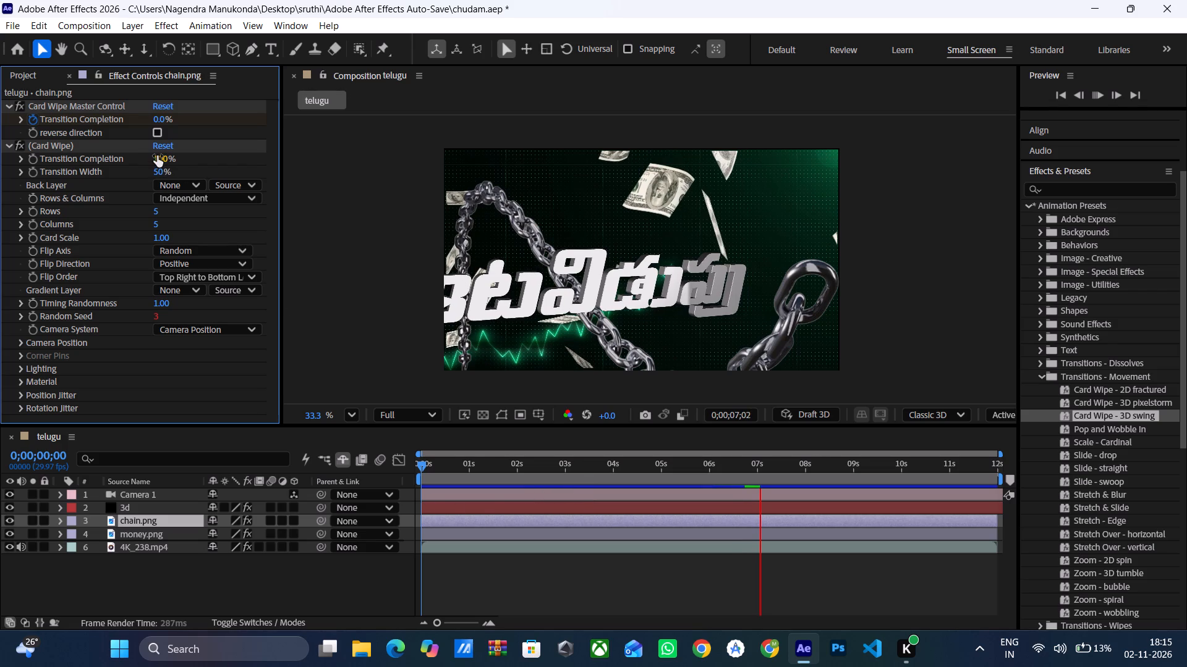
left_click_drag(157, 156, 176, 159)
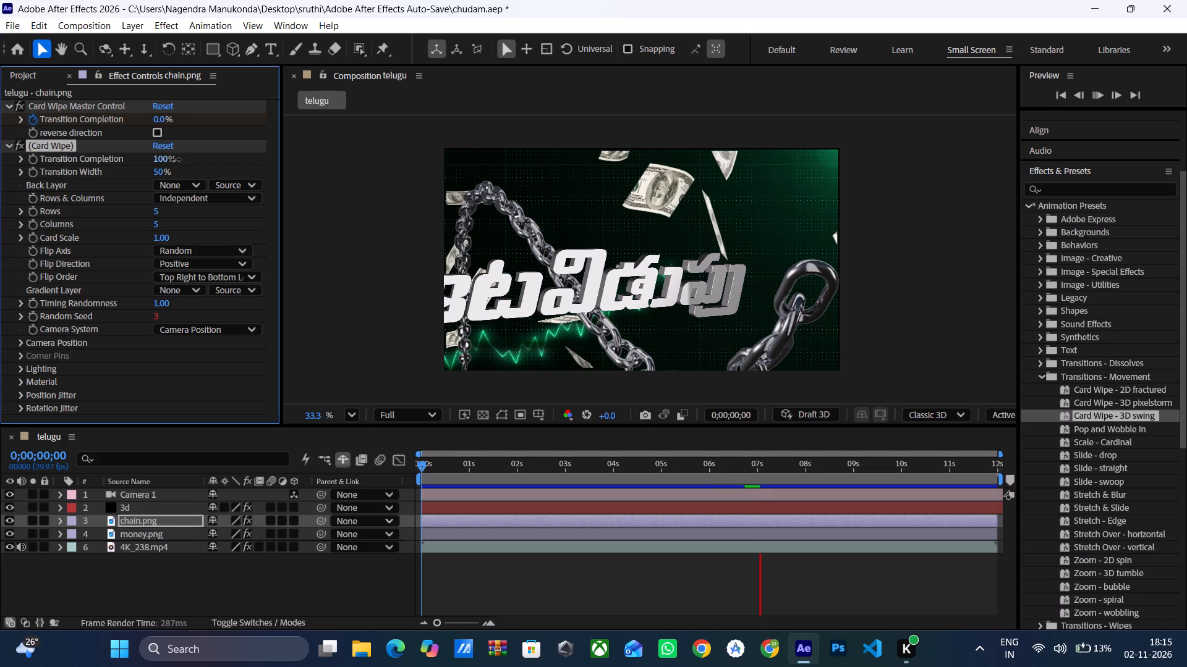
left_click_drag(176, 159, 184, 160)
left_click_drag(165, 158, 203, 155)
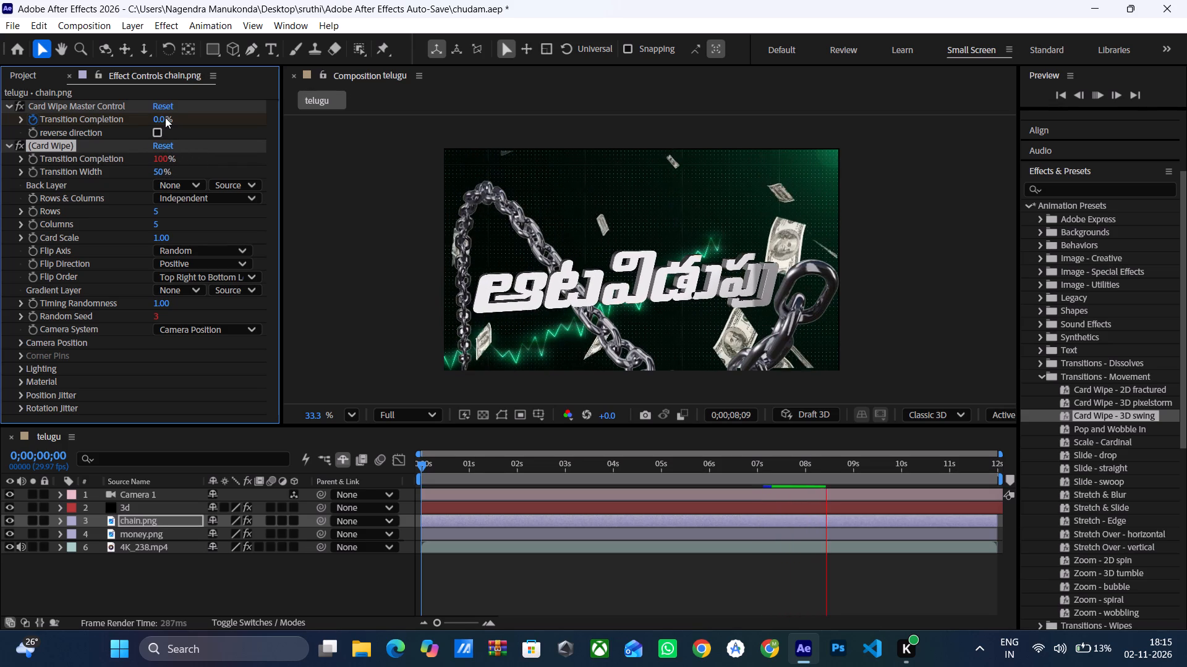
Set the Card Wipe Master Control's Transition Completion to 100% at the first frame.
left_click_drag(165, 117, 192, 121)
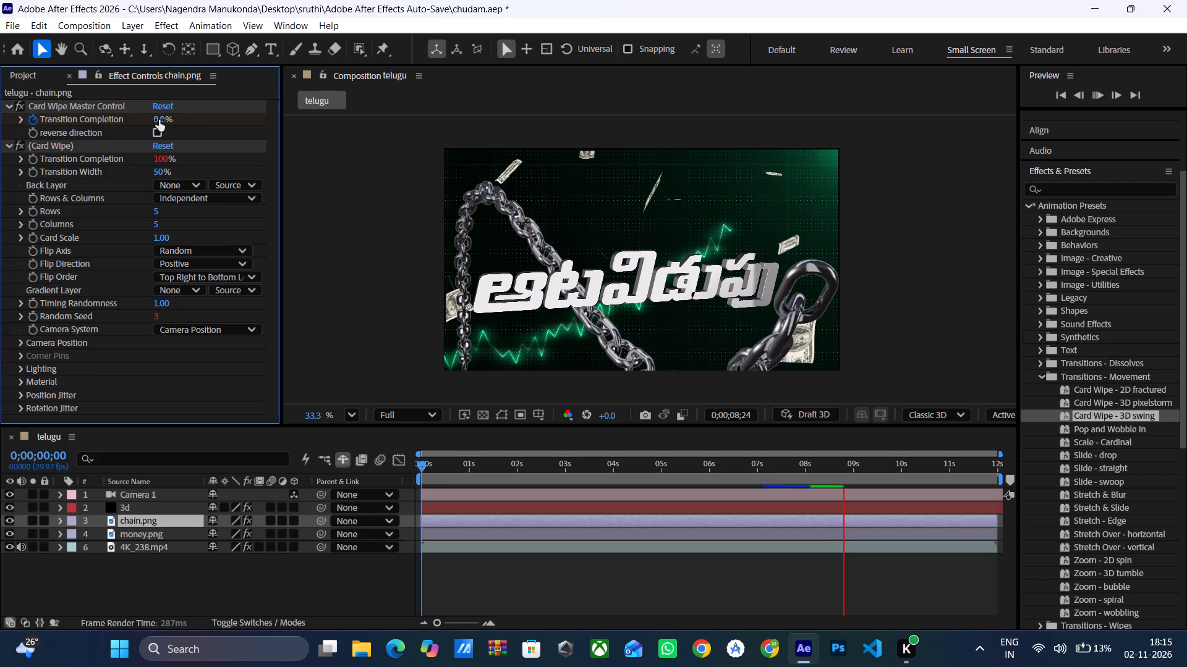
left_click_drag(158, 120, 362, 134)
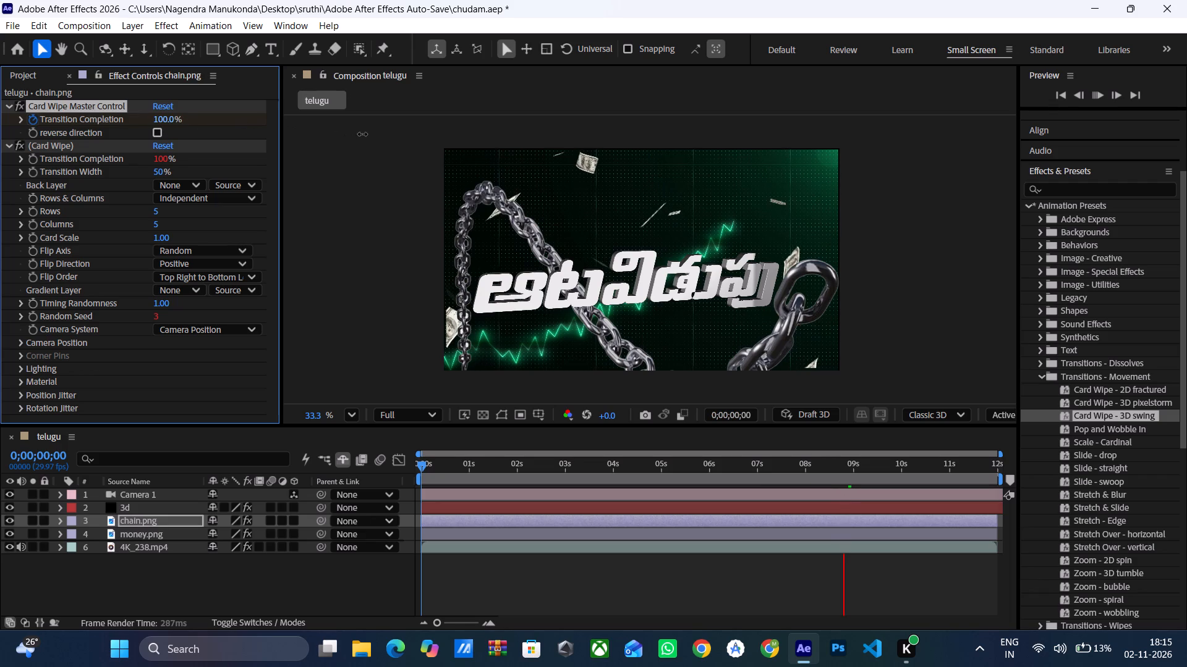
left_click_drag(362, 134, 383, 132)
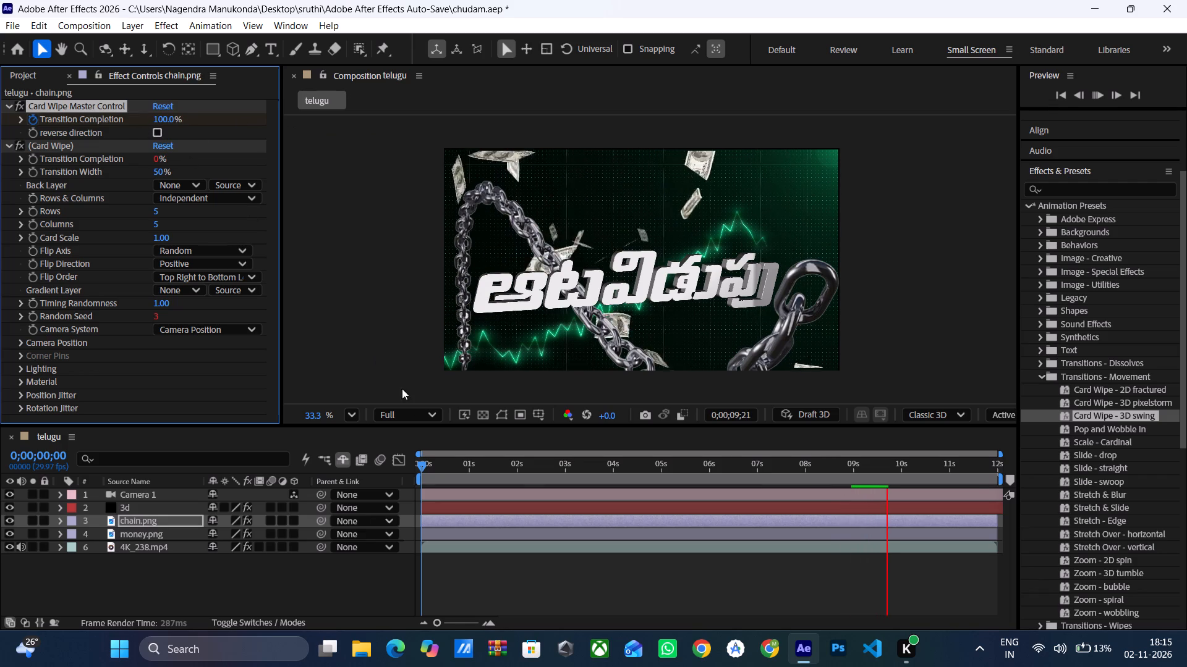
Preview the chain transition from the start of the composition, trying a different Card Wipe Random Seed between playbacks.
left_click(430, 469)
key("space")
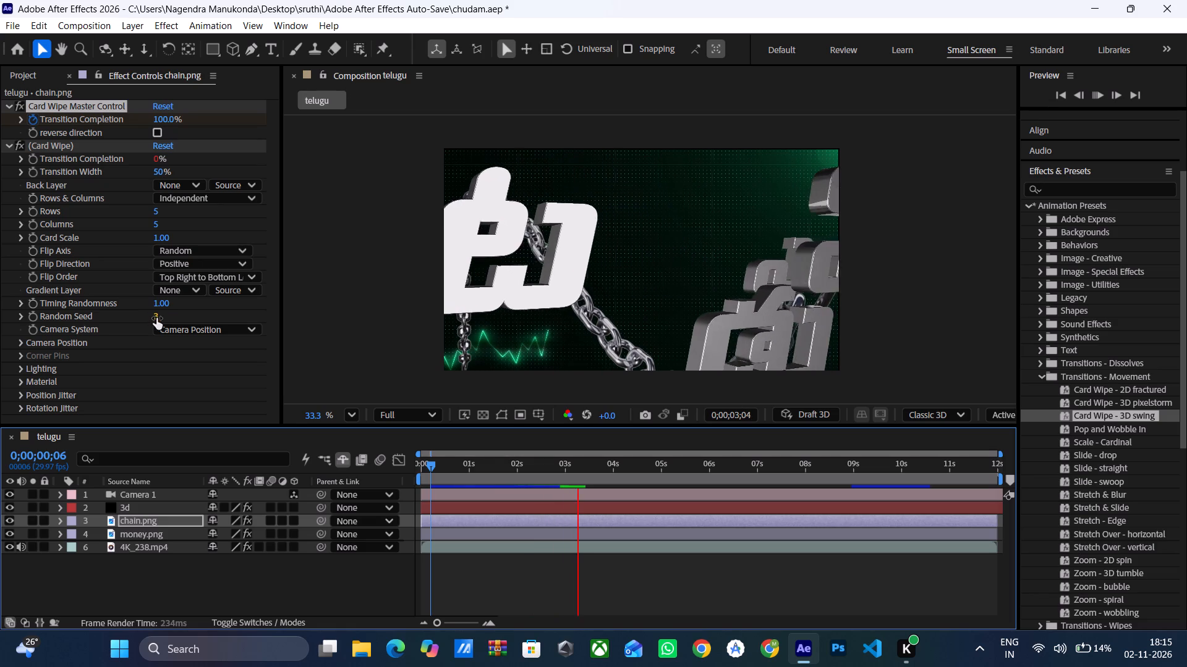
left_click_drag(156, 318, 200, 317)
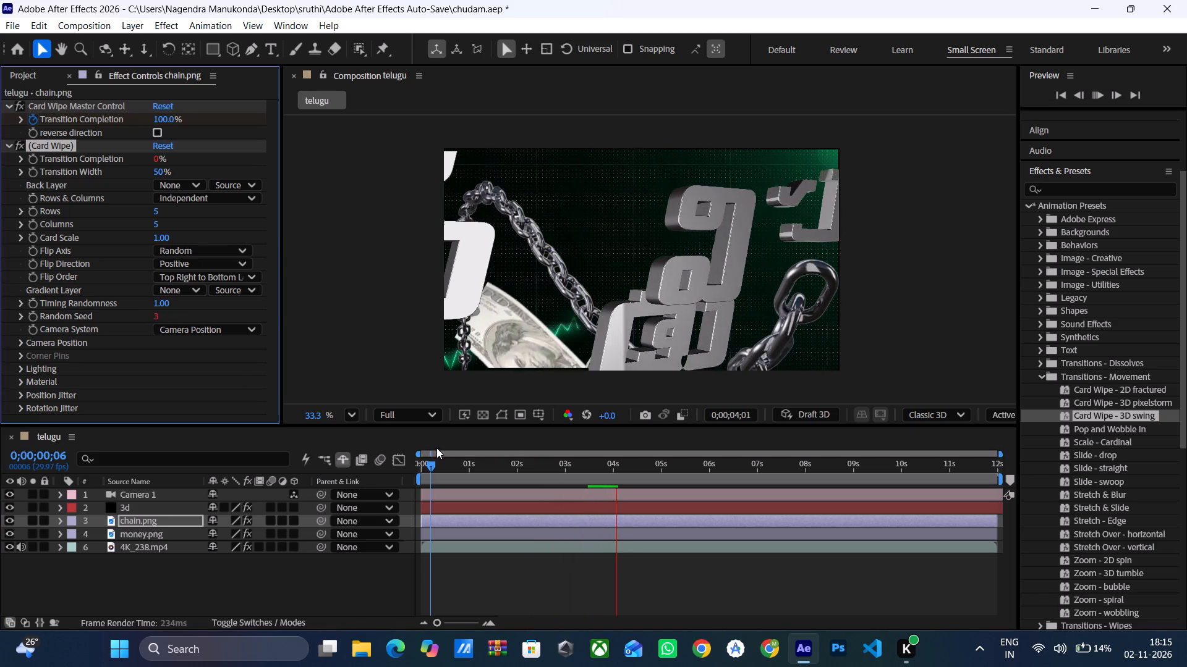
left_click_drag(428, 469, 408, 472)
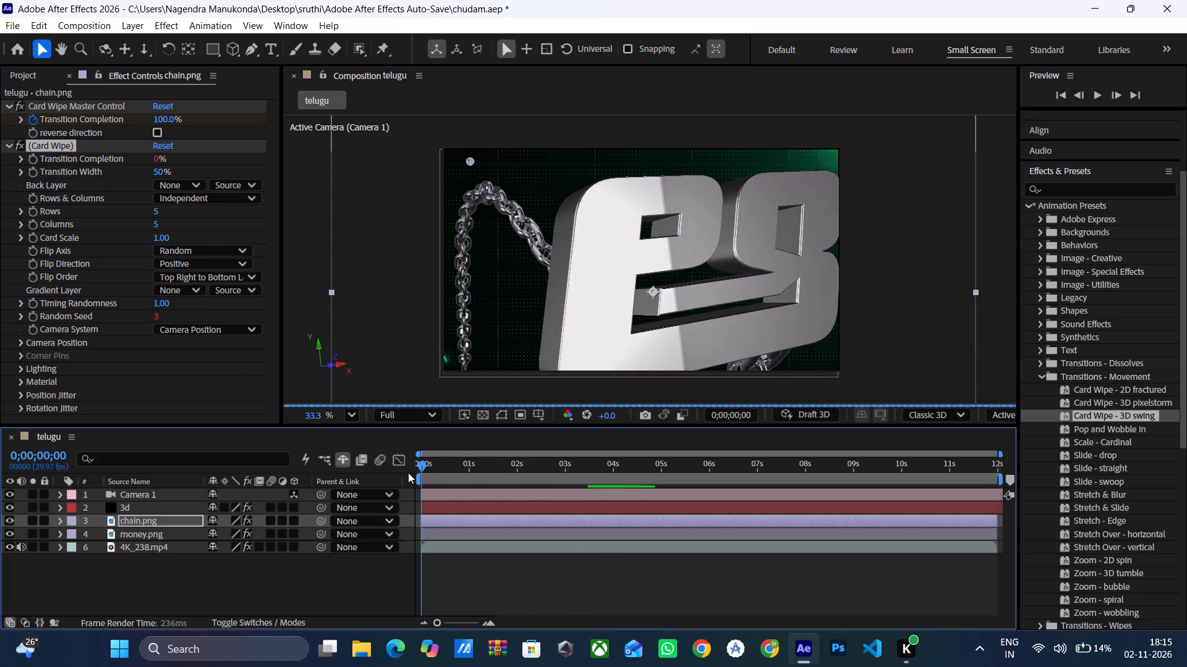
left_click_drag(408, 472, 404, 473)
key("space")
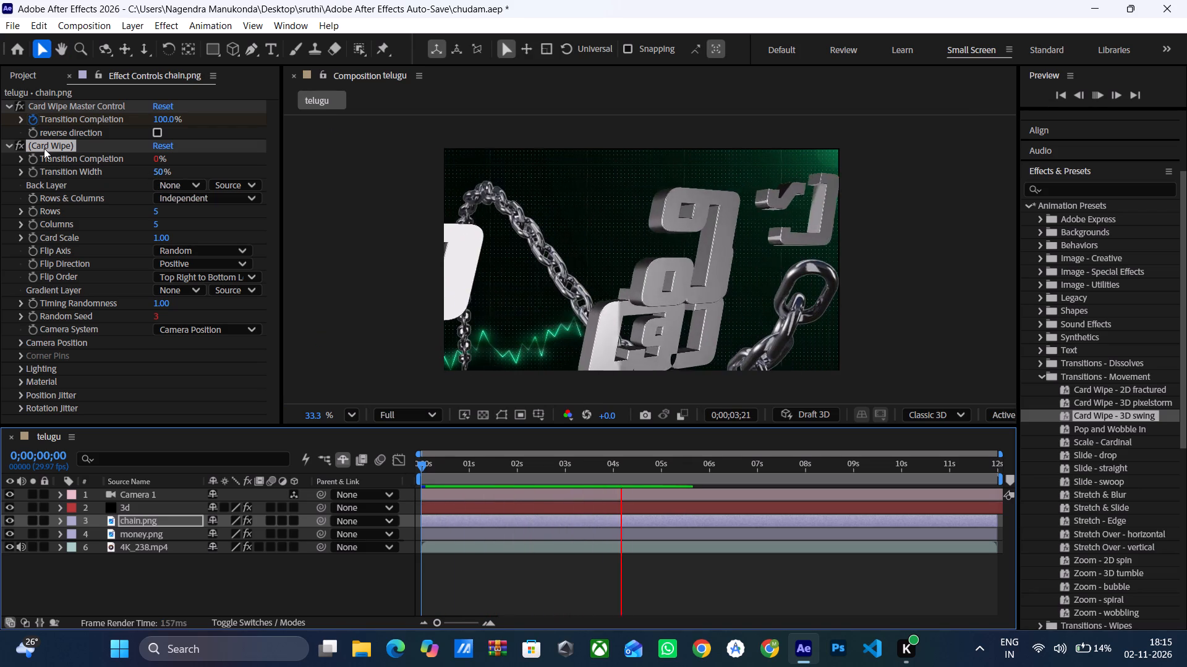
Delete the Card Wipe Master Control and Card Wipe effects from the chain.png layer.
left_click(11, 145)
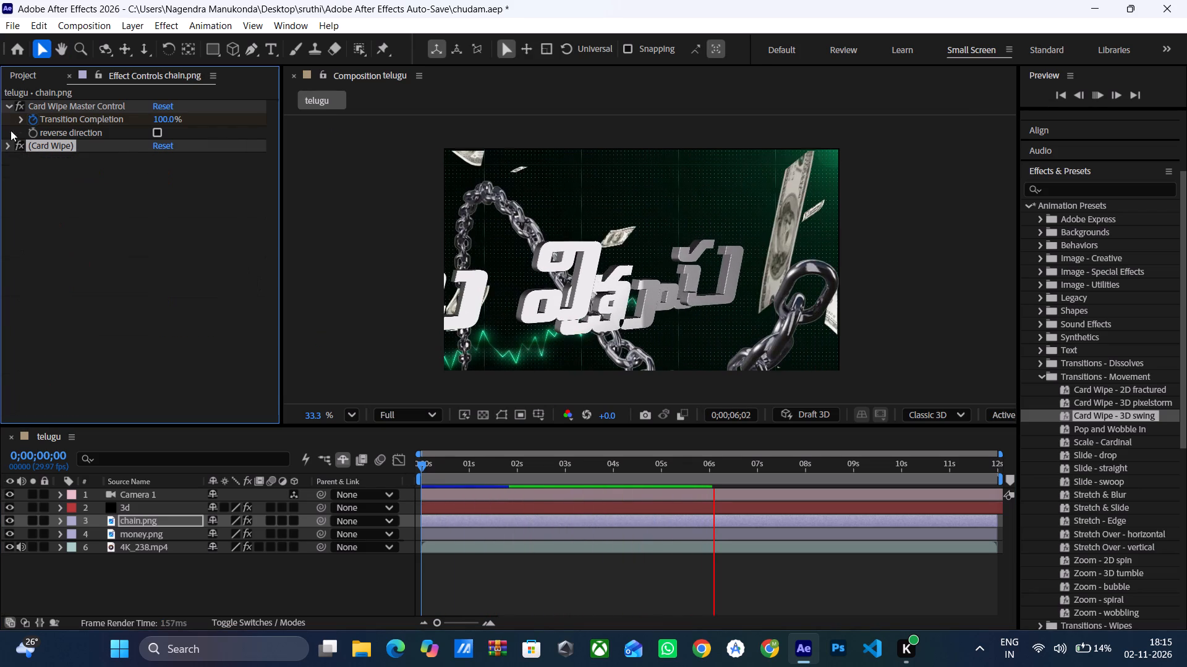
left_click(9, 107)
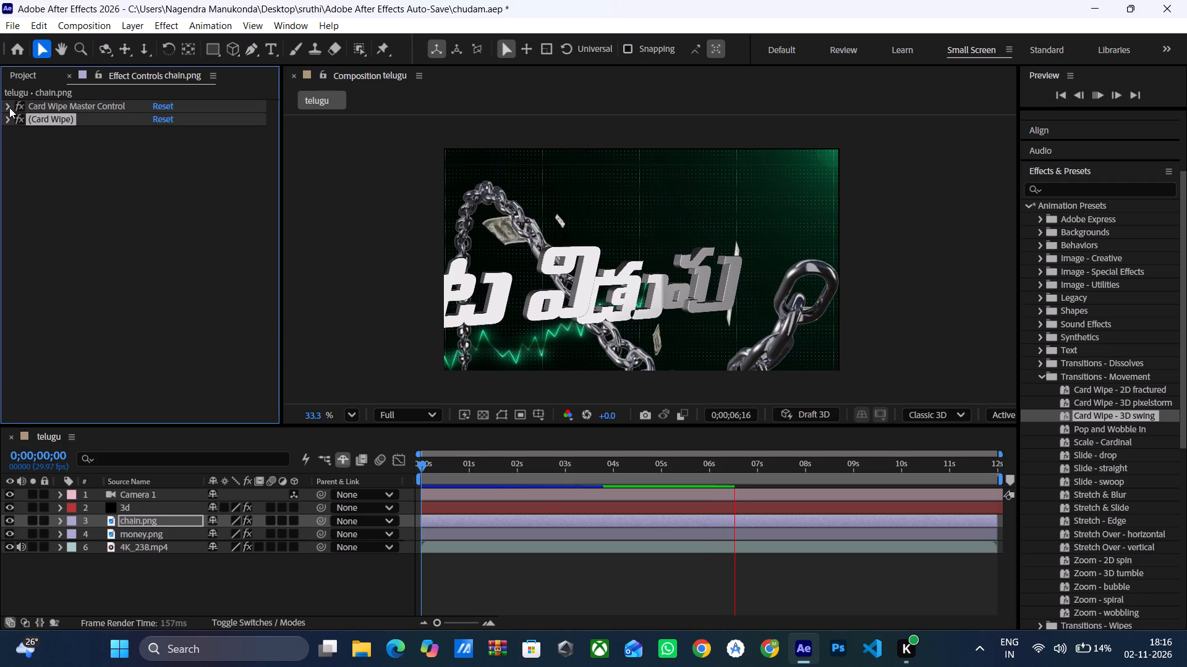
left_click(56, 107)
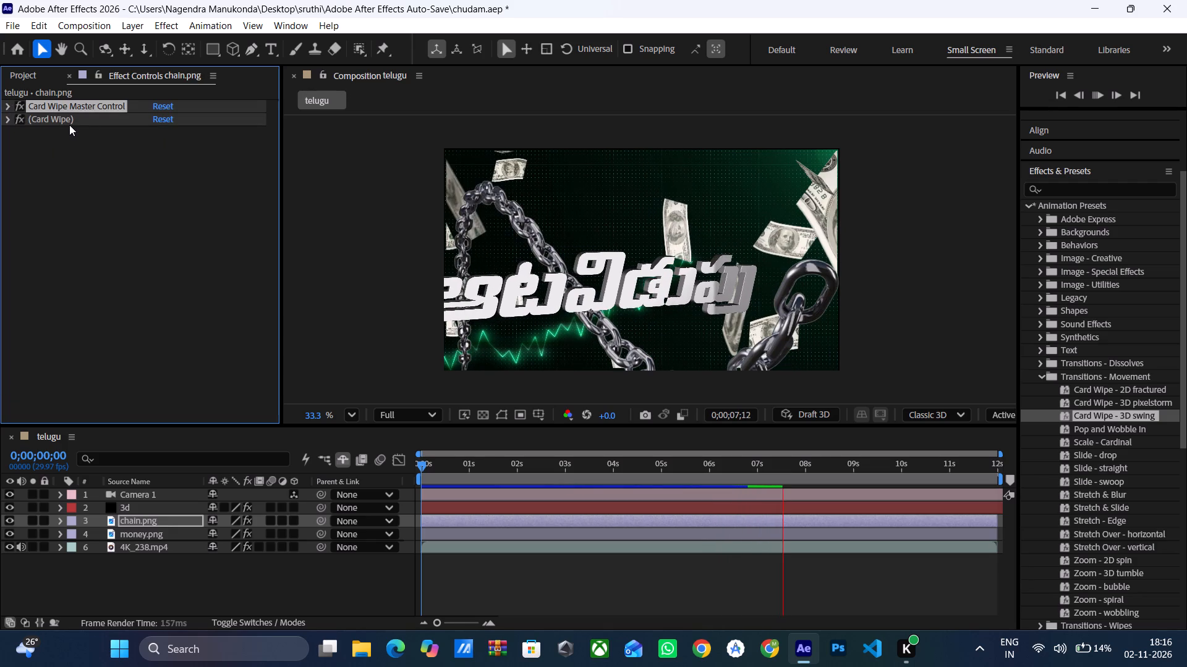
key("Delete")
left_click(62, 103)
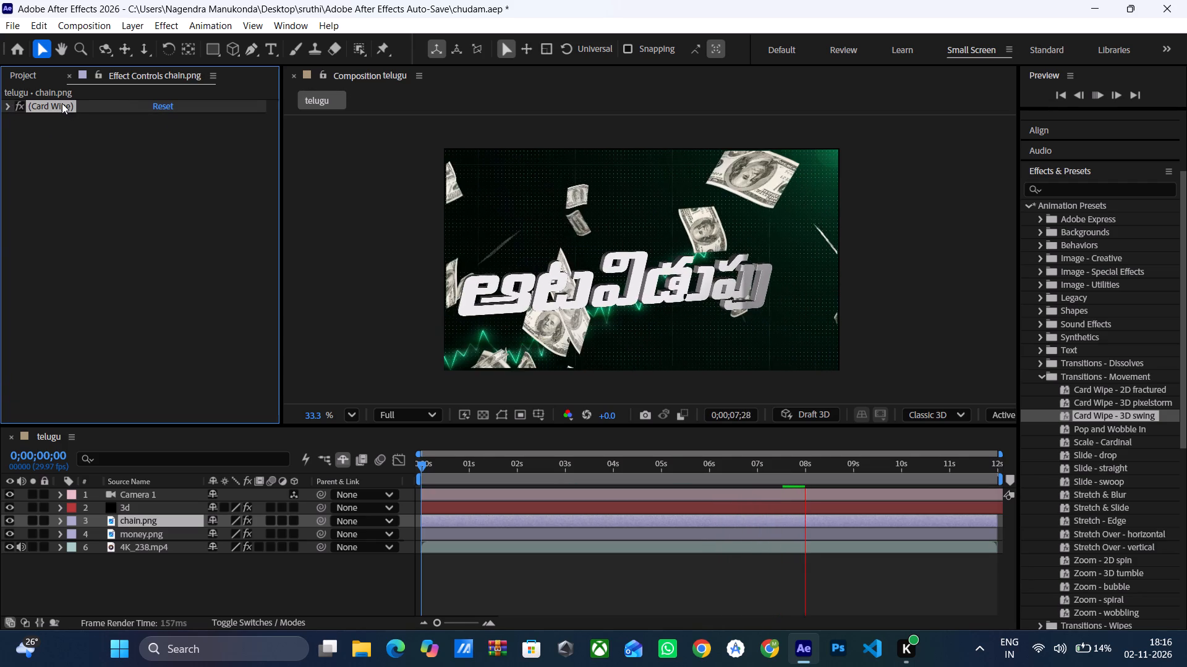
key("Delete")
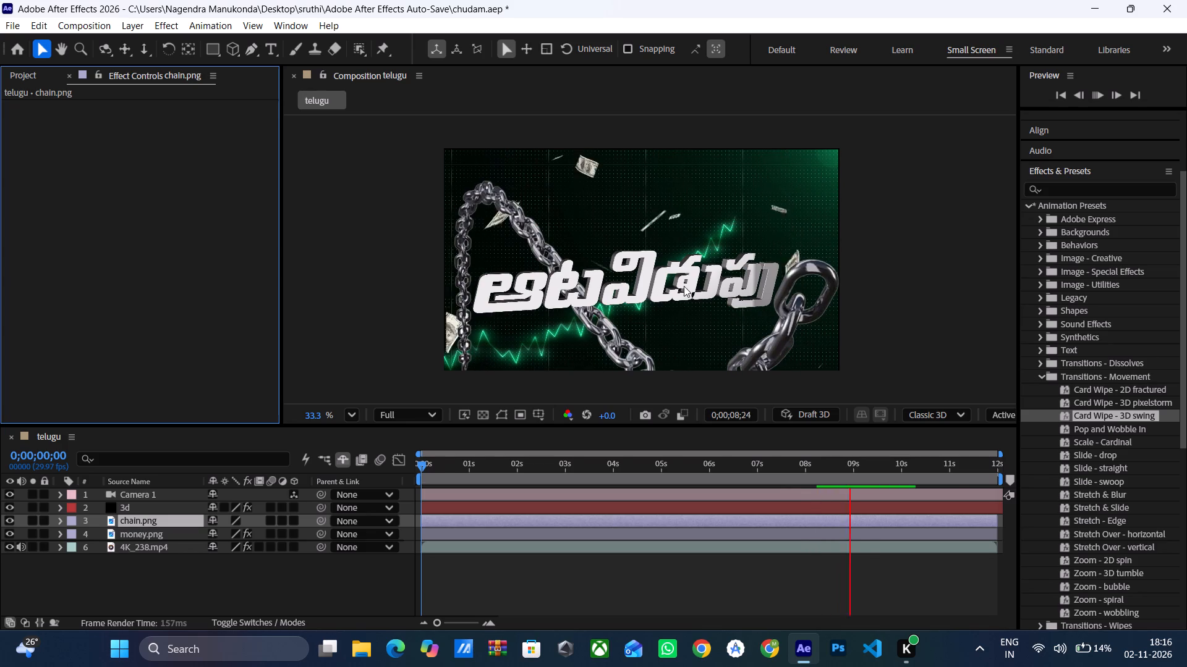
Apply the Zoom - 3D tumble movement transition preset to the chain.png layer at 0;00;00;27 and preview it.
left_click(1081, 500)
key("space")
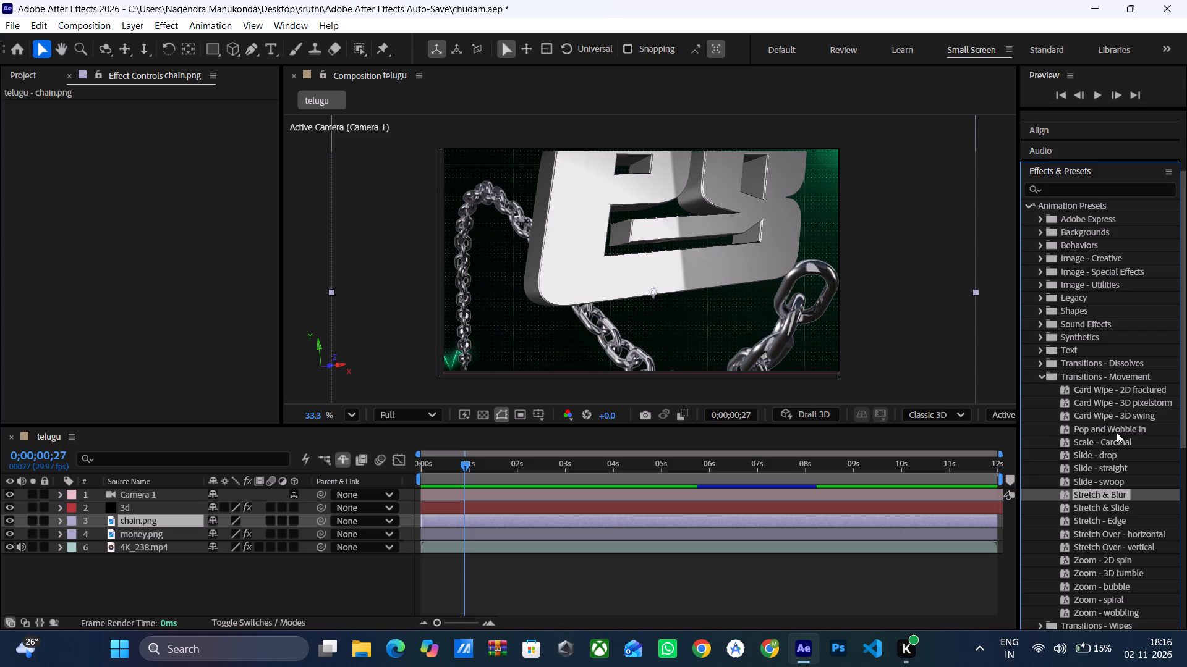
scroll(1125, 478, "down", 1)
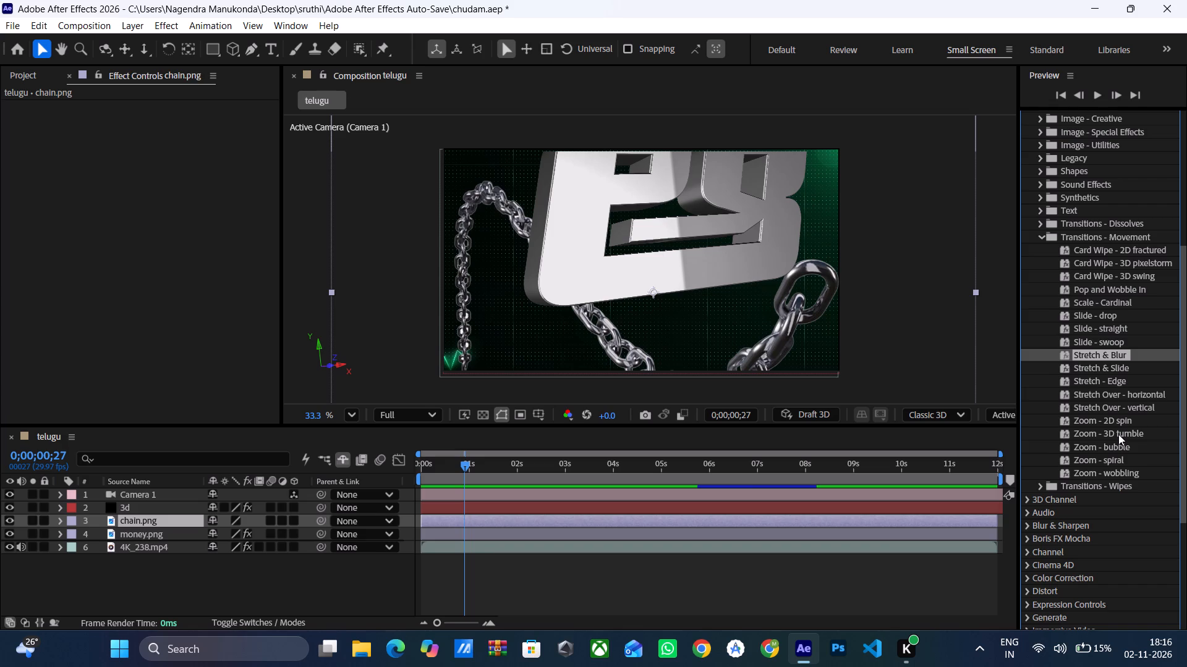
left_click_drag(1118, 434, 974, 440)
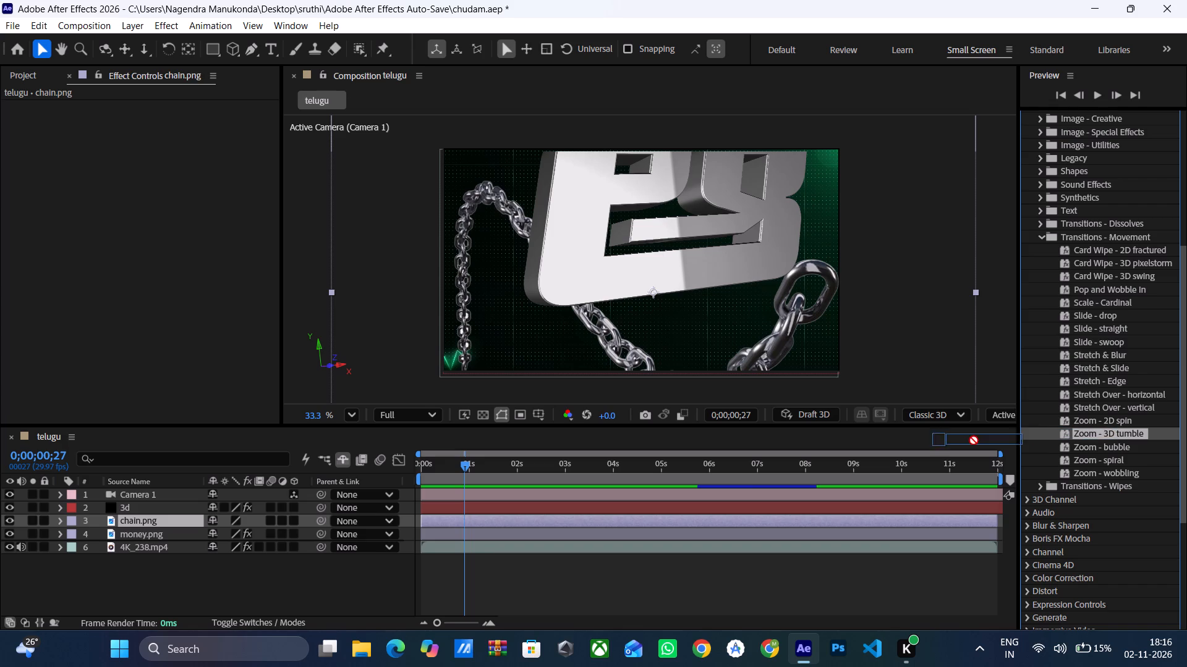
left_click_drag(974, 440, 420, 457)
left_click_drag(389, 466, 259, 506)
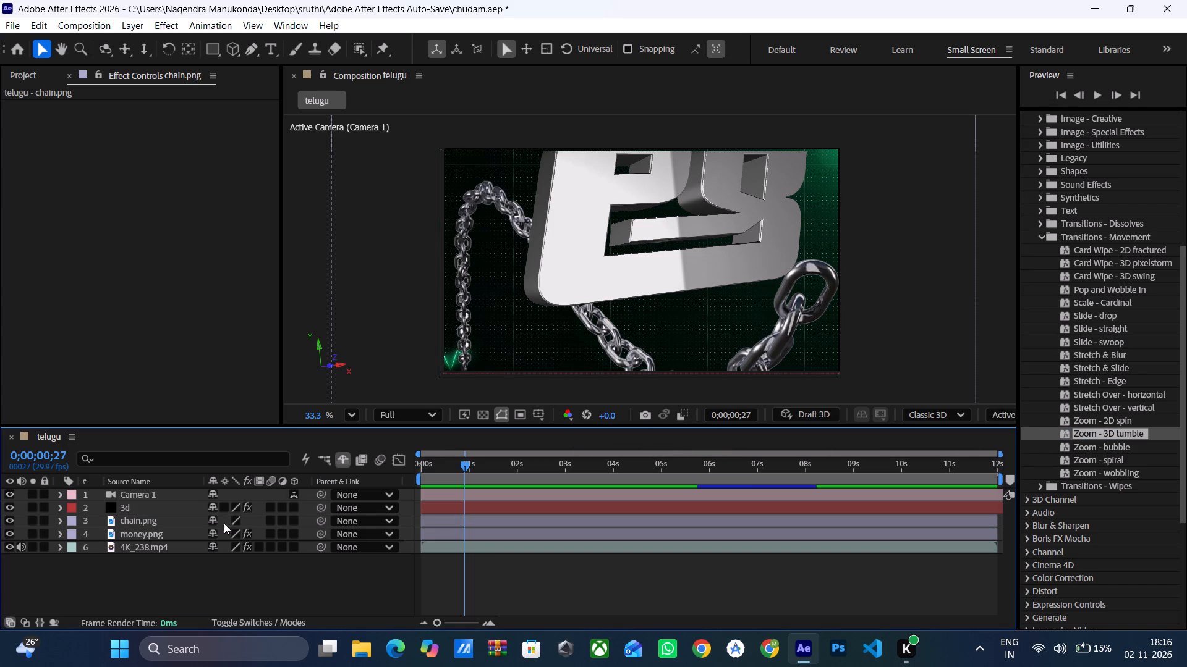
left_click_drag(221, 524, 187, 526)
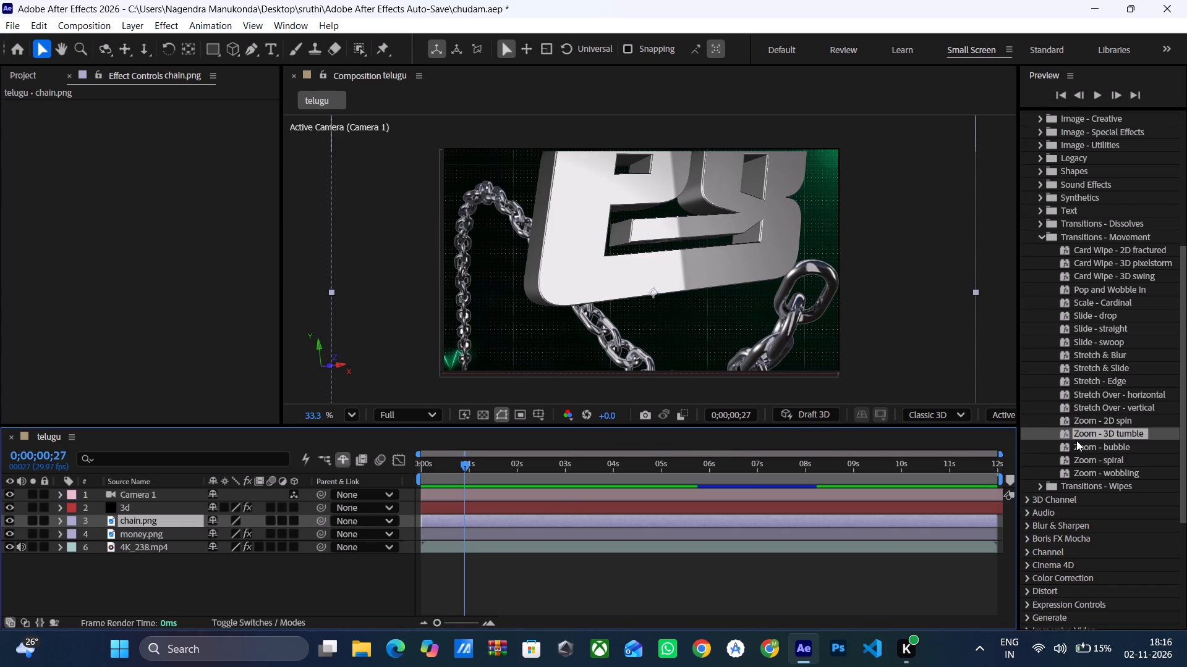
left_click_drag(1084, 431, 373, 463)
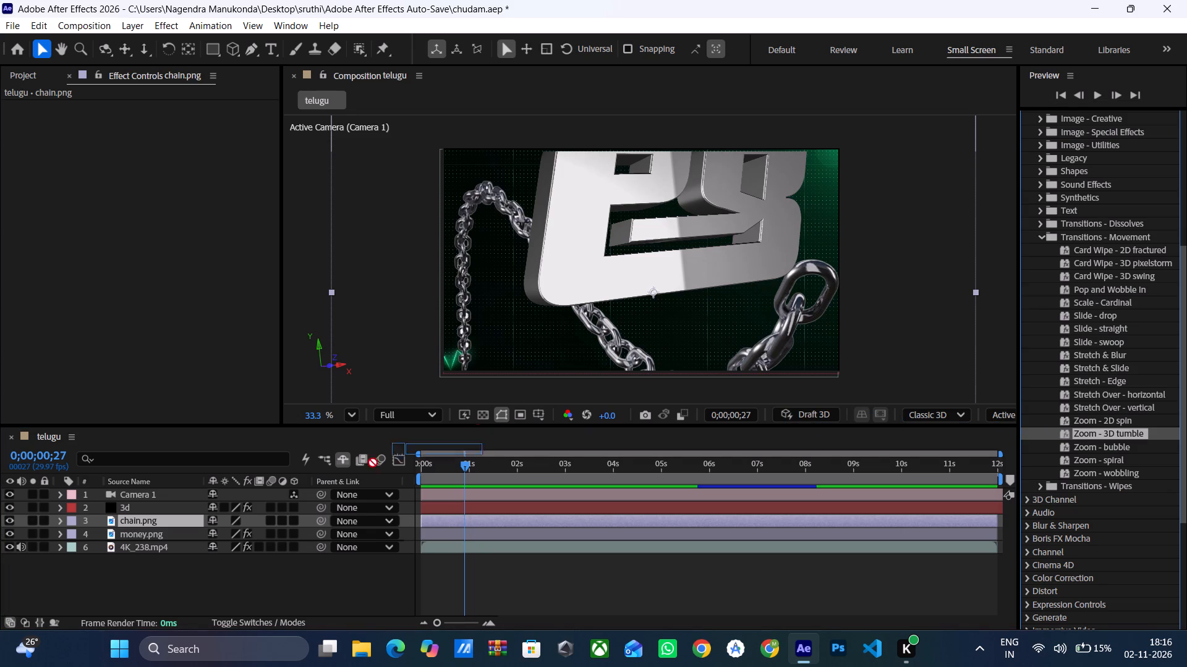
left_click_drag(373, 463, 184, 522)
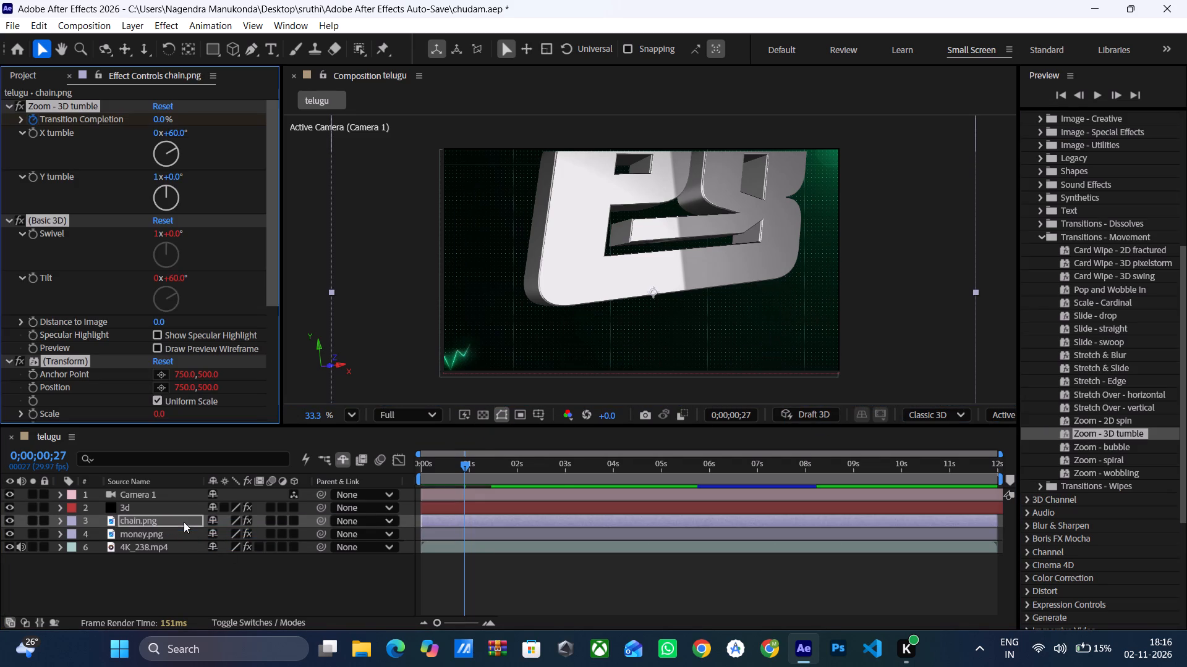
key("space")
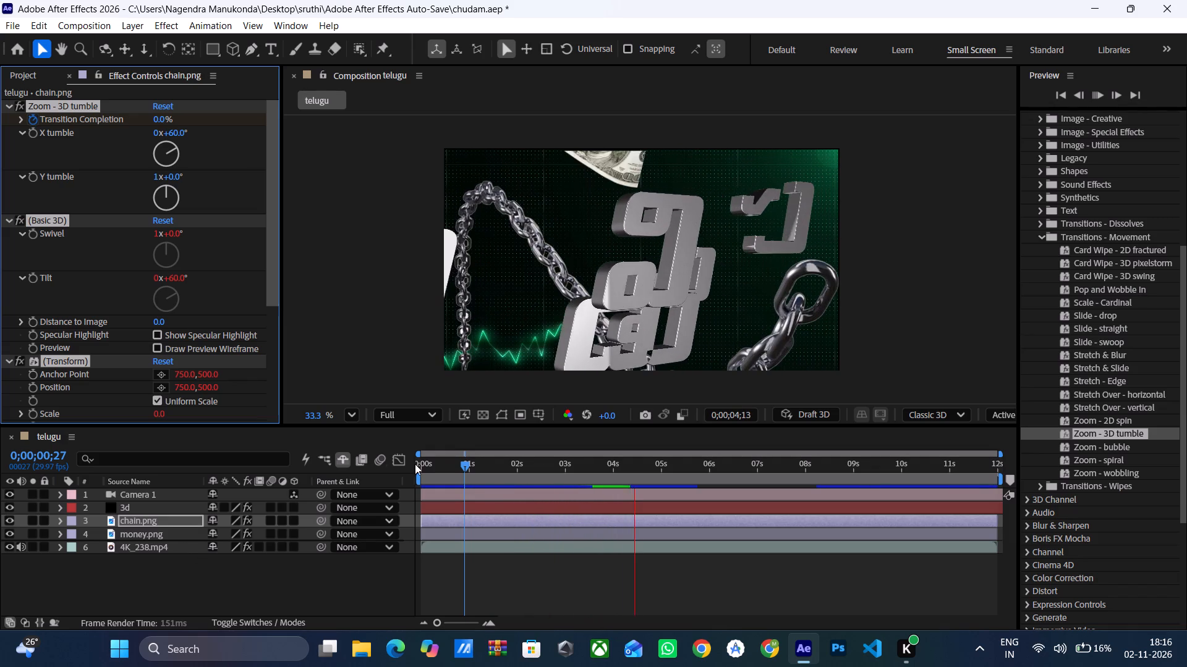
Start Position keyframing on the chain.png layer with a keyframe at 0;00;00;00.
left_click(179, 519)
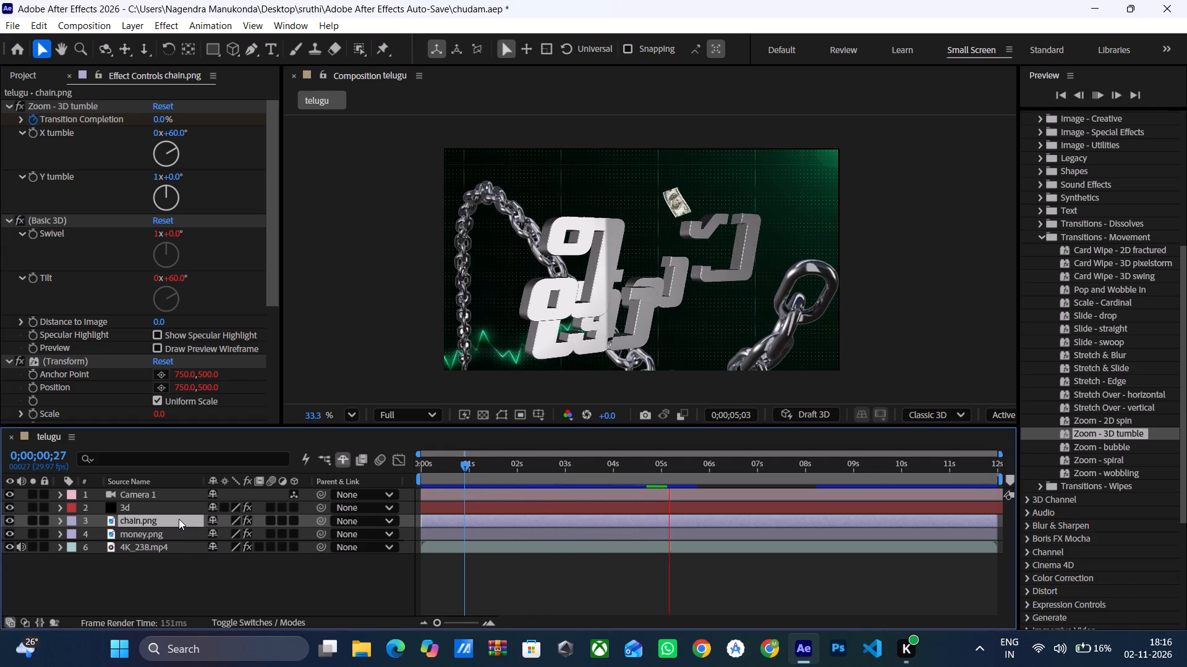
key("p")
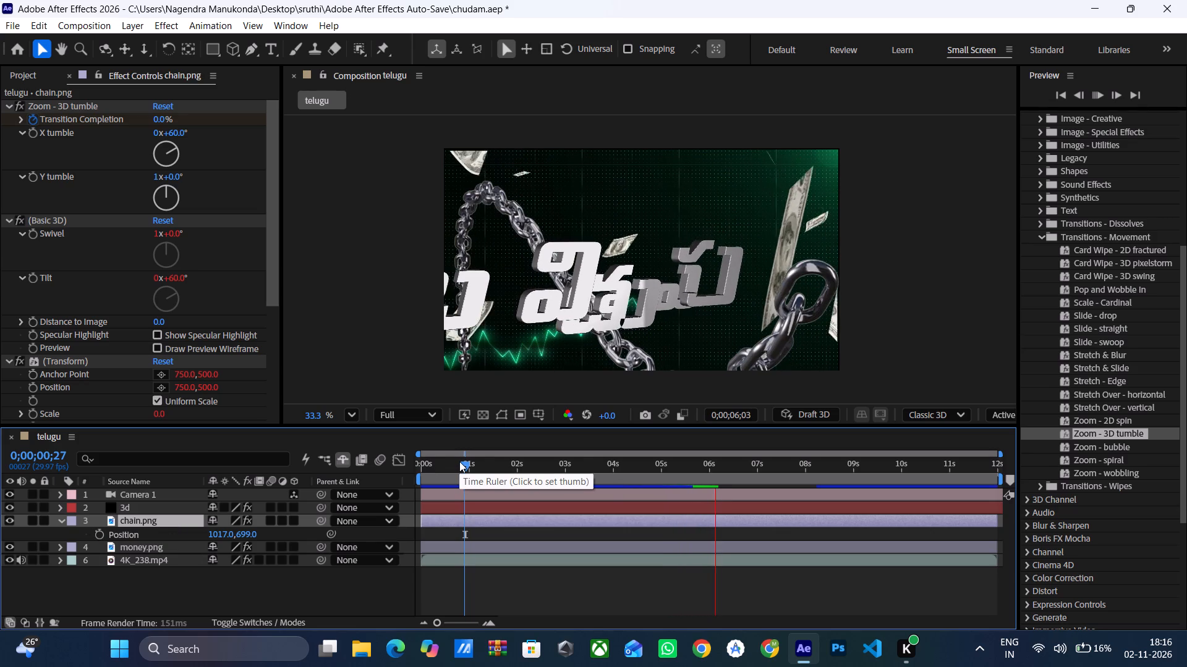
left_click_drag(465, 463, 389, 472)
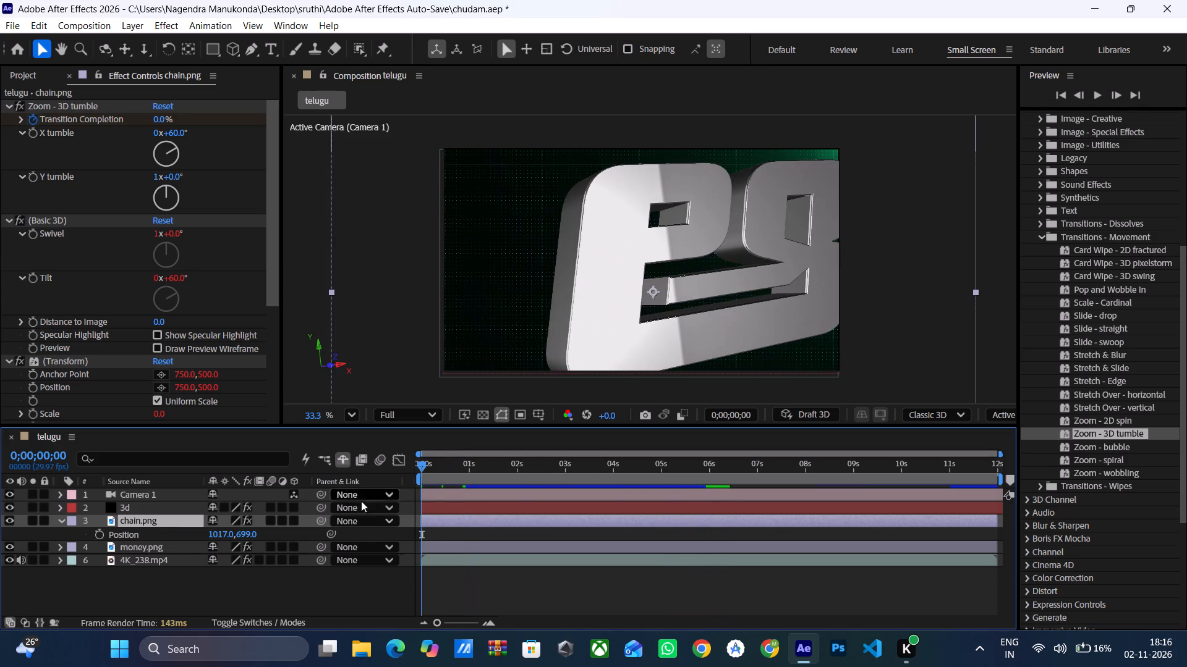
left_click(102, 532)
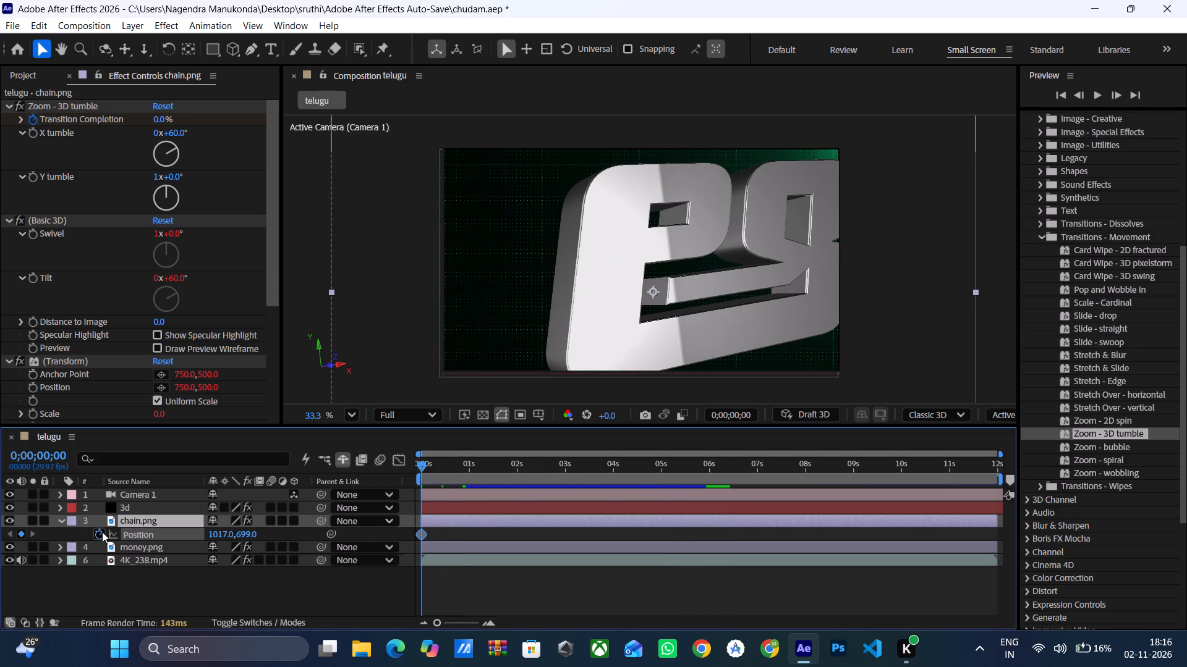
Preview the chain's tumble entrance from the first frame and again from 0;00;01;16.
key("space")
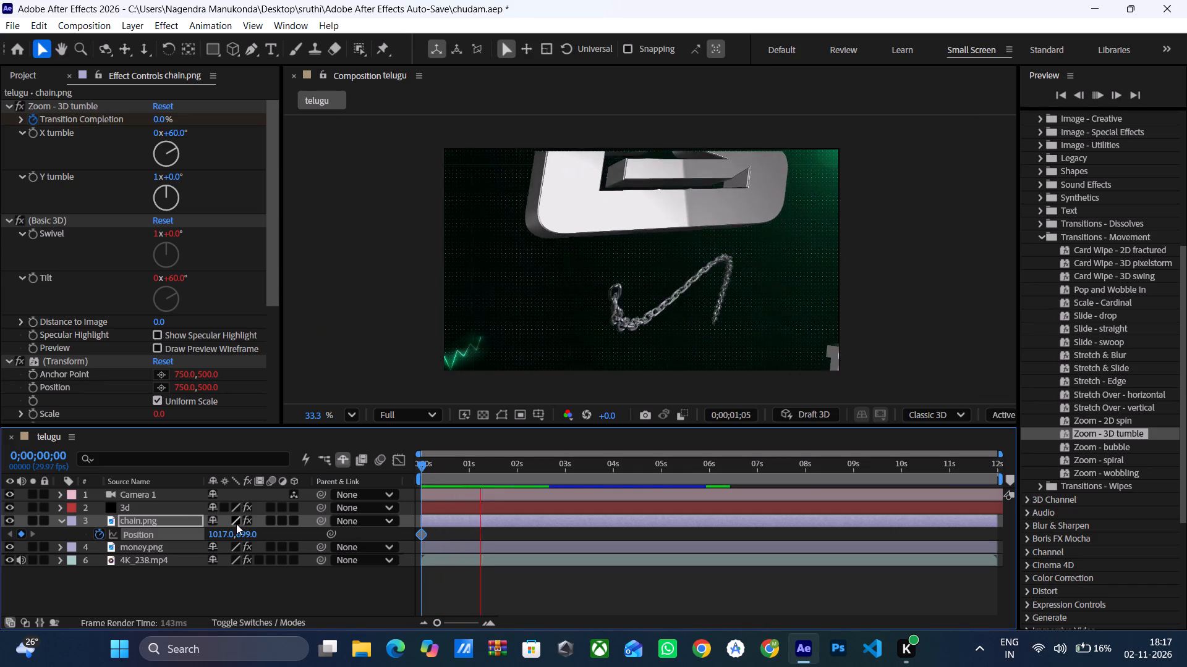
key("space")
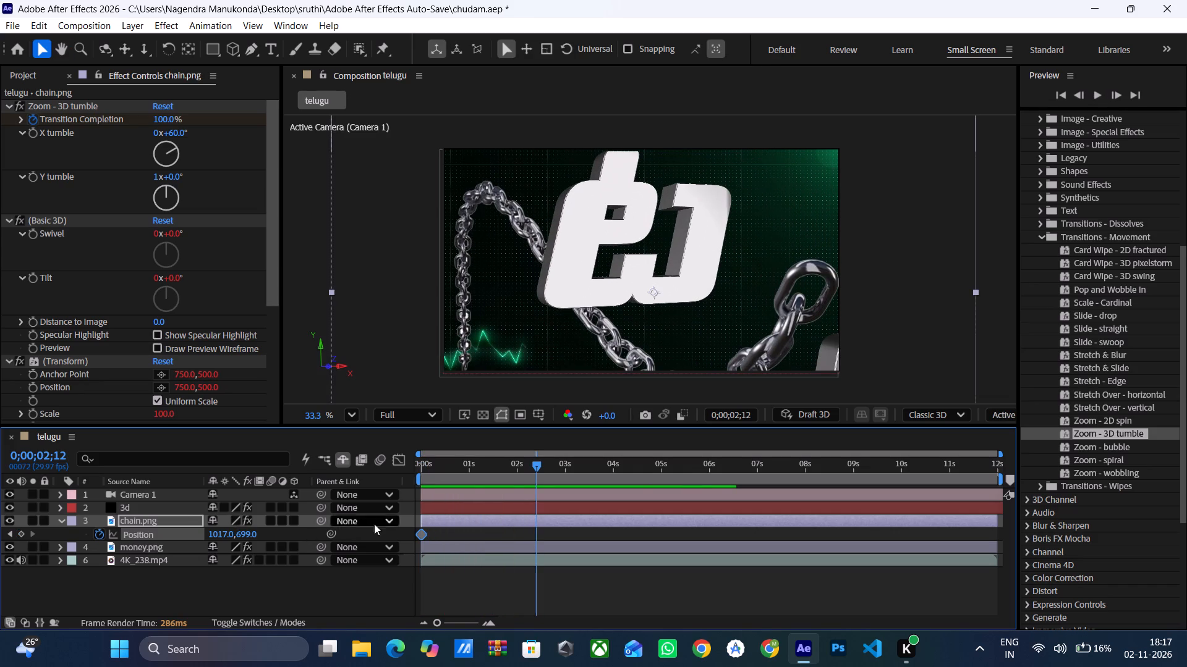
left_click(495, 464)
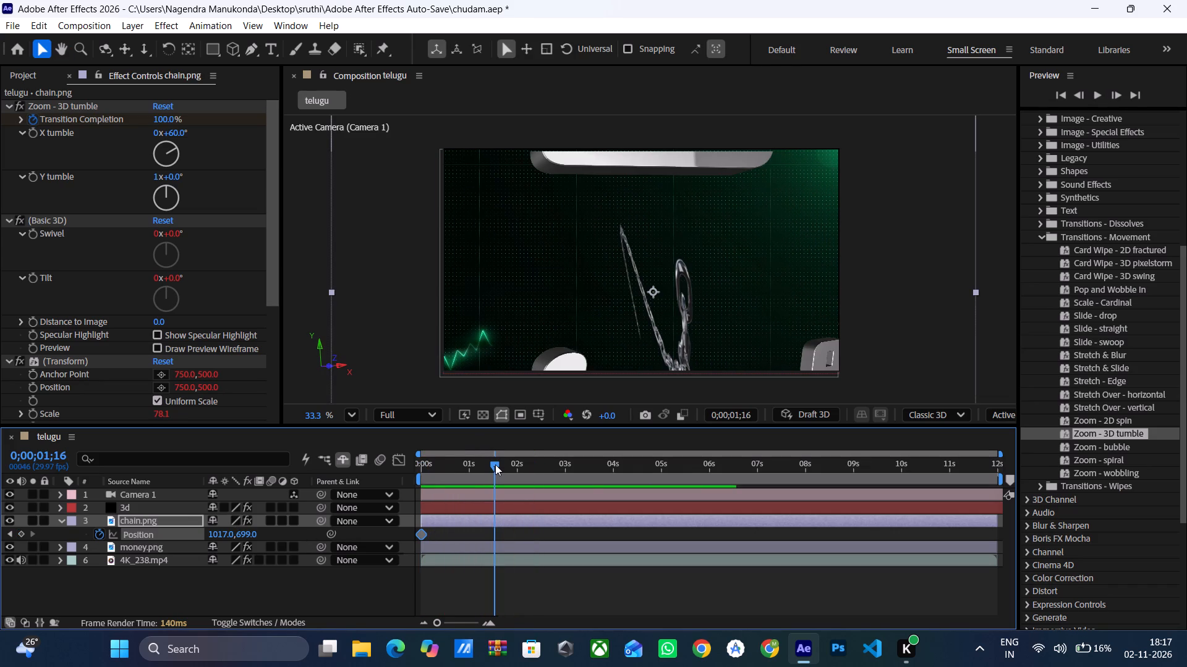
key("space")
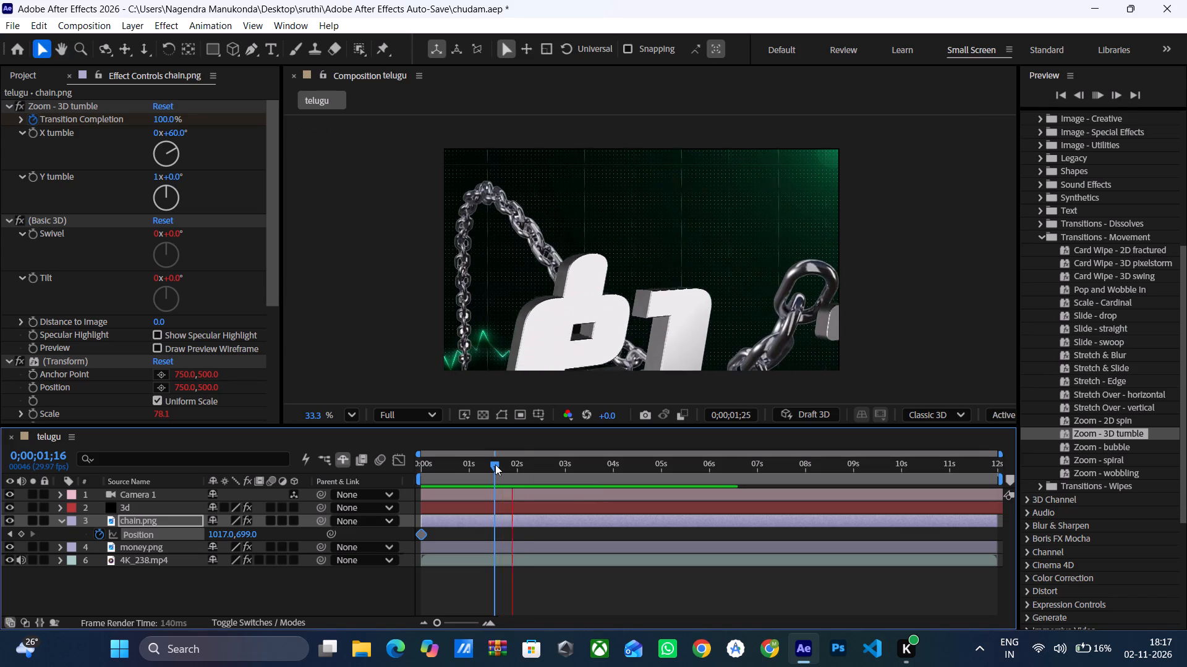
key("space")
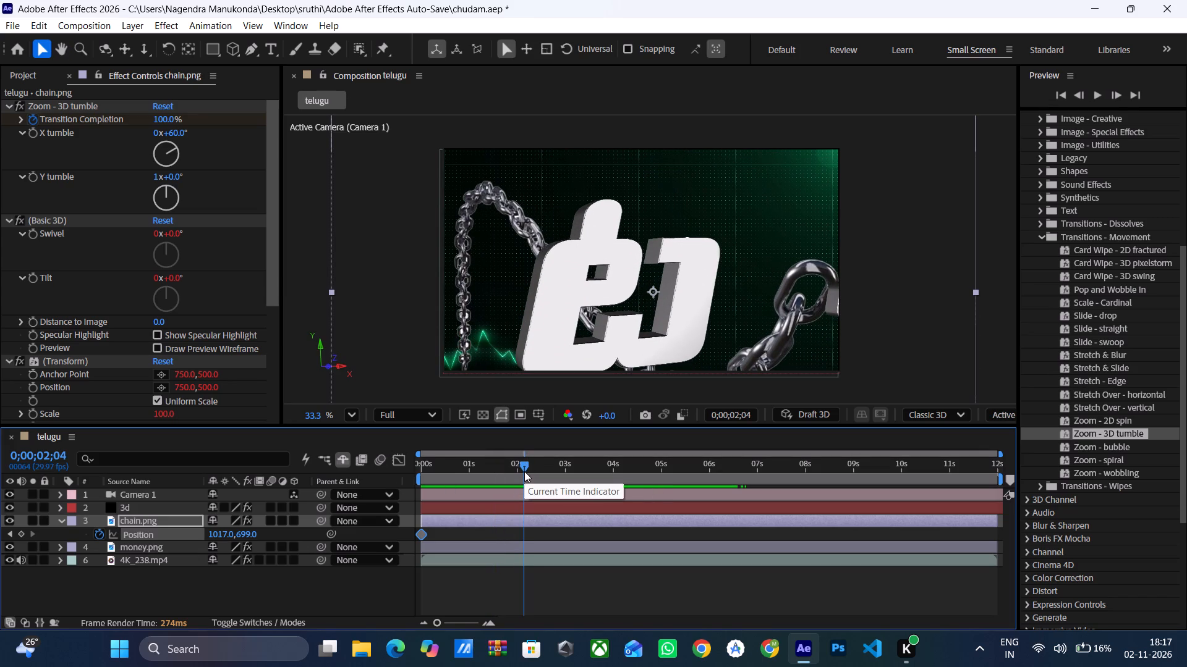
Scrub back and forth through the chain's tumble entrance to examine its motion, finishing at 0;00;00;00.
left_click_drag(524, 471, 486, 476)
left_click(486, 476)
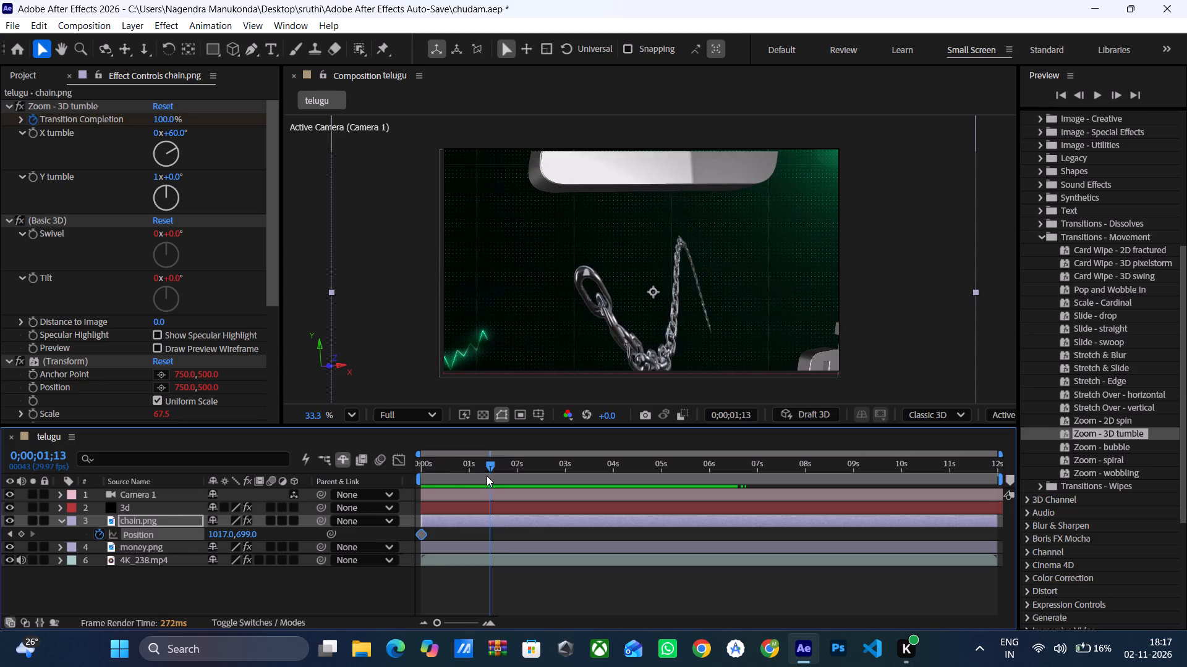
left_click_drag(446, 482, 436, 482)
left_click_drag(423, 482, 452, 474)
left_click(455, 474)
left_click(461, 474)
left_click_drag(472, 474, 487, 474)
left_click(493, 474)
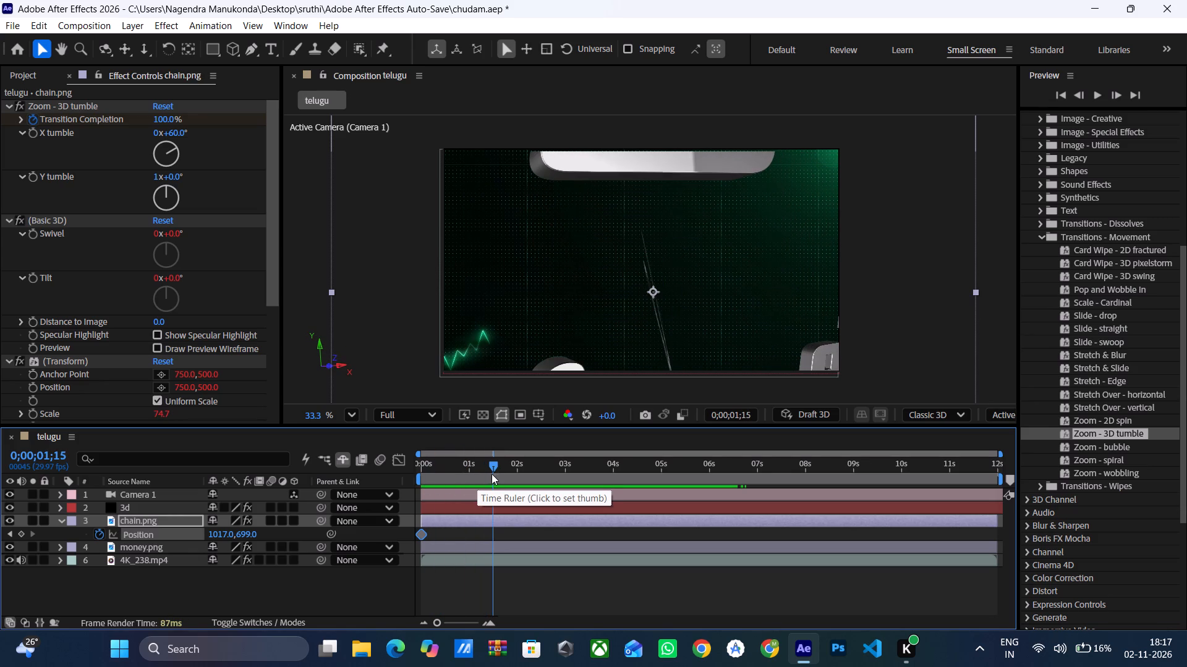
left_click_drag(496, 467, 475, 471)
left_click(489, 469)
left_click(493, 469)
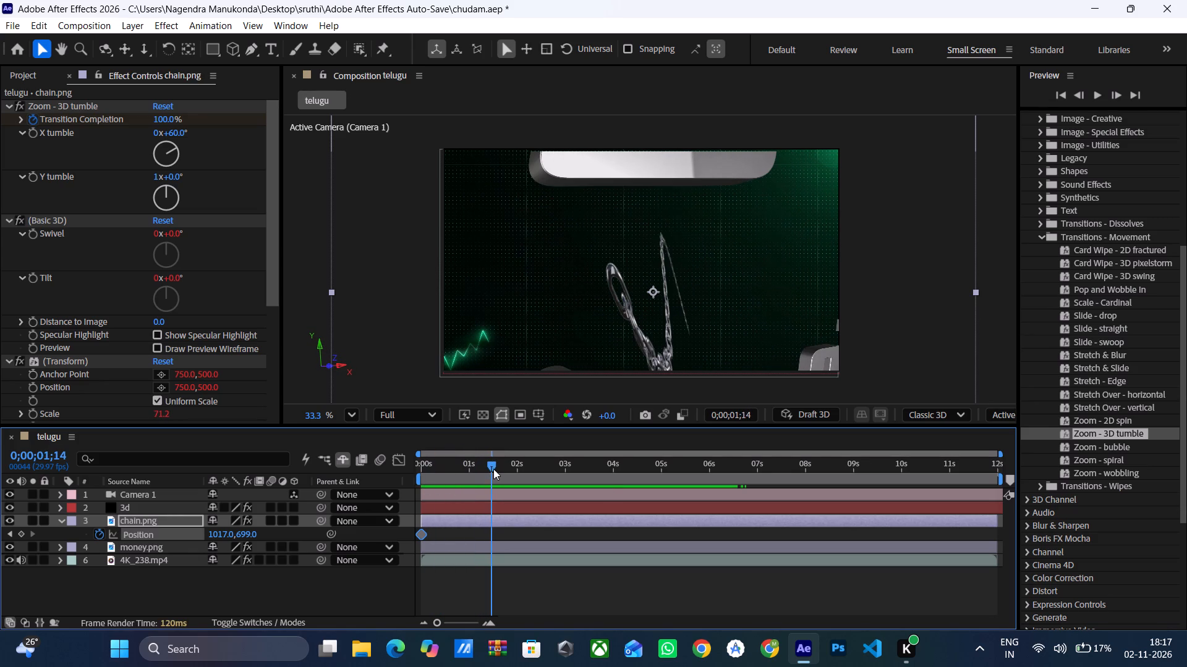
left_click_drag(495, 469, 478, 474)
left_click_drag(472, 476, 465, 476)
left_click(456, 477)
left_click_drag(435, 479, 381, 489)
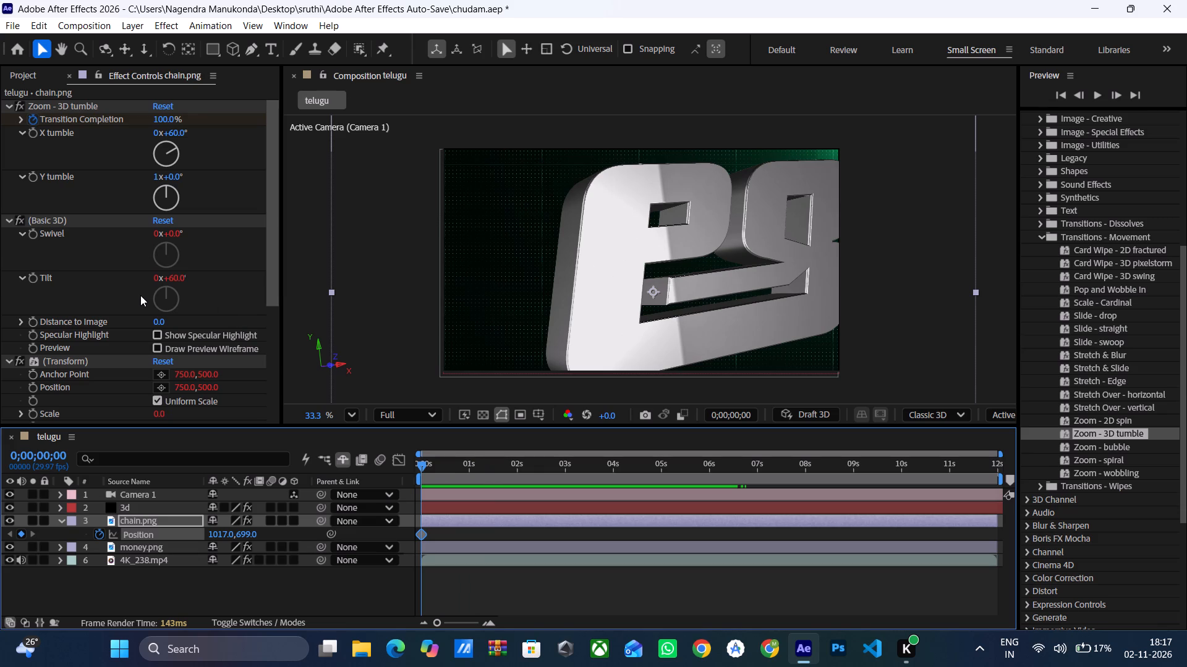
Look through the chain layer's Zoom - 3D tumble, Basic 3D and Transform effect settings, and play the composition from the first frame.
scroll(140, 295, "down", 5)
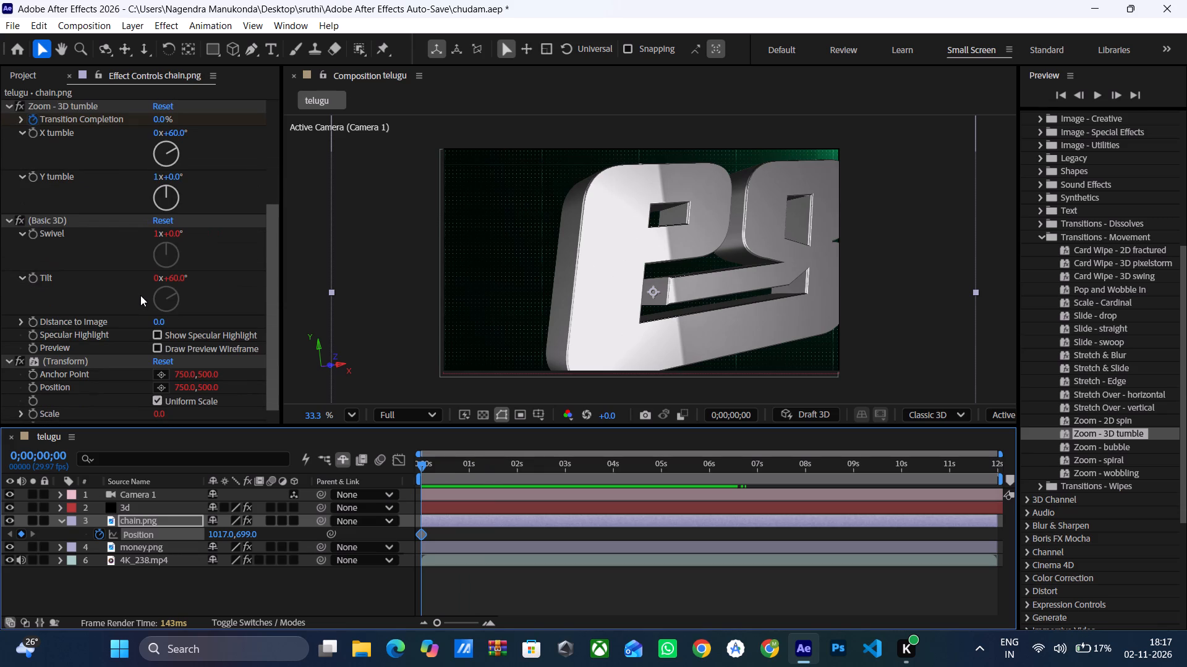
scroll(140, 295, "up", 1)
scroll(140, 295, "down", 1, "ctrl")
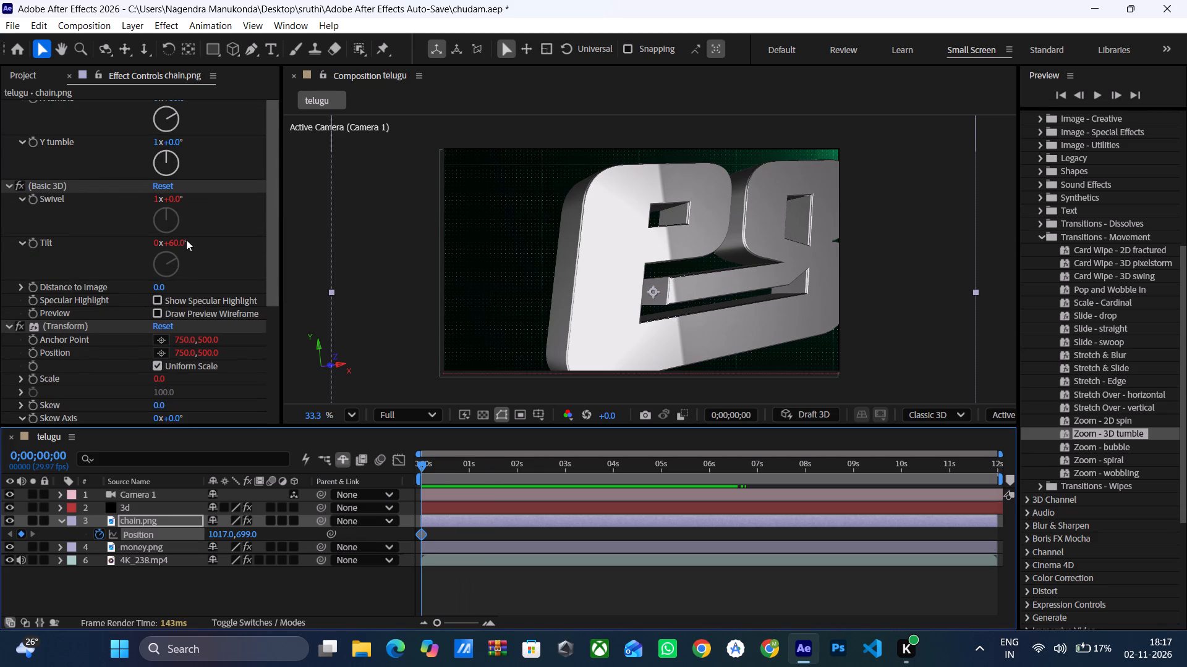
scroll(132, 346, "up", 3)
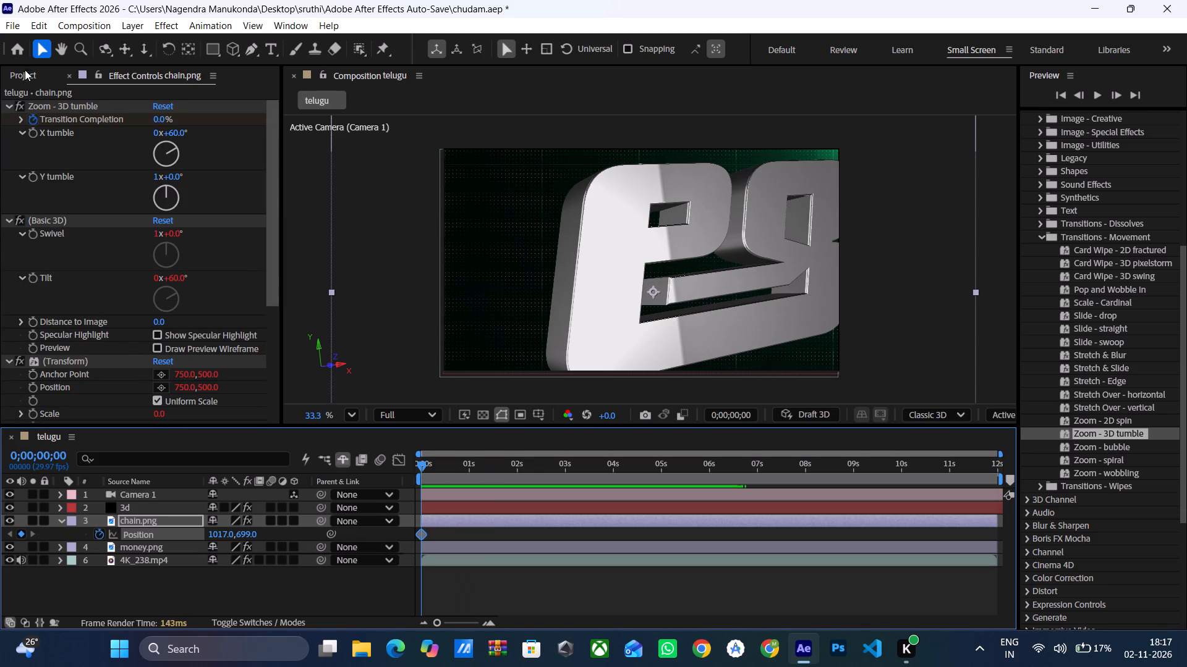
left_click(21, 118)
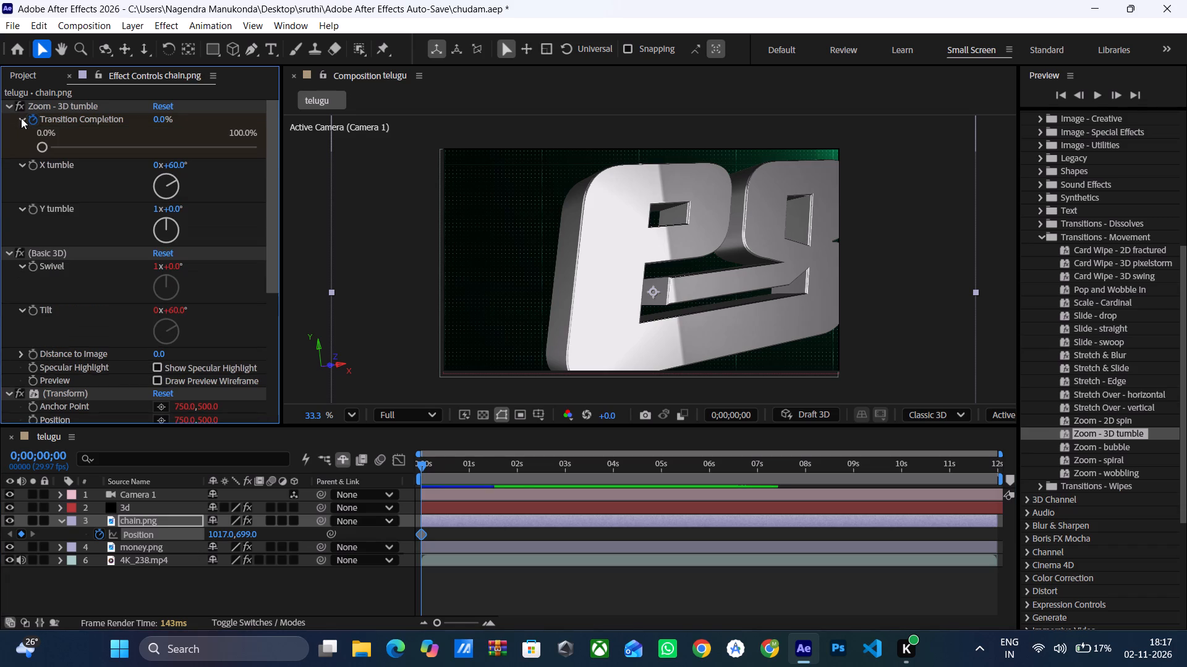
left_click(21, 118)
left_click(21, 118)
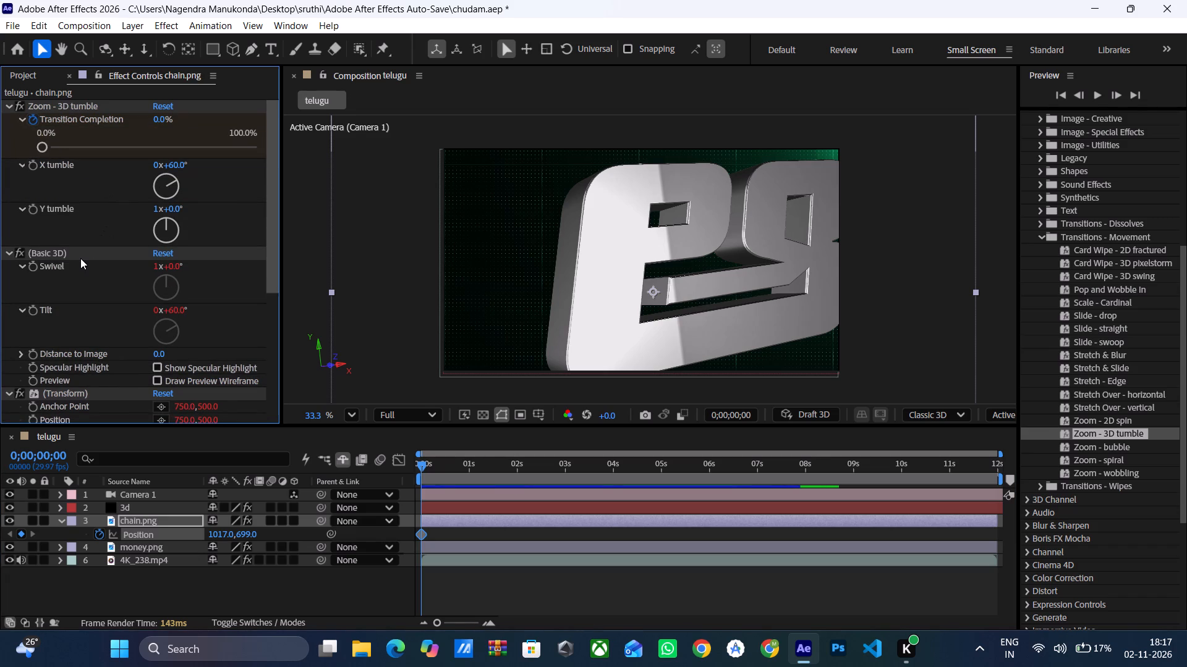
scroll(80, 258, "down", 1)
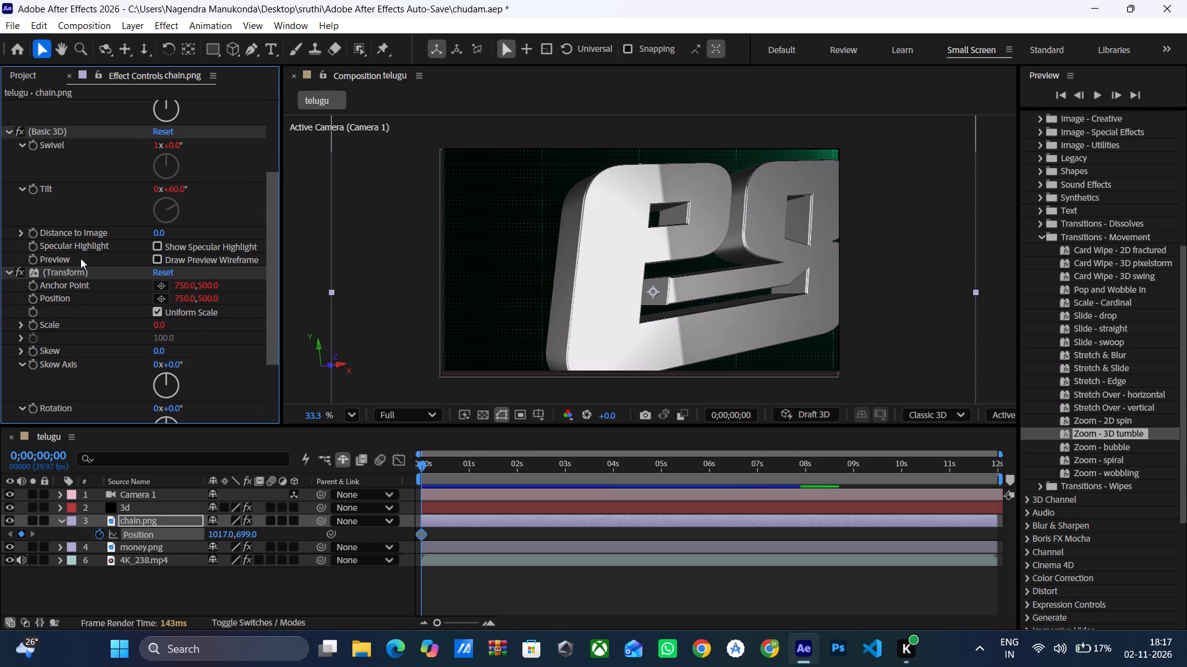
scroll(80, 258, "down", 2)
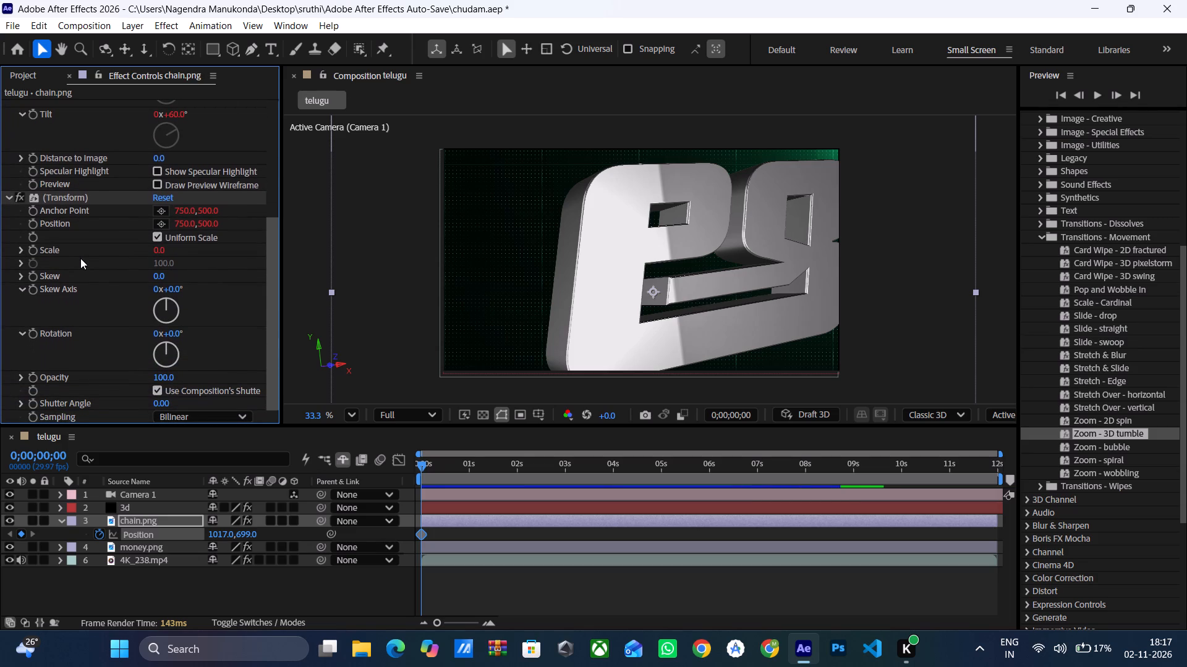
scroll(80, 258, "down", 1)
key("space")
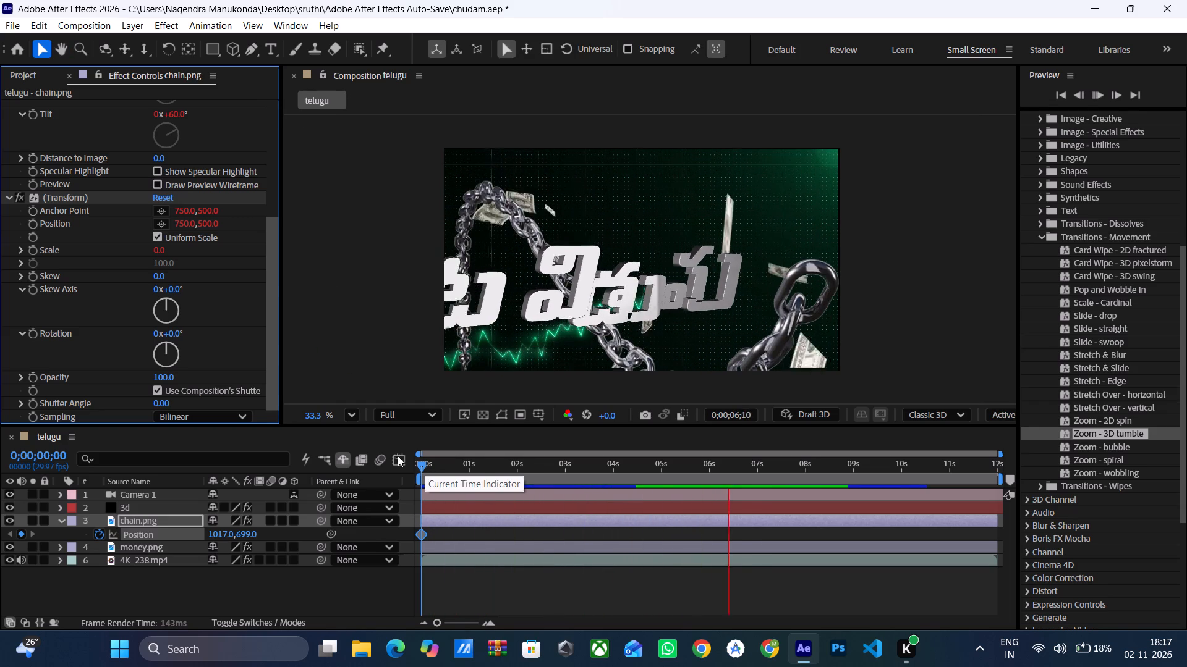
Remove Position keyframing from the chain.png layer and collapse the layer's properties.
scroll(168, 200, "up", 2)
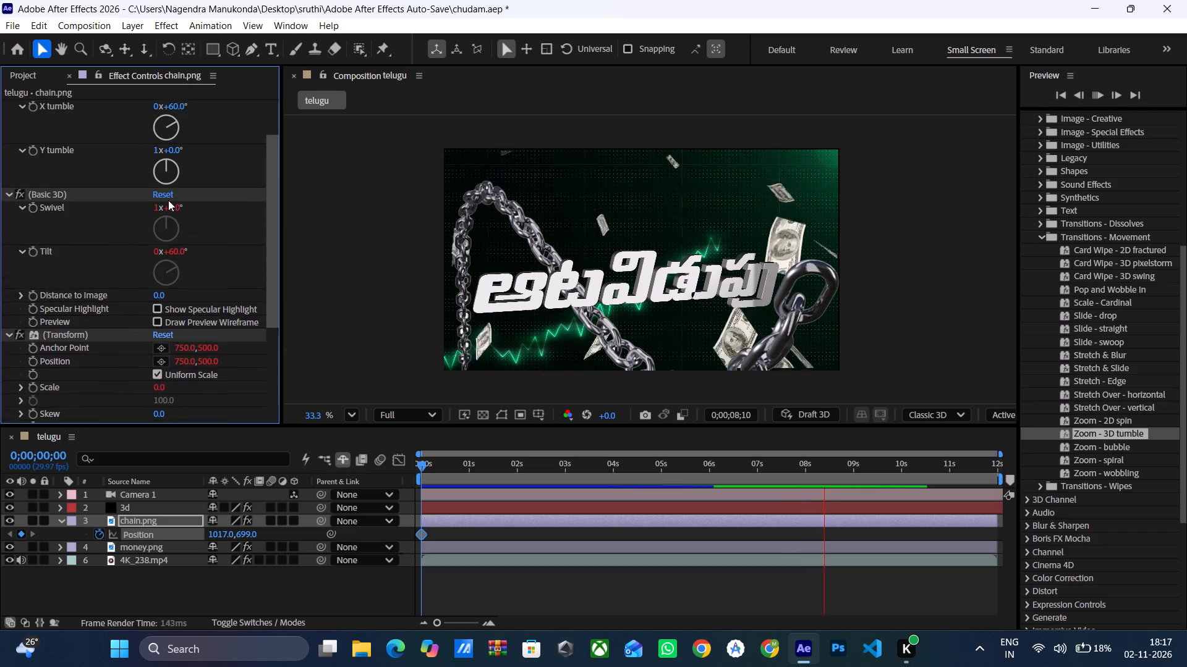
scroll(168, 200, "up", 3)
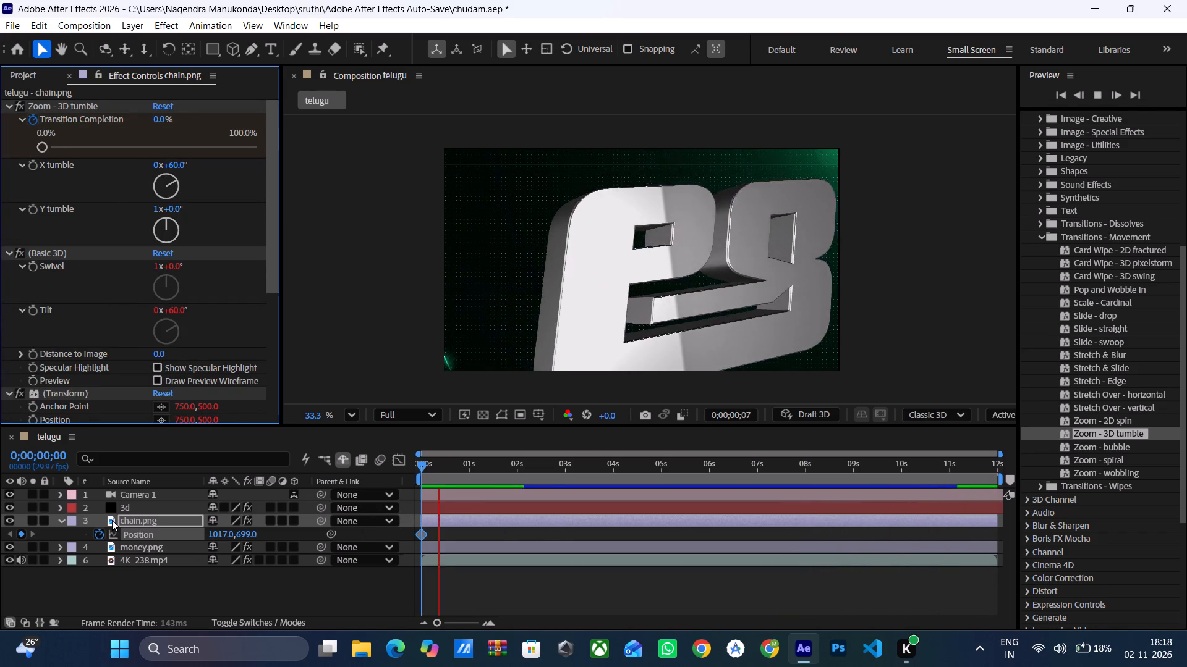
left_click(100, 532)
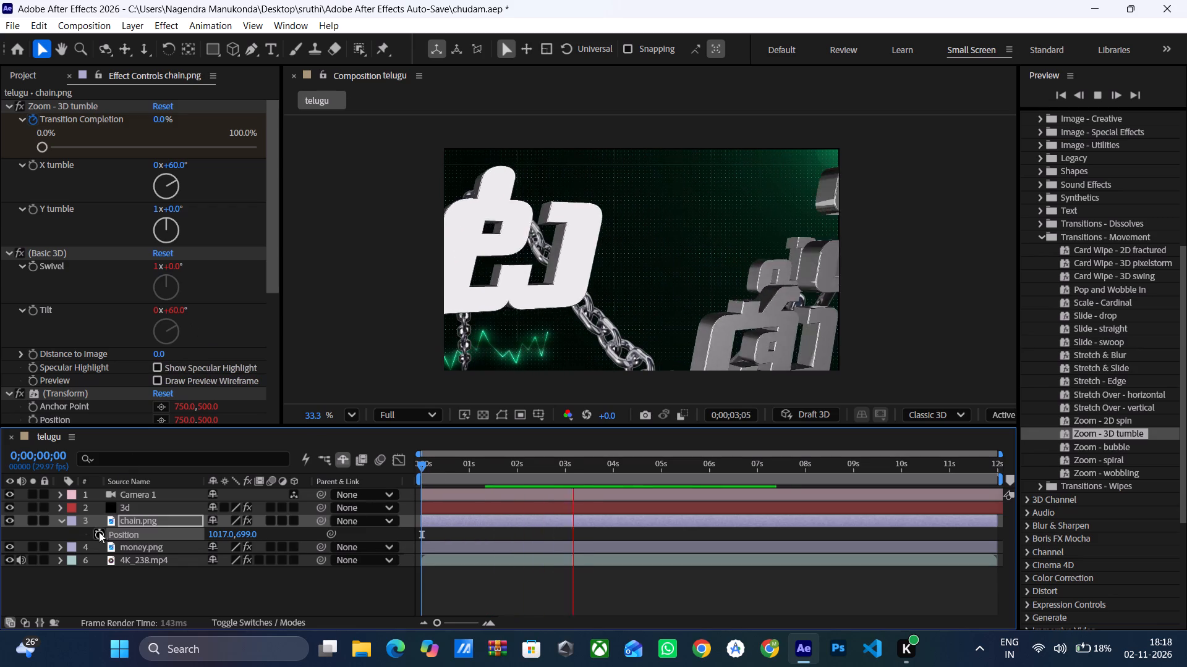
left_click(61, 519)
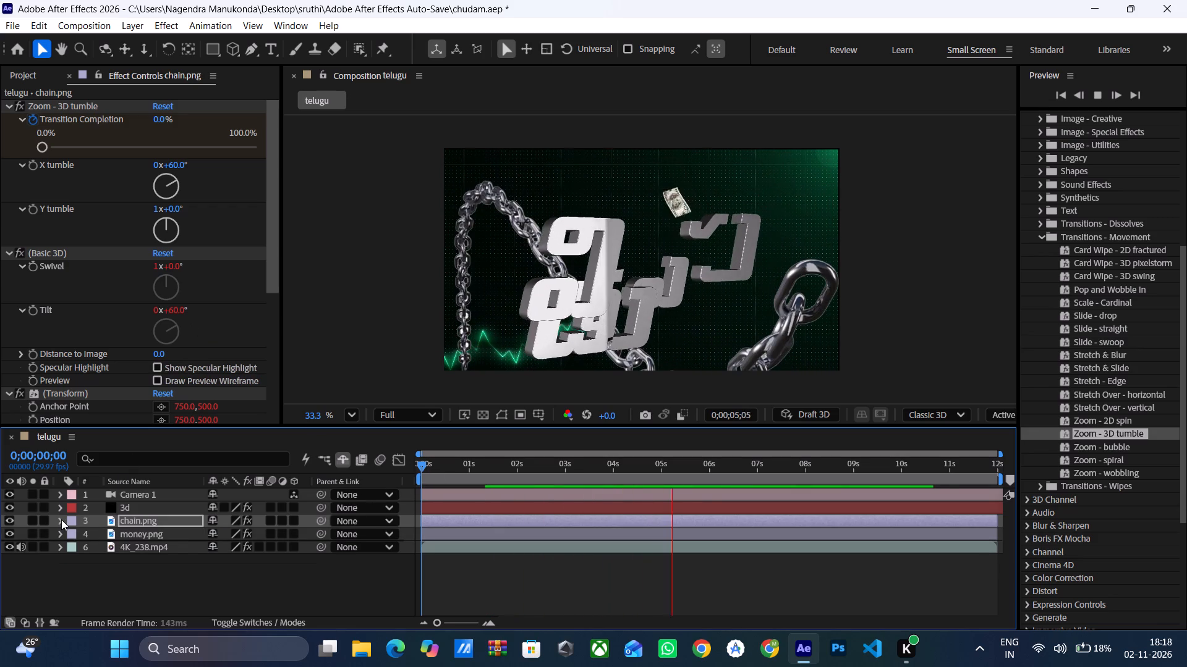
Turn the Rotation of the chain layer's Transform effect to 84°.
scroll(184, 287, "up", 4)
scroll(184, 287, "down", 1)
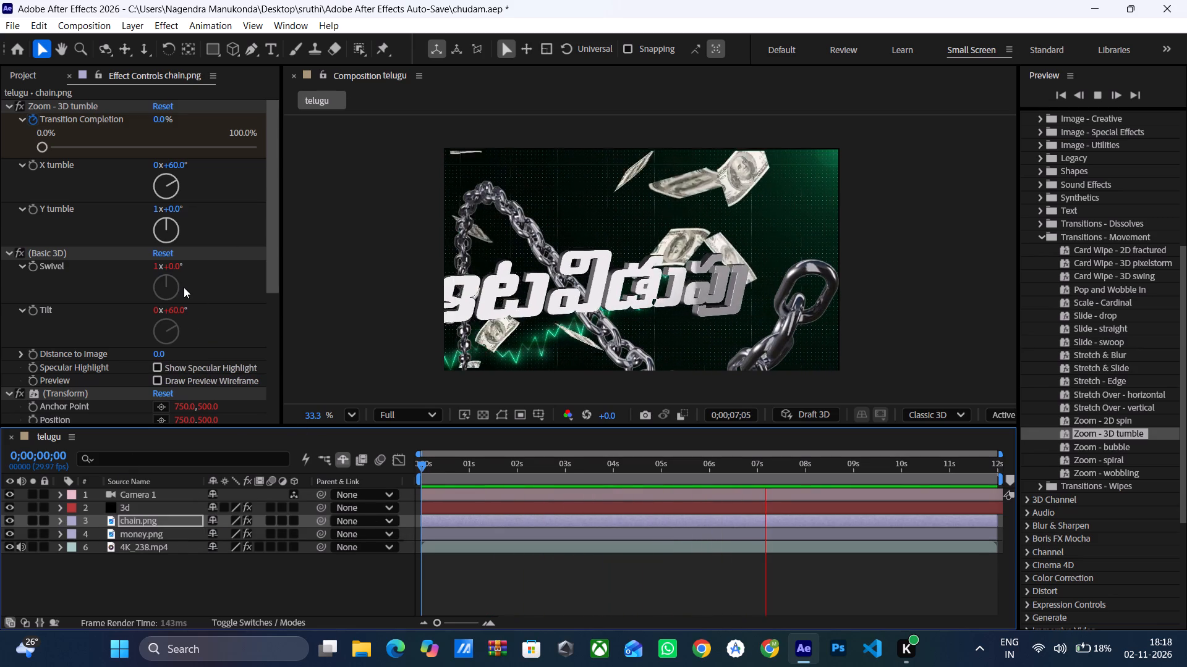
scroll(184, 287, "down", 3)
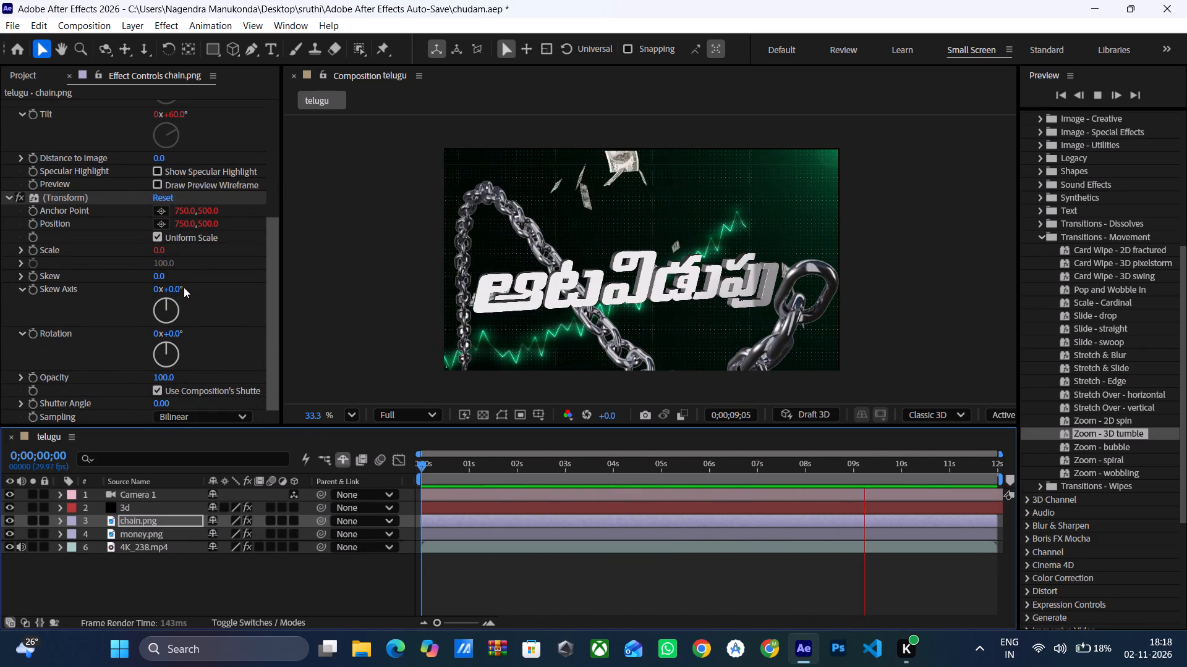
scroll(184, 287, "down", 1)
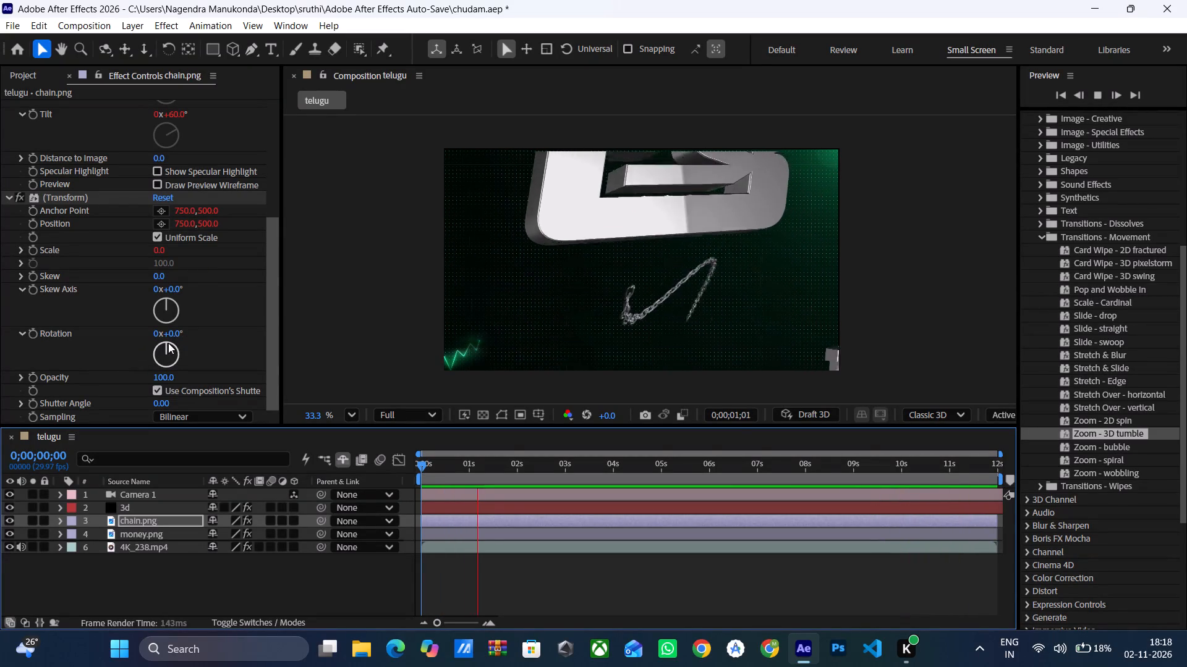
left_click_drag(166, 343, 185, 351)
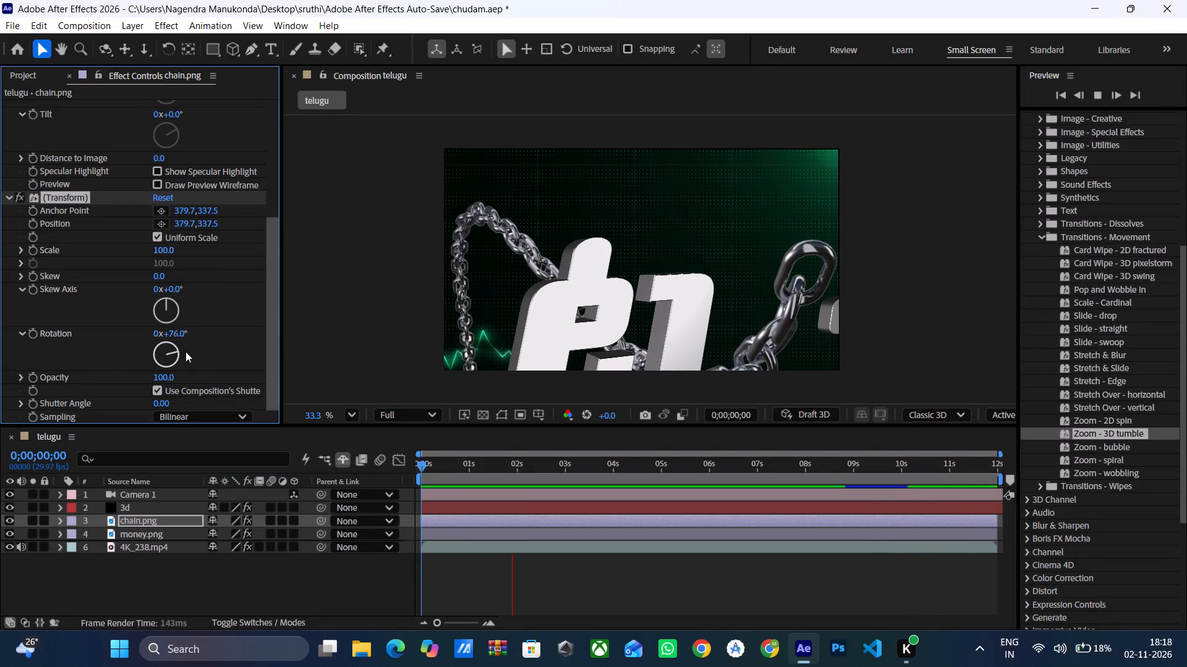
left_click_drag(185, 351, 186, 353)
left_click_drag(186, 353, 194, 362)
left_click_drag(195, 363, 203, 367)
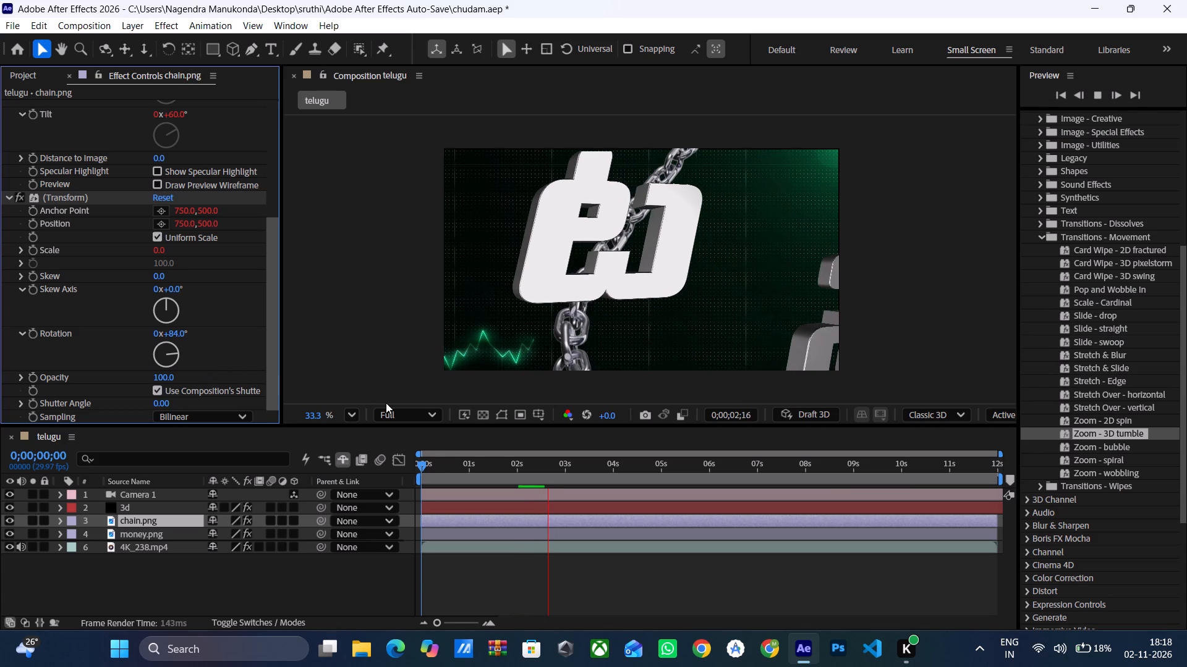
Scrub to 0;00;00;18 and back, and play the composition from the first frame to check the chain's rotation.
left_click_drag(416, 464, 446, 469)
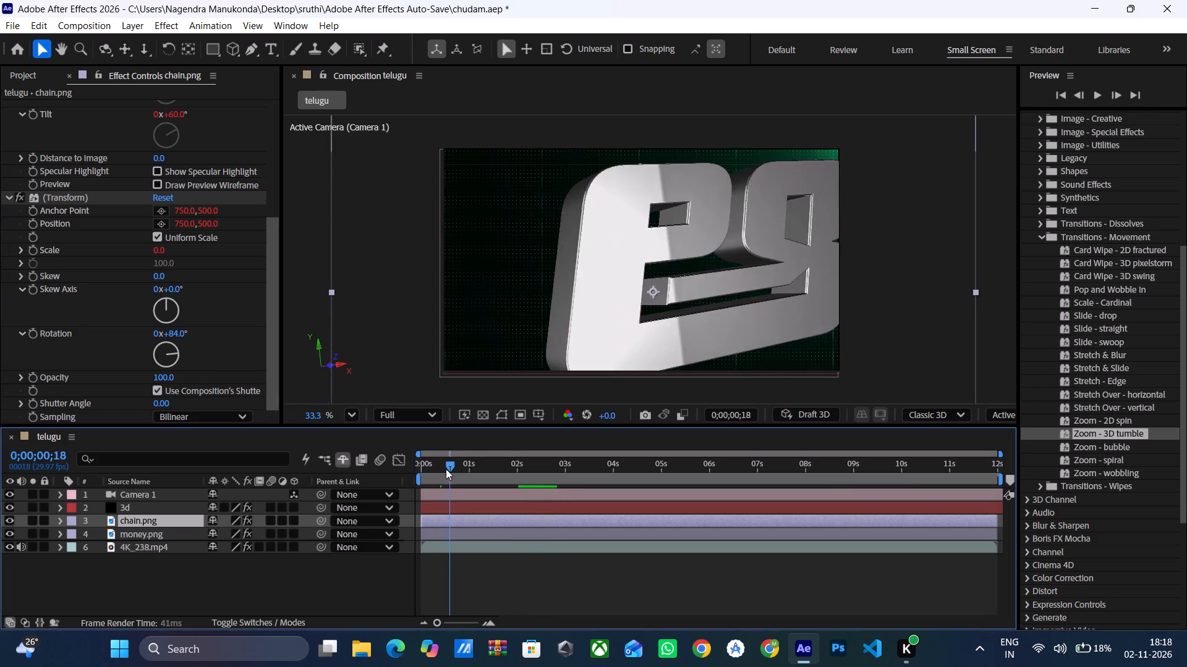
left_click_drag(446, 469, 359, 479)
key("space")
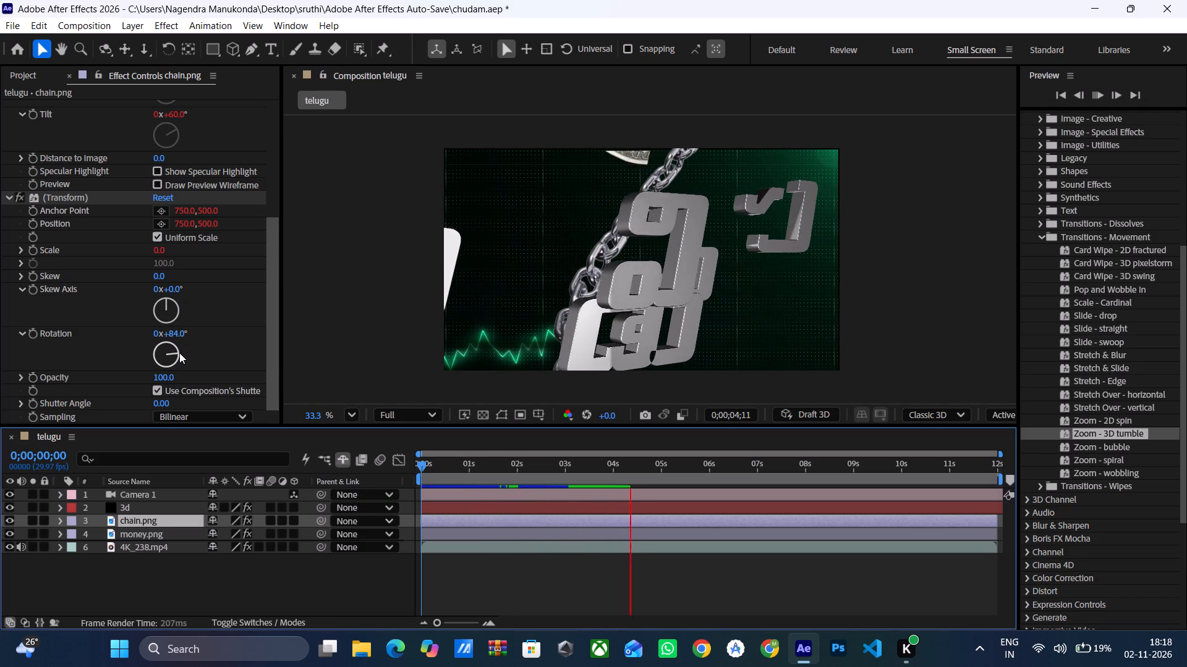
Set the Skew Axis of the chain layer's Transform effect to 23x+99°.
left_click_drag(165, 302, 168, 303)
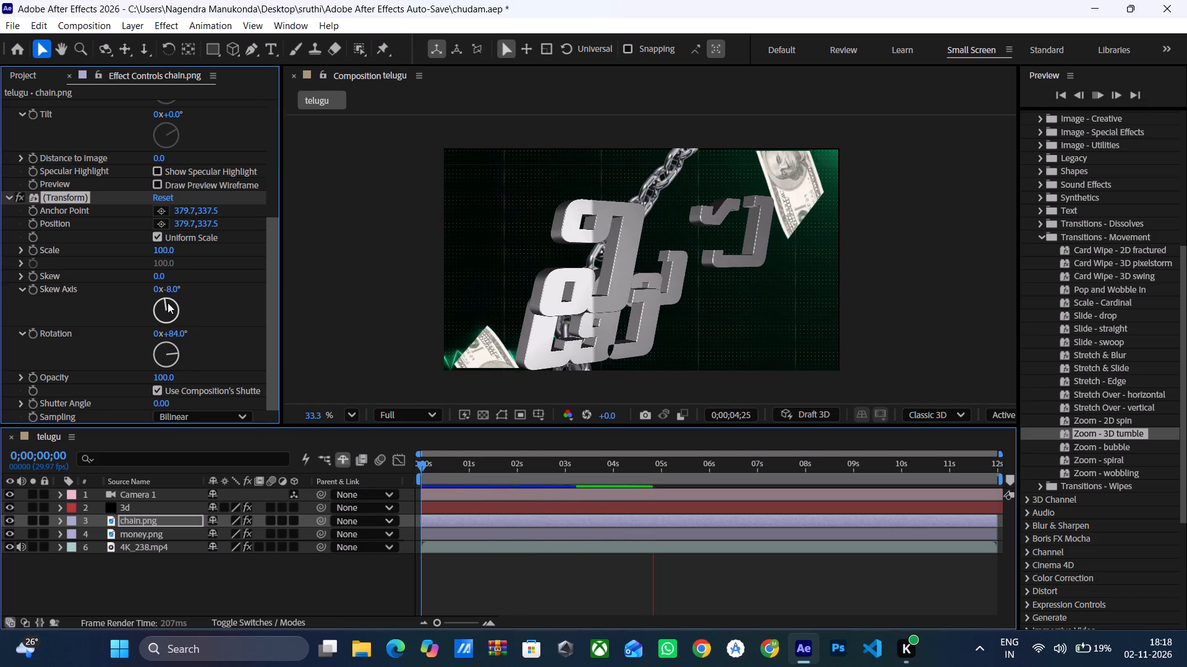
left_click_drag(168, 303, 200, 316)
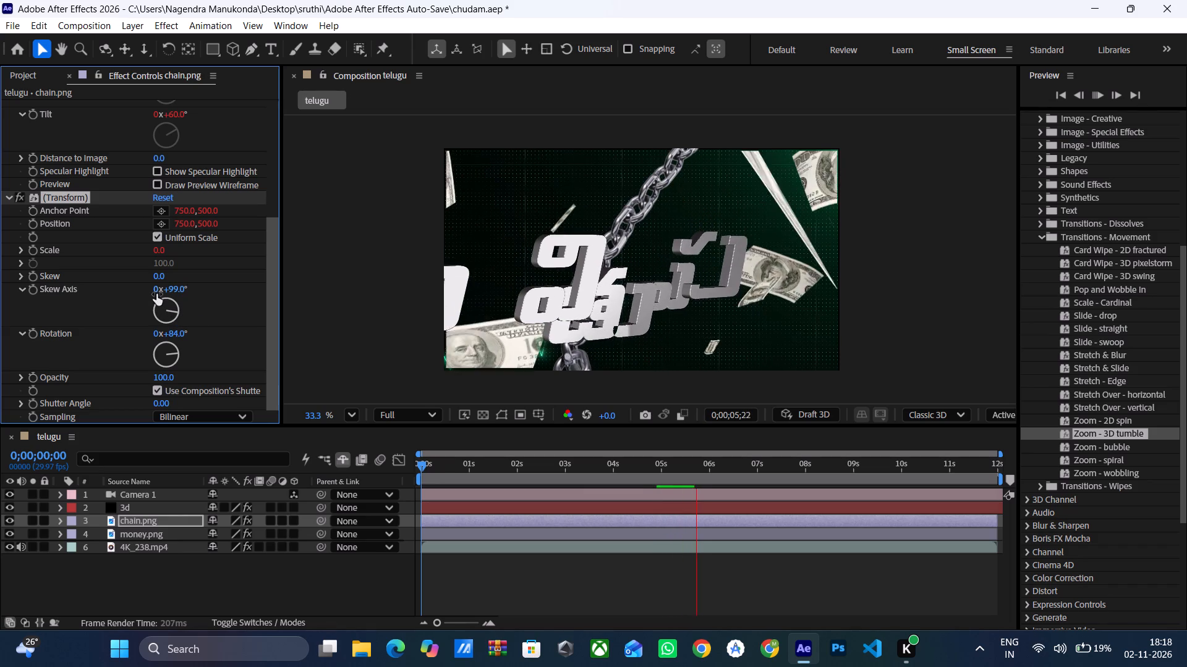
left_click_drag(154, 292, 171, 292)
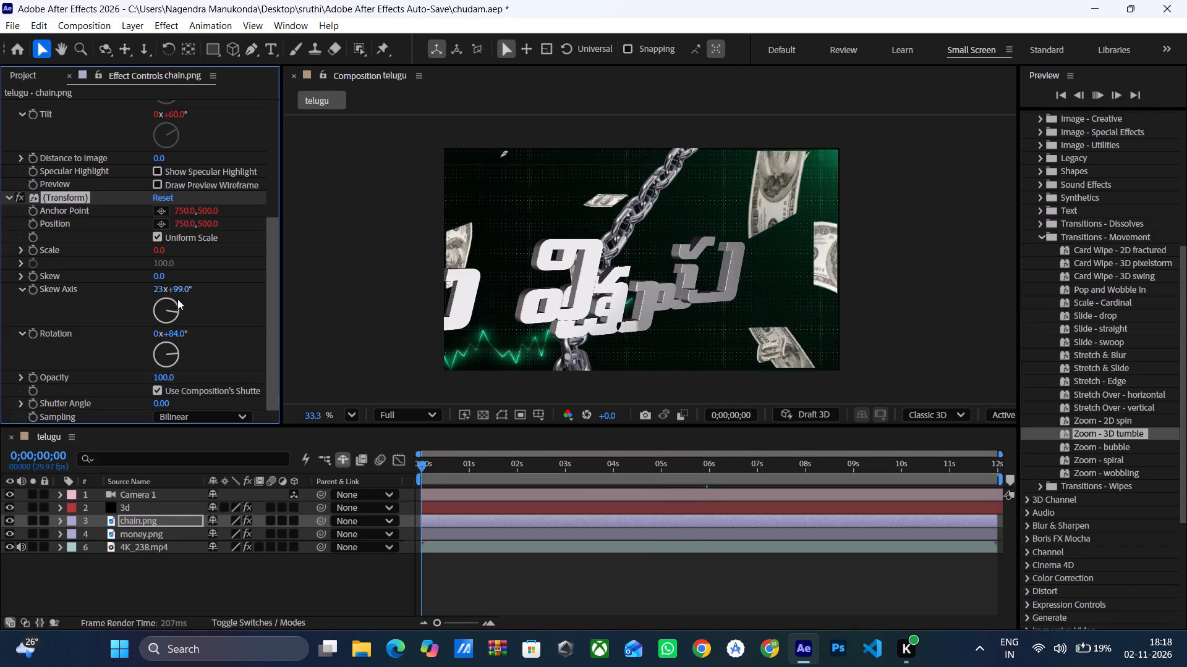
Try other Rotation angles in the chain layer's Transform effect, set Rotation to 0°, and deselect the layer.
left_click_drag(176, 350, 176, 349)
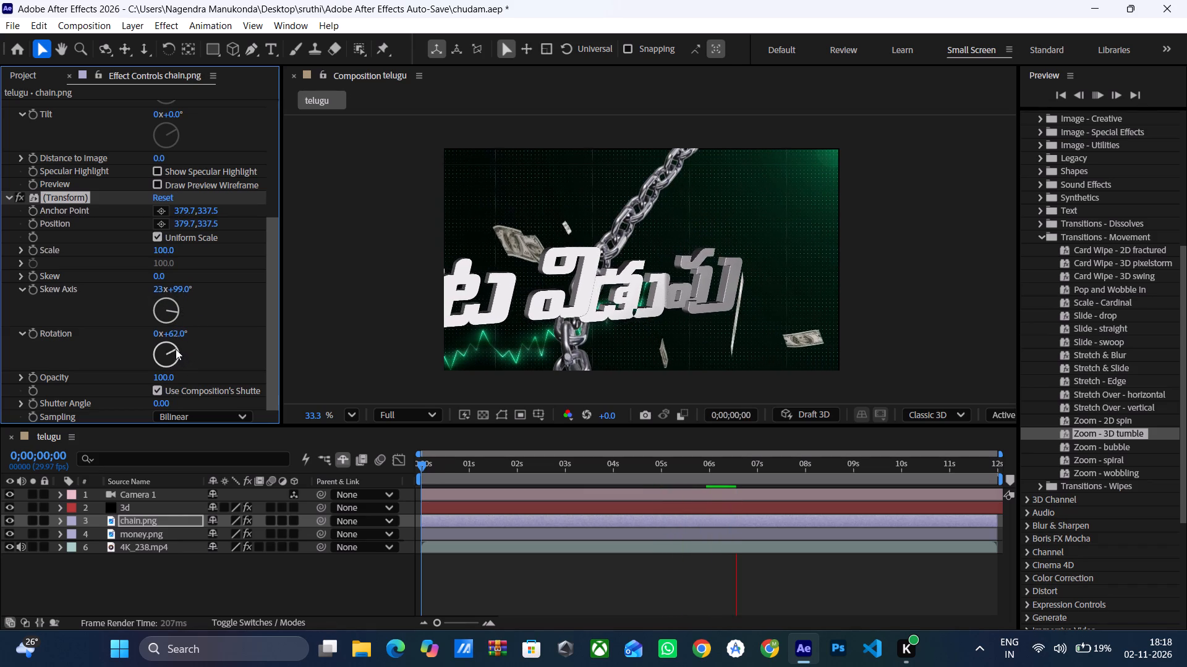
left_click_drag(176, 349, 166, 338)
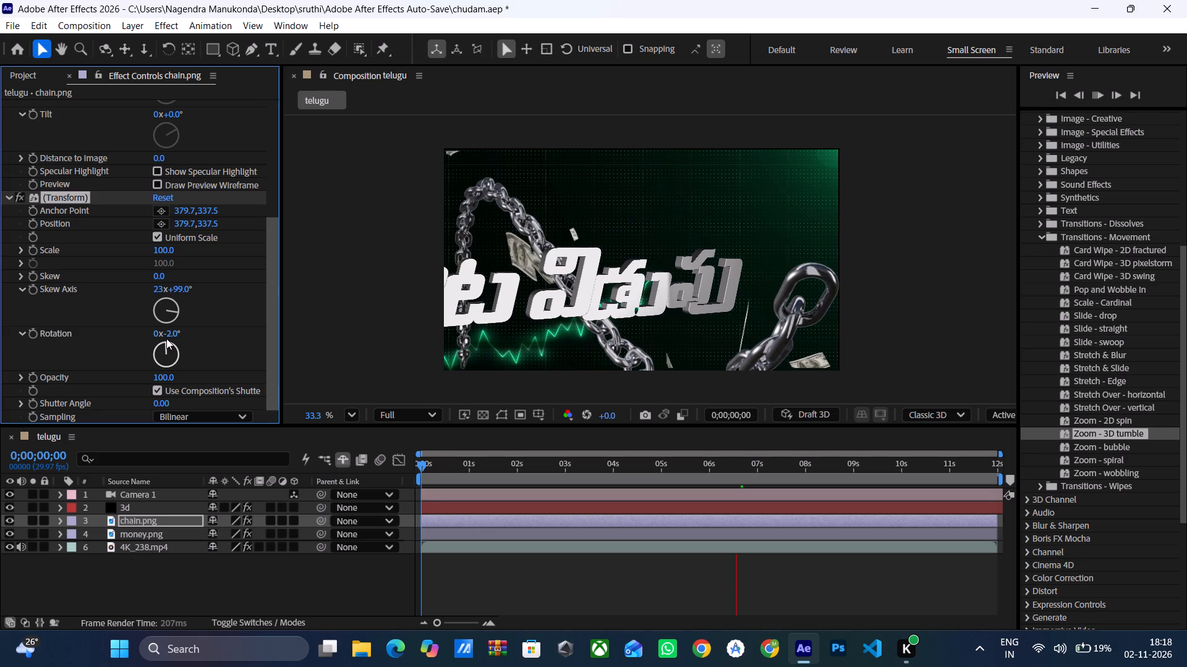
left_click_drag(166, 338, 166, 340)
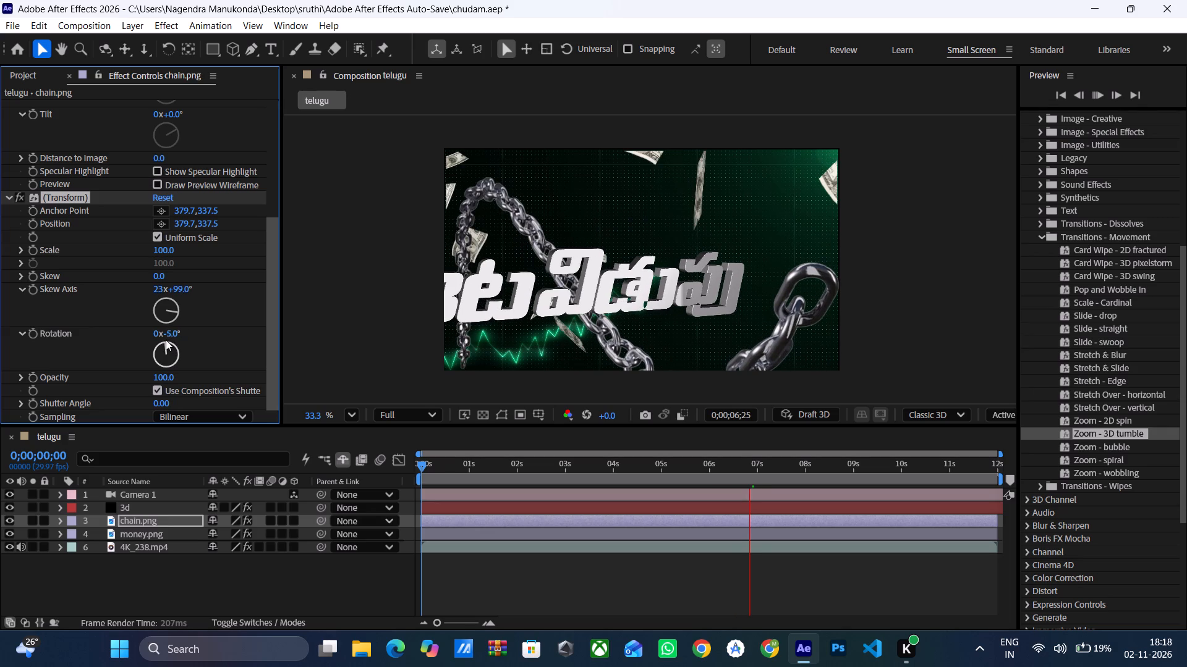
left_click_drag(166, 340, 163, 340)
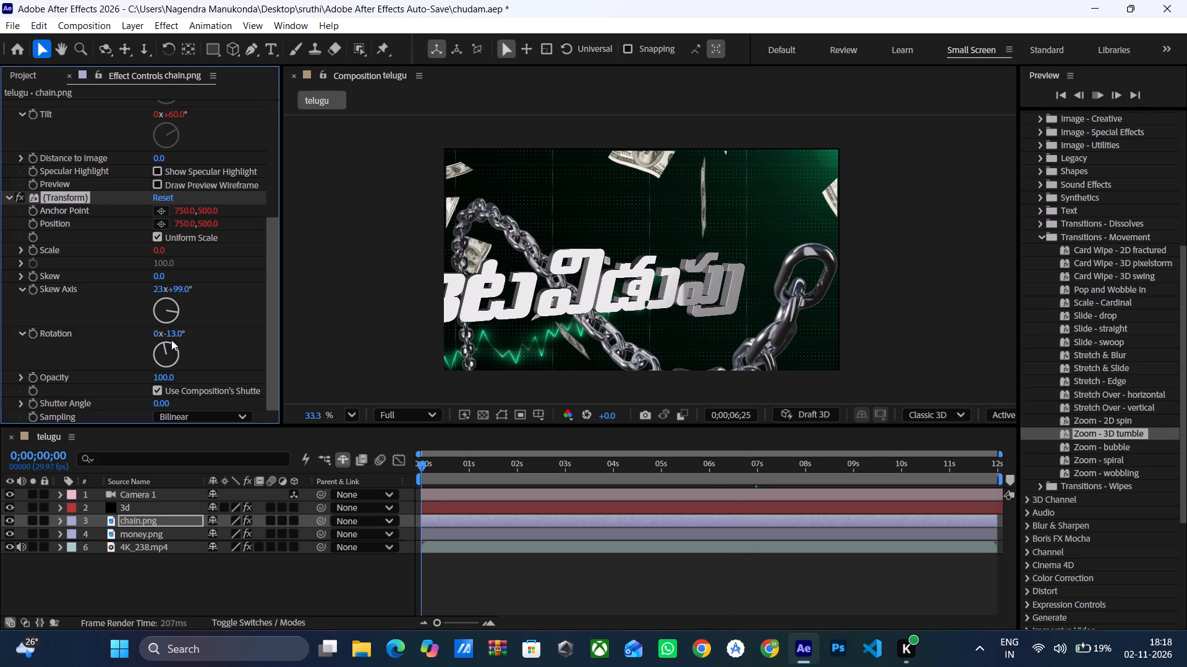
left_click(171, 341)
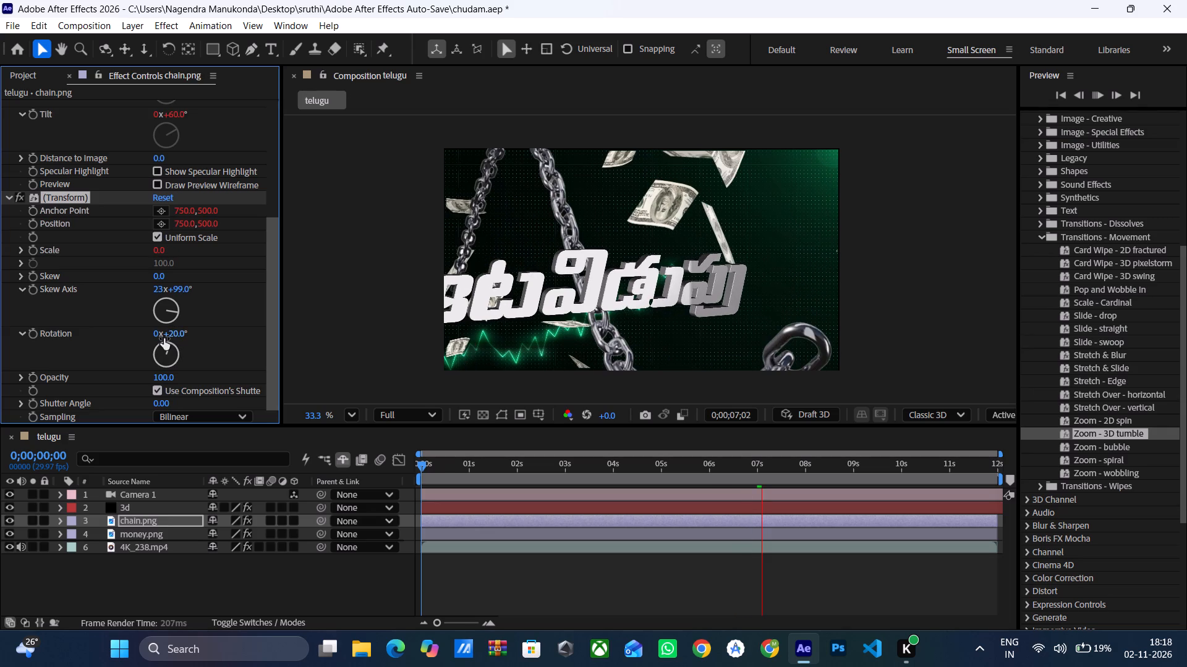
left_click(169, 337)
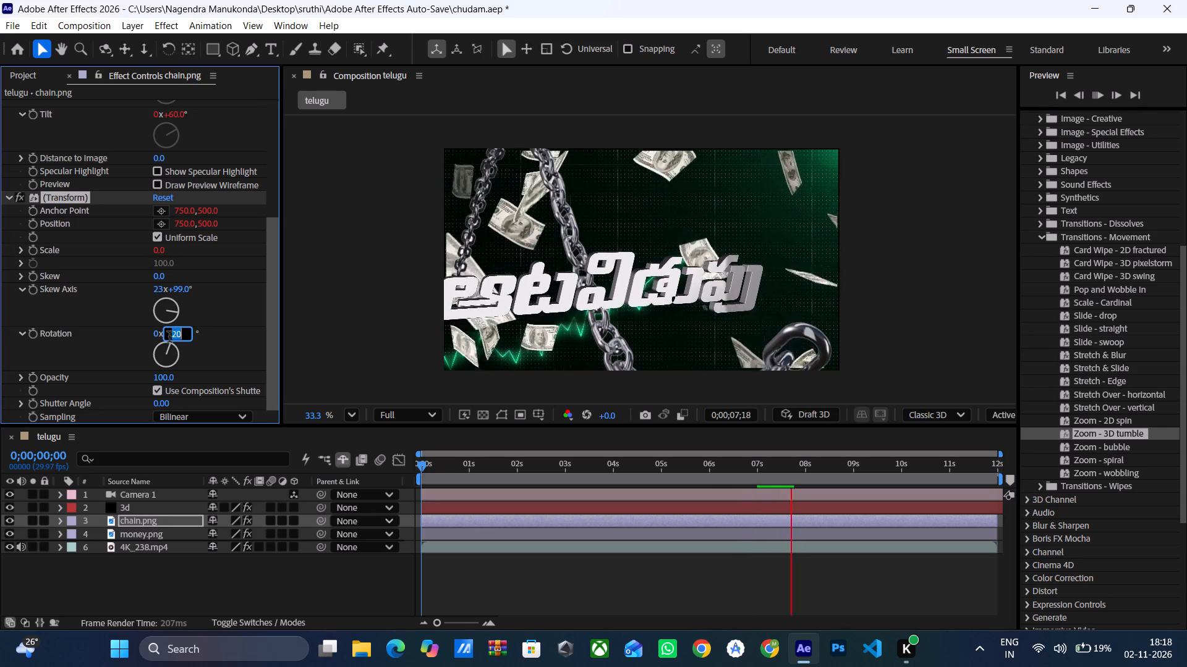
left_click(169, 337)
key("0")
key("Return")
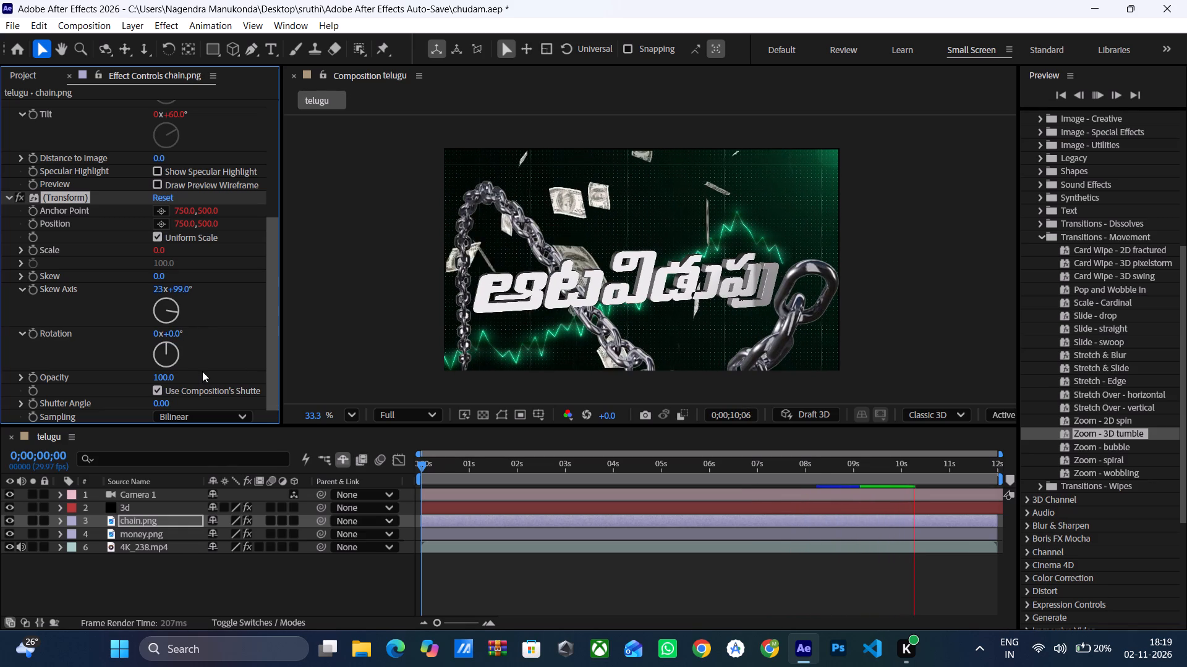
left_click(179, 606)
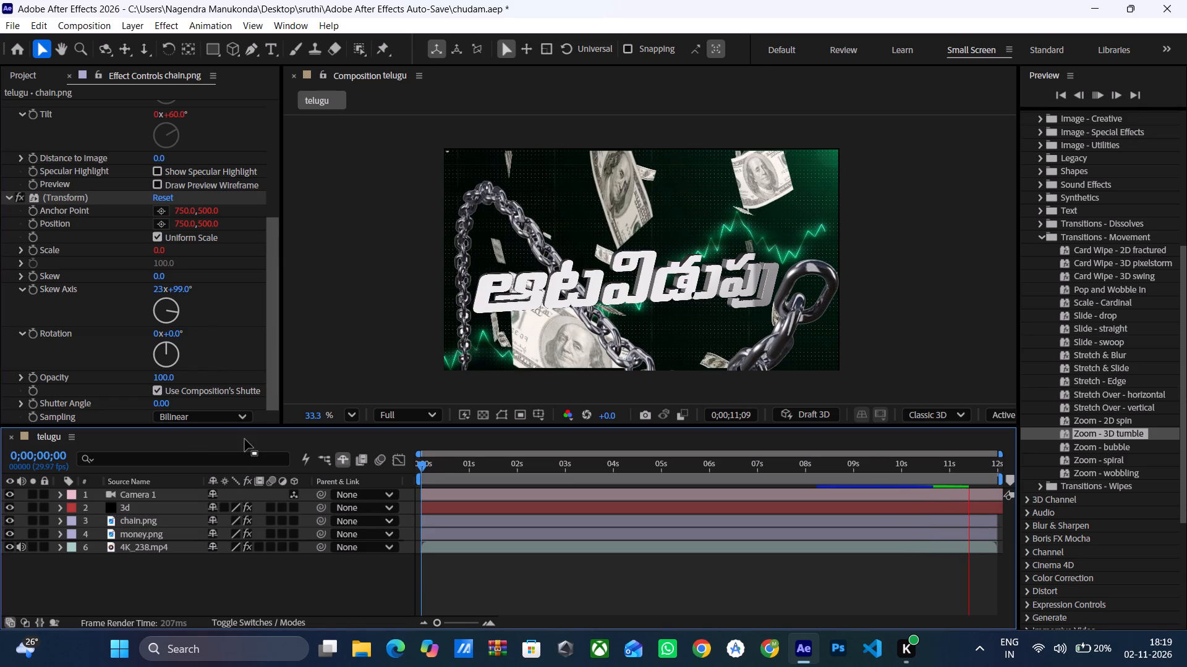
Shift the whole chain.png layer along the timeline to start just before 03s, and preview the composition from the first frame.
scroll(159, 250, "up", 3)
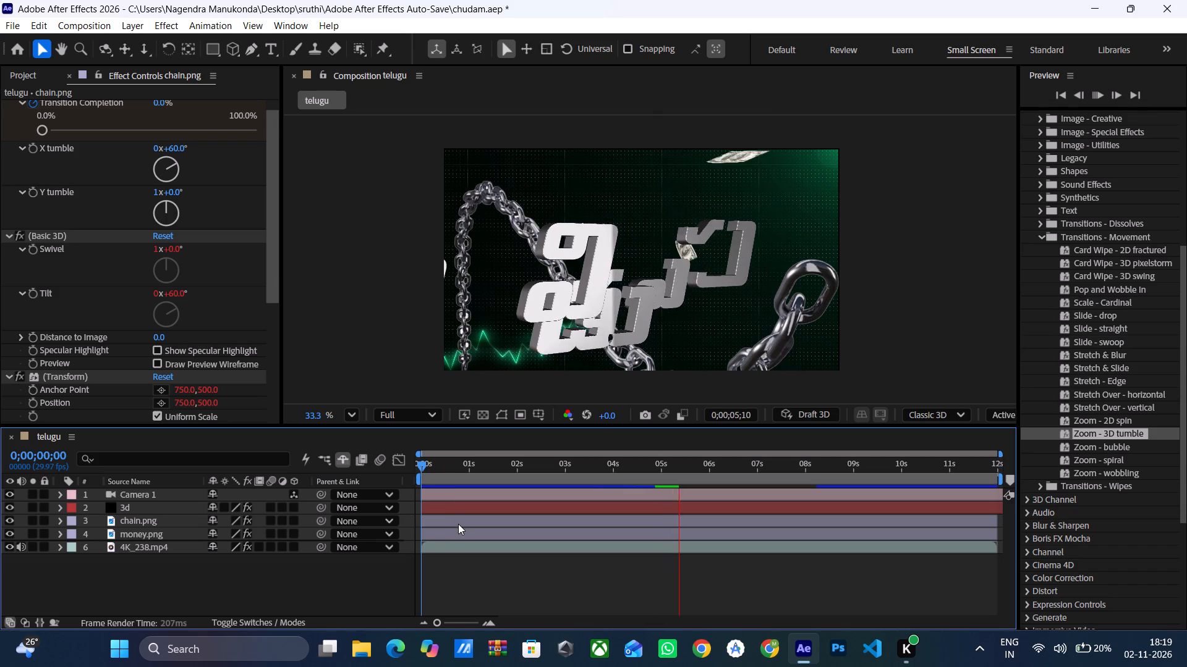
left_click_drag(454, 518, 457, 515)
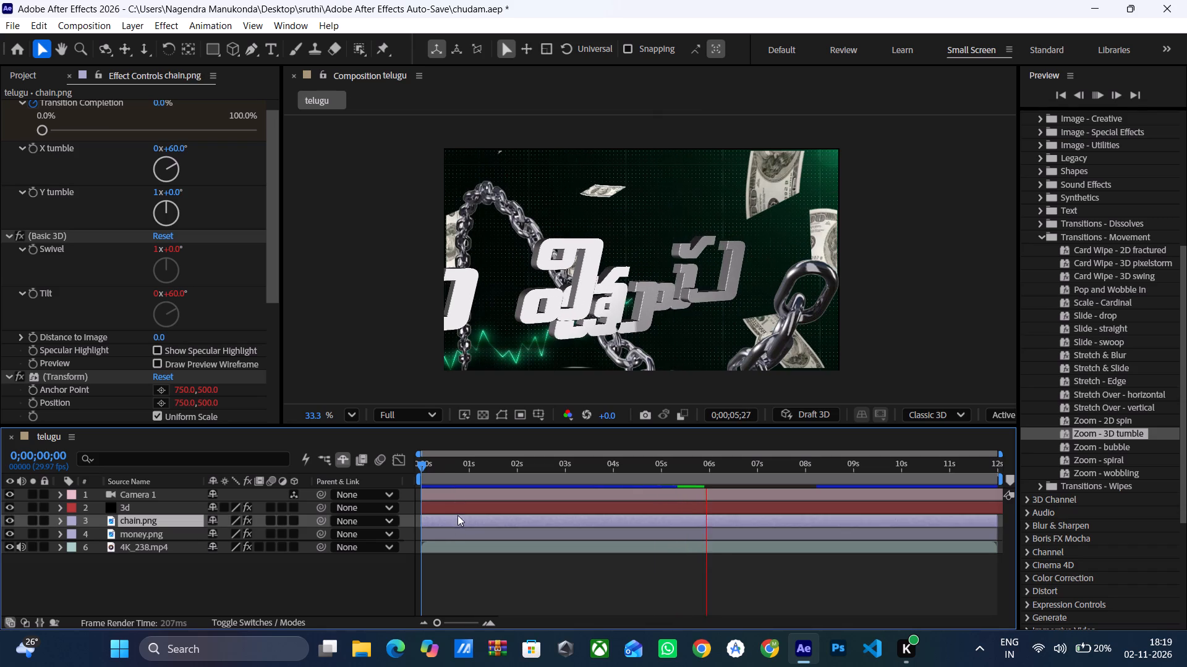
left_click_drag(457, 515, 592, 512)
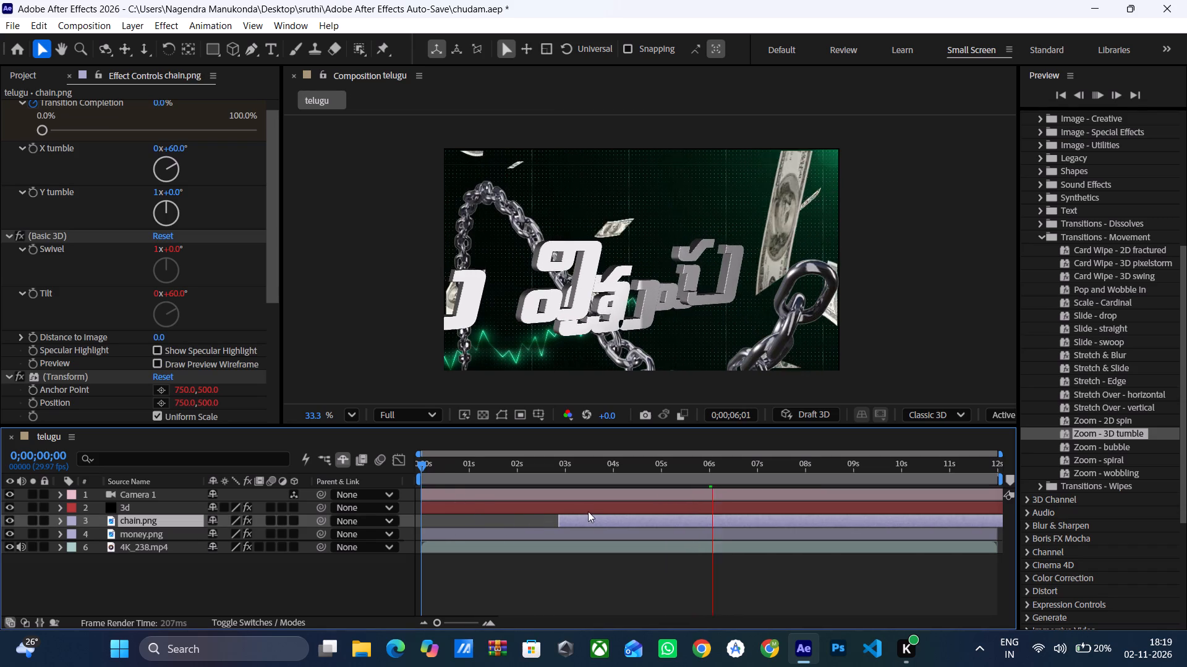
left_click(422, 472)
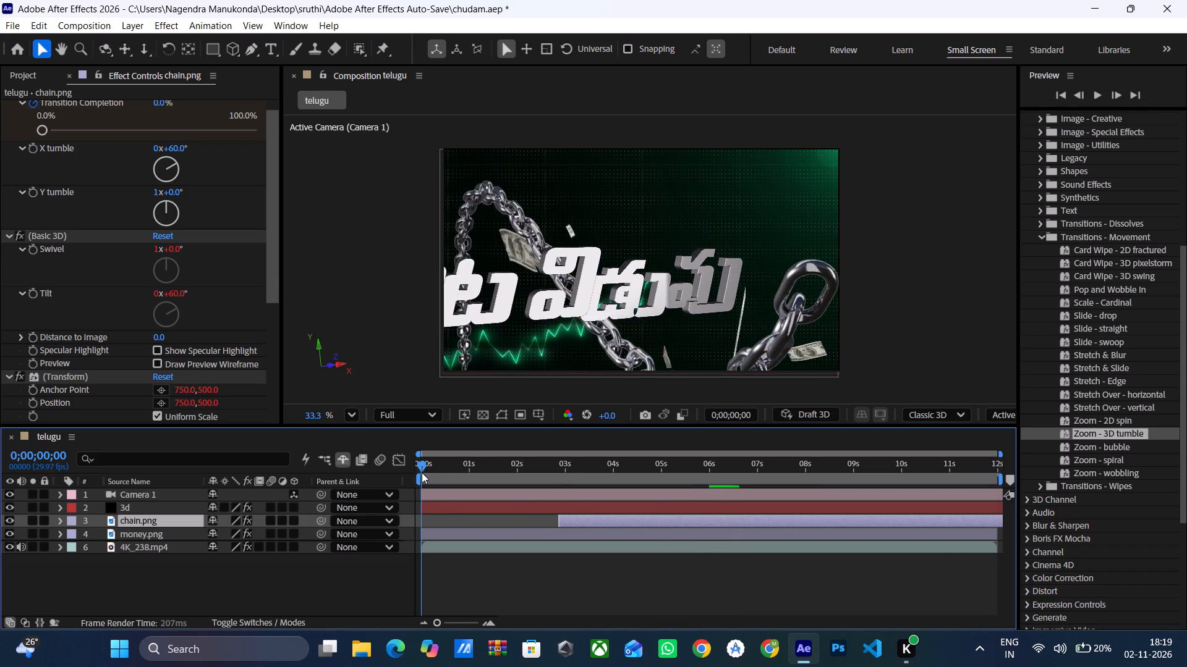
key("space")
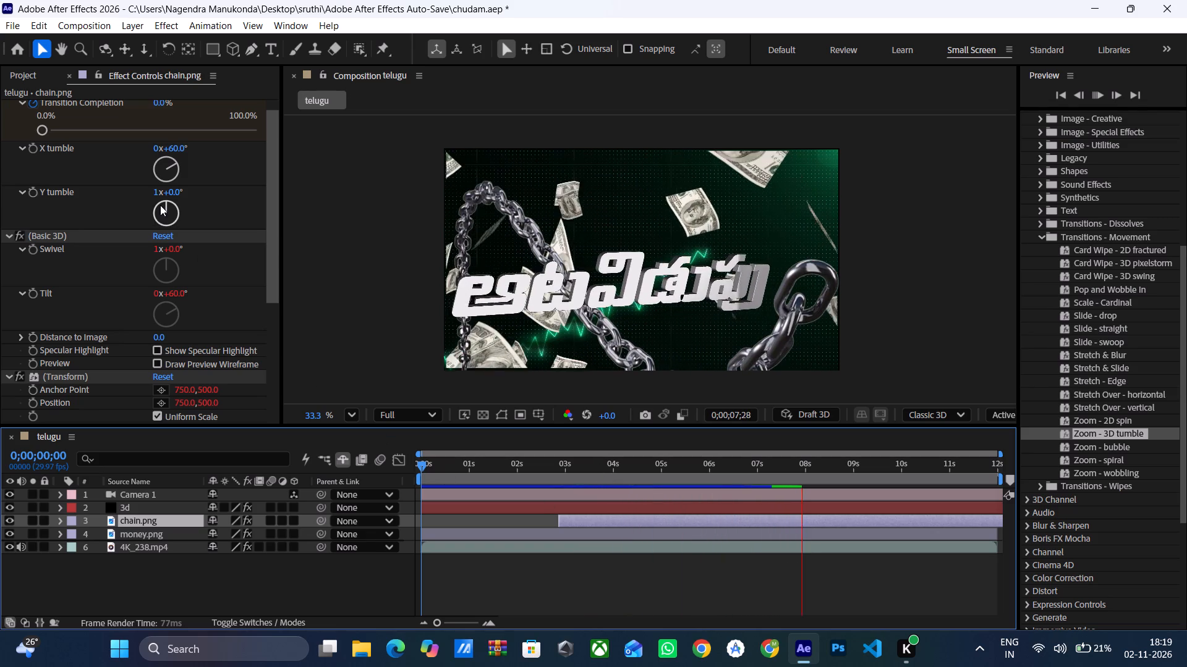
Collapse the Transition Completion and X tumble settings of the chain's Zoom - 3D tumble effect.
left_click(25, 103)
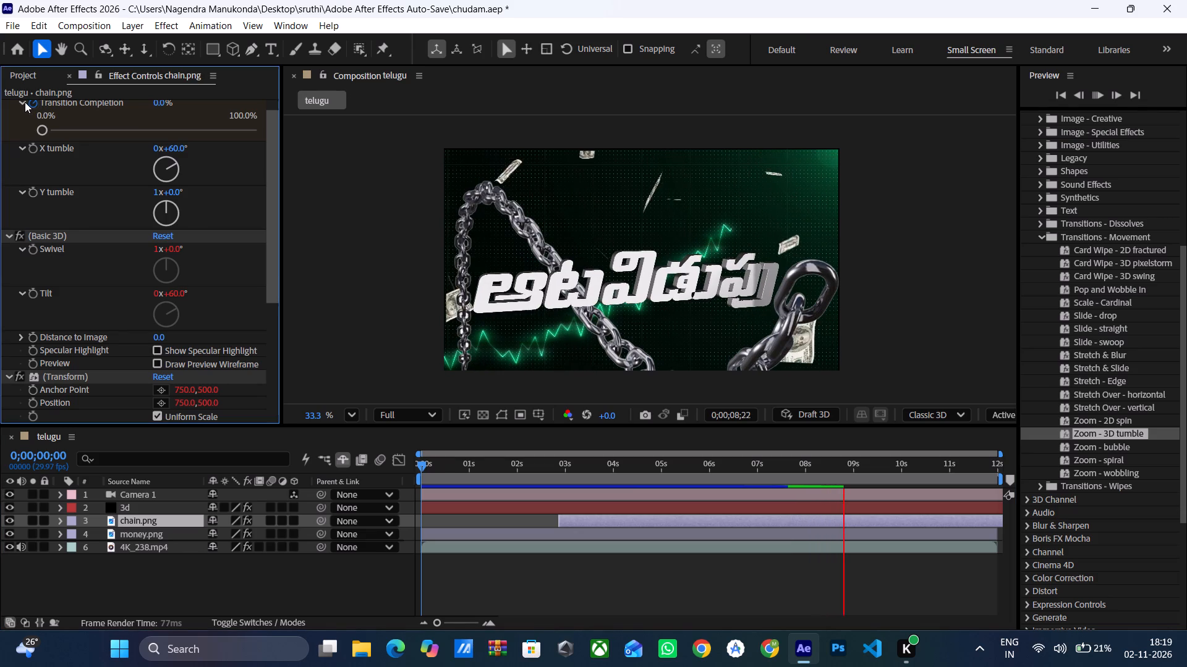
left_click(22, 101)
left_click(22, 101)
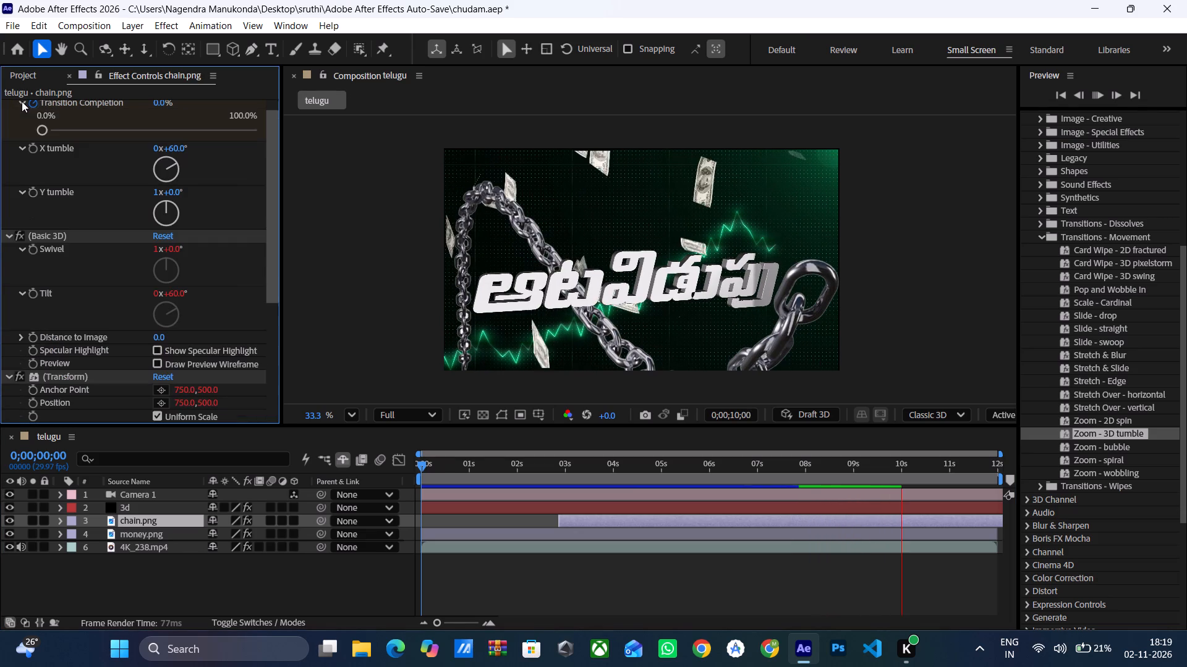
left_click(22, 101)
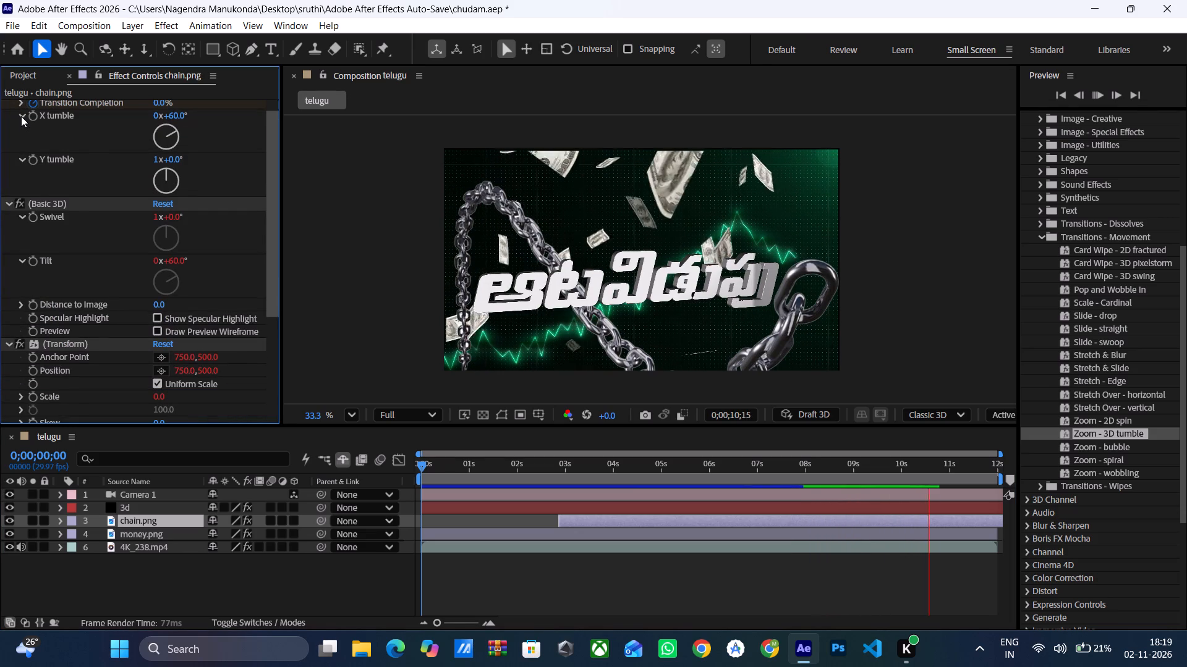
left_click(21, 116)
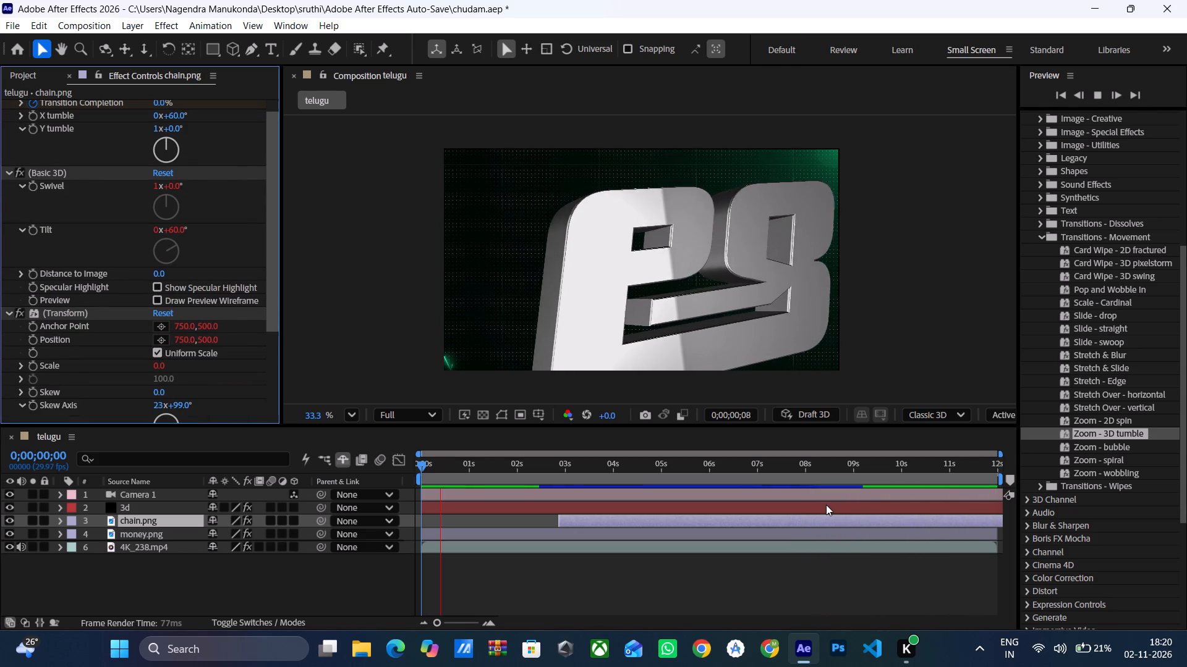
Split the chain.png layer at 0;00;06;05.
left_click(809, 521)
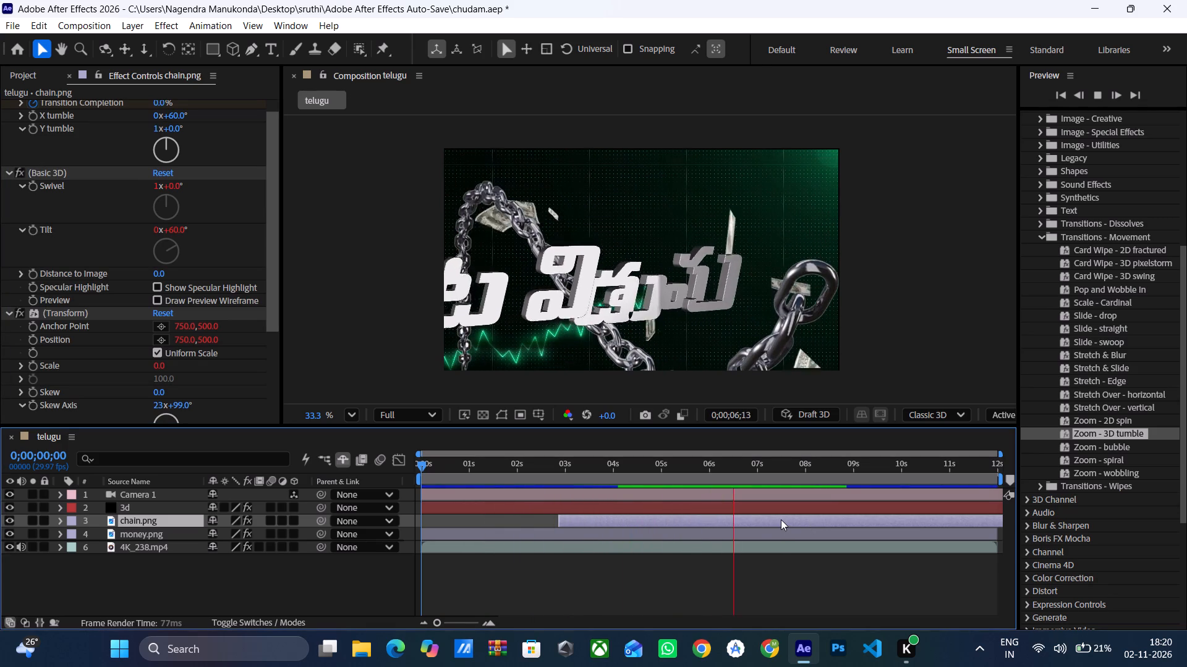
left_click(781, 519)
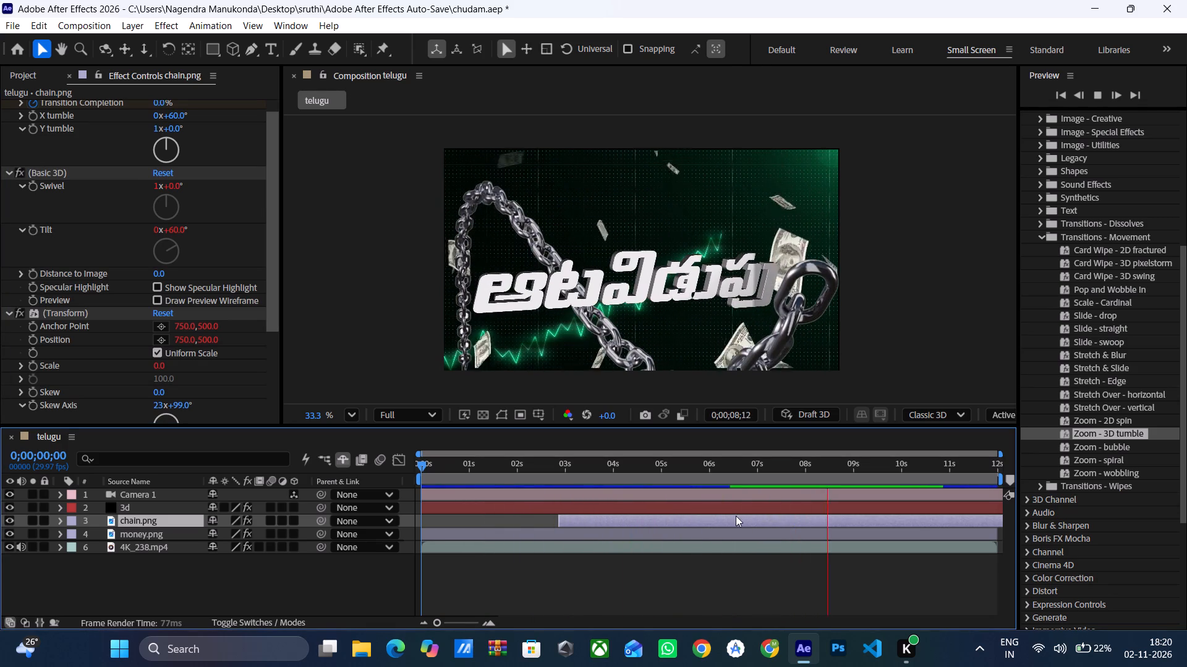
left_click(718, 472)
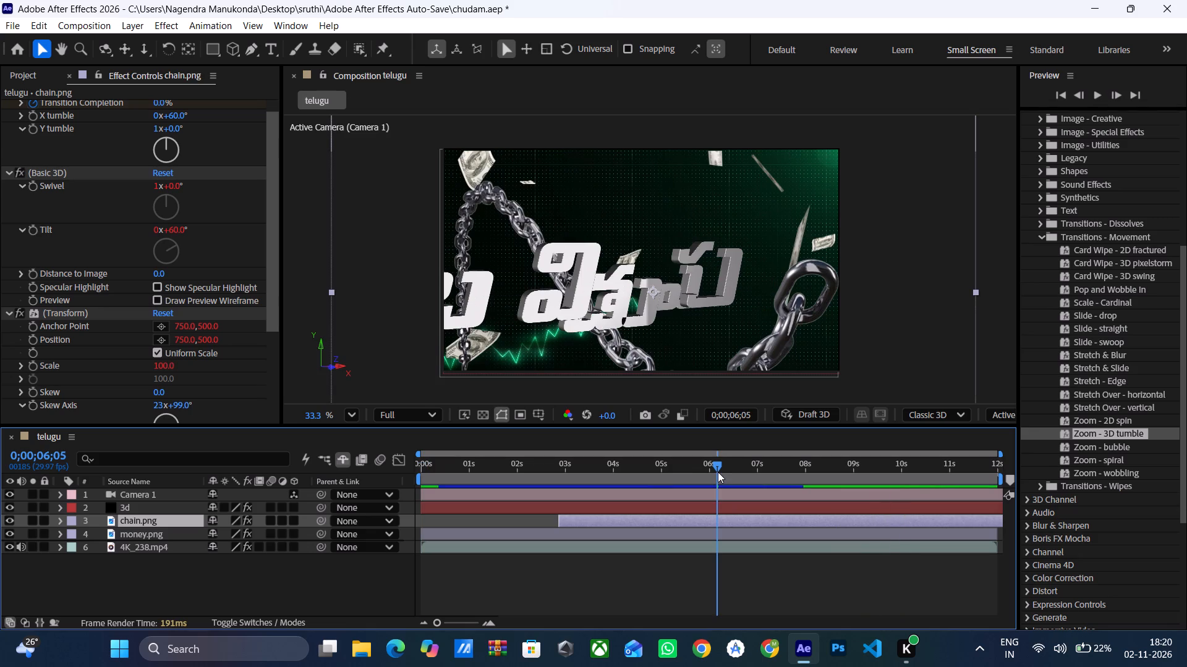
left_click(717, 518)
left_click(35, 27)
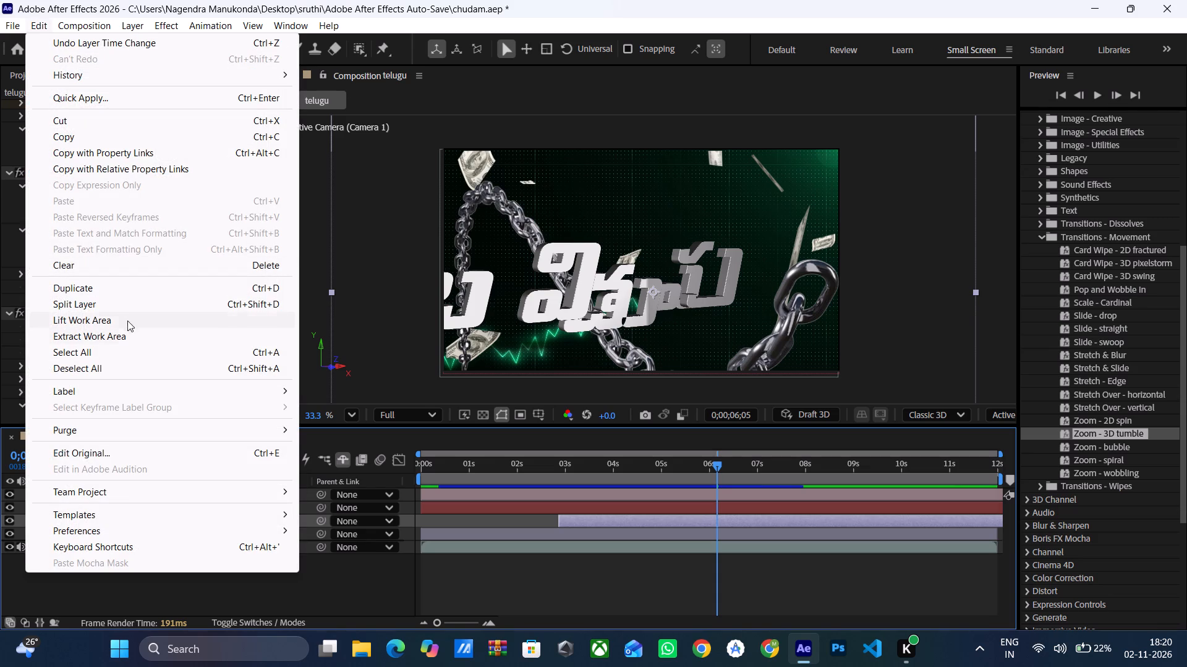
left_click(136, 301)
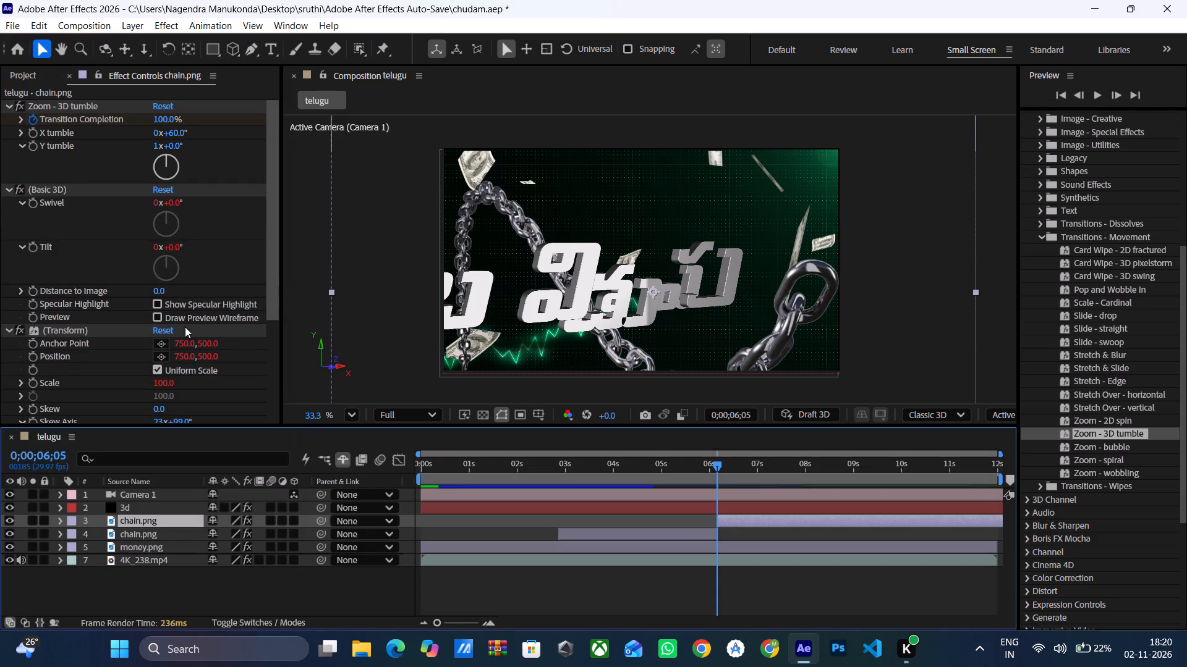
Open the second chain.png segment for viewing and collapse its Zoom - 3D tumble, Basic 3D and Transform effects.
left_click(745, 518)
double_click(745, 518)
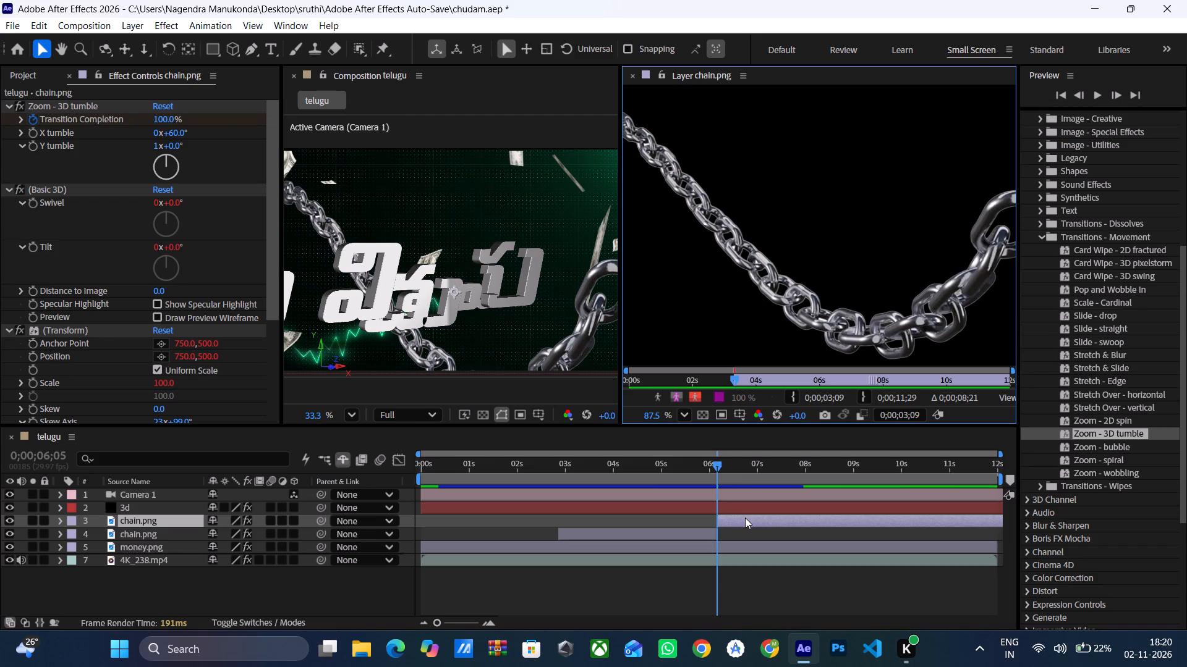
left_click(10, 104)
left_click(9, 120)
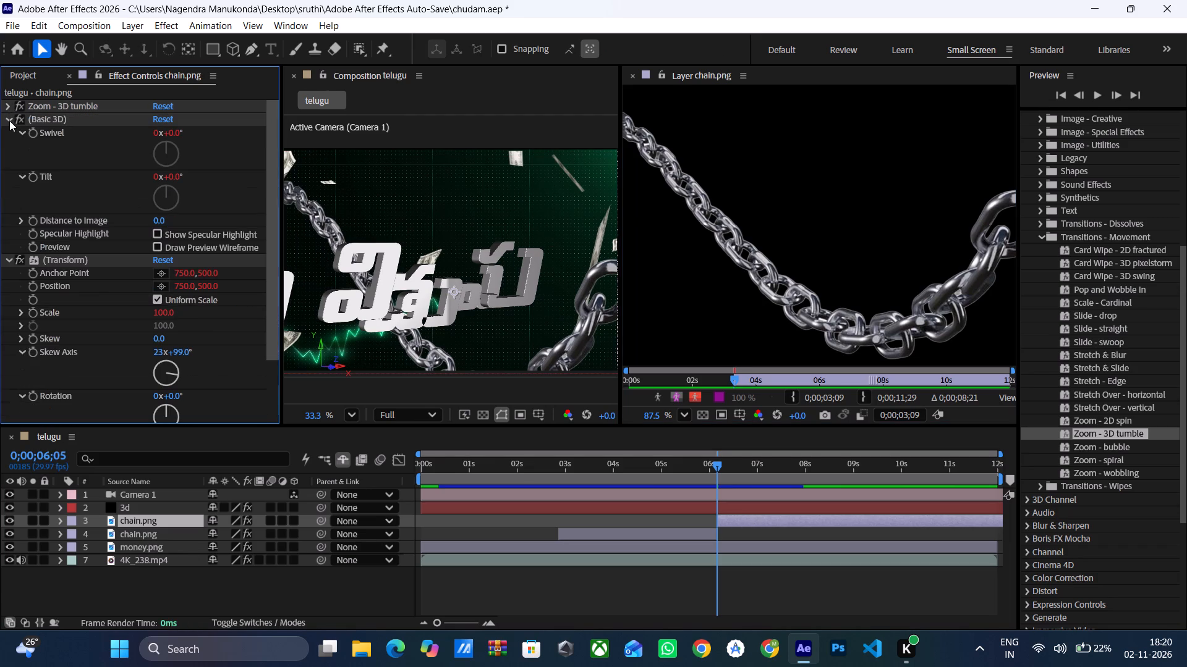
left_click(9, 135)
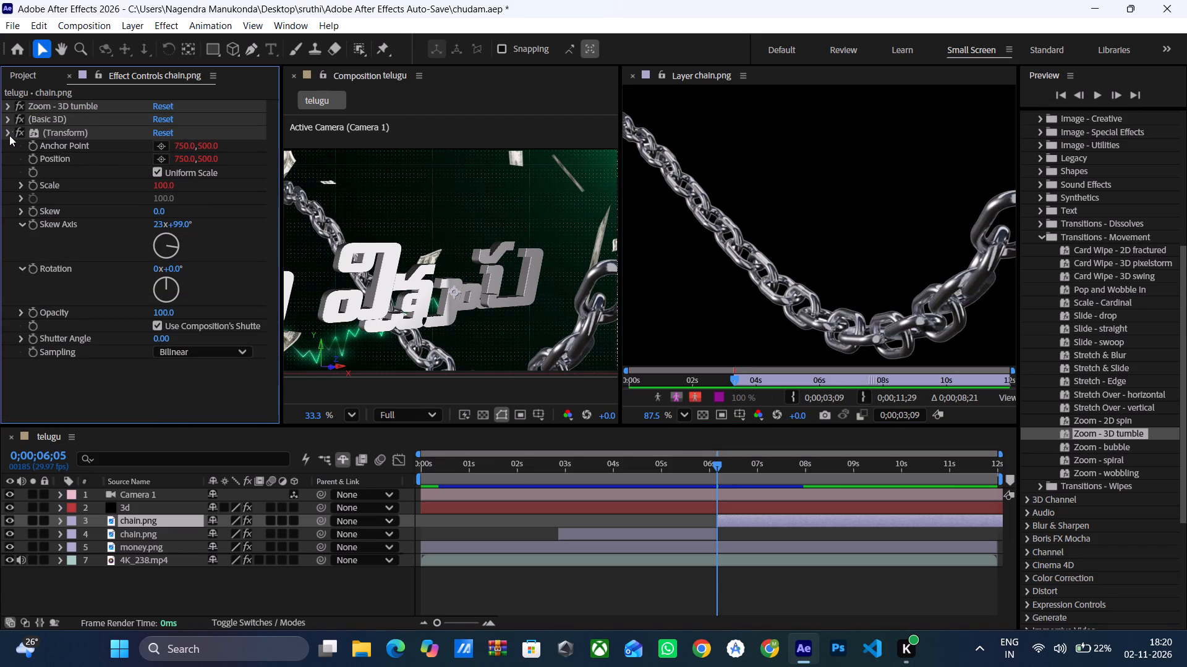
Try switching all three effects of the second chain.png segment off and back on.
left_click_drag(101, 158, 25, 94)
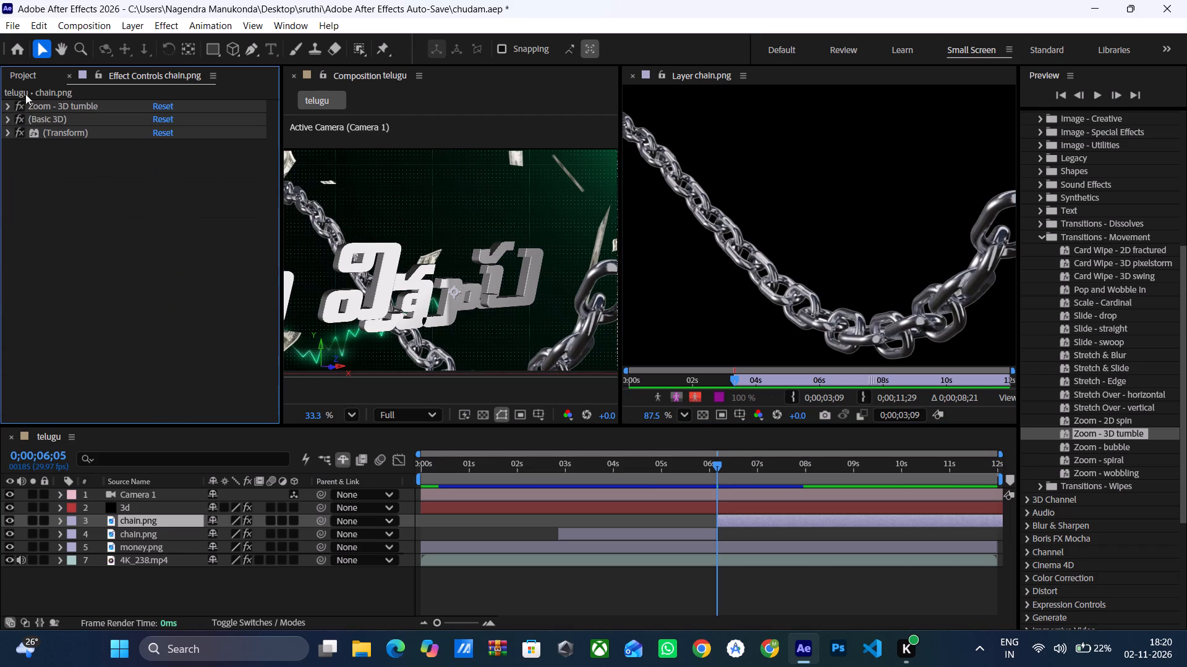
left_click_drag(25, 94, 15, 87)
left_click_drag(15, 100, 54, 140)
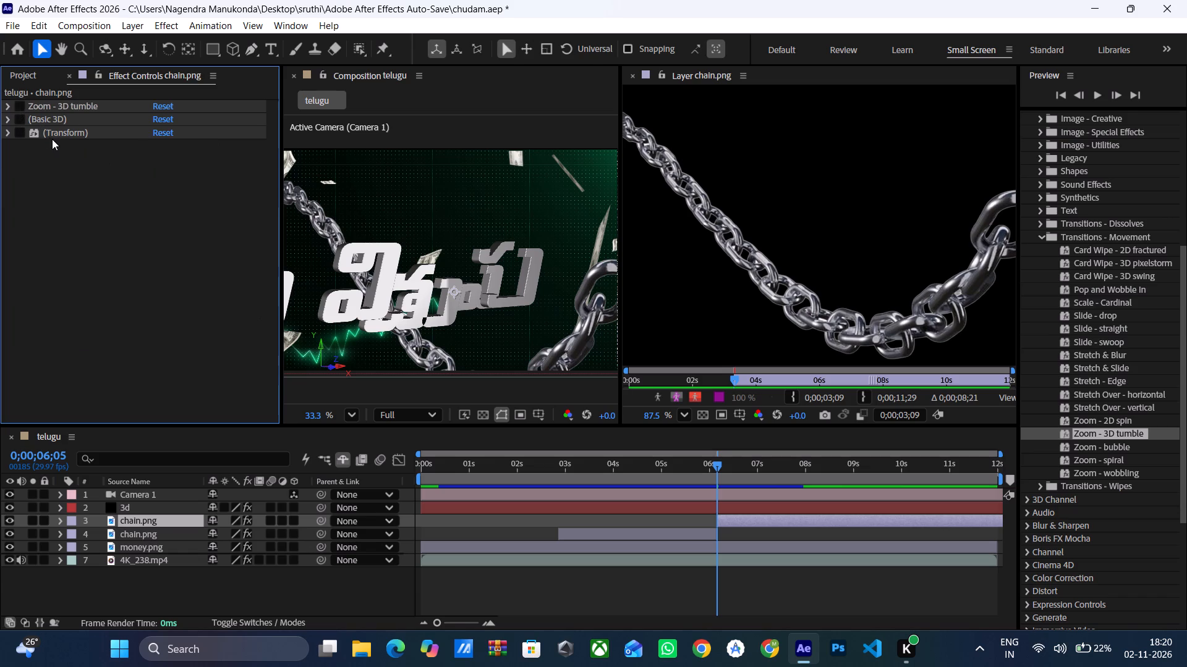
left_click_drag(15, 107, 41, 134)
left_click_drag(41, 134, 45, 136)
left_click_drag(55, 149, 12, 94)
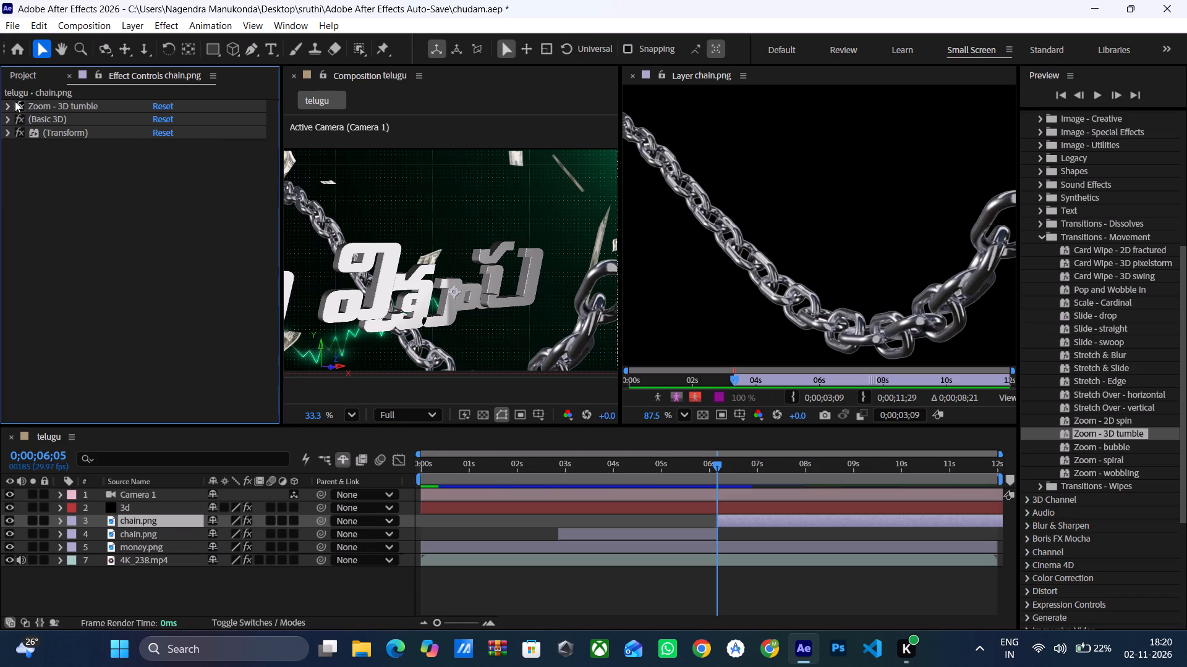
Delete the Zoom - 3D tumble, Basic 3D and Transform effects from the second chain.png segment and close its layer view.
left_click(39, 105)
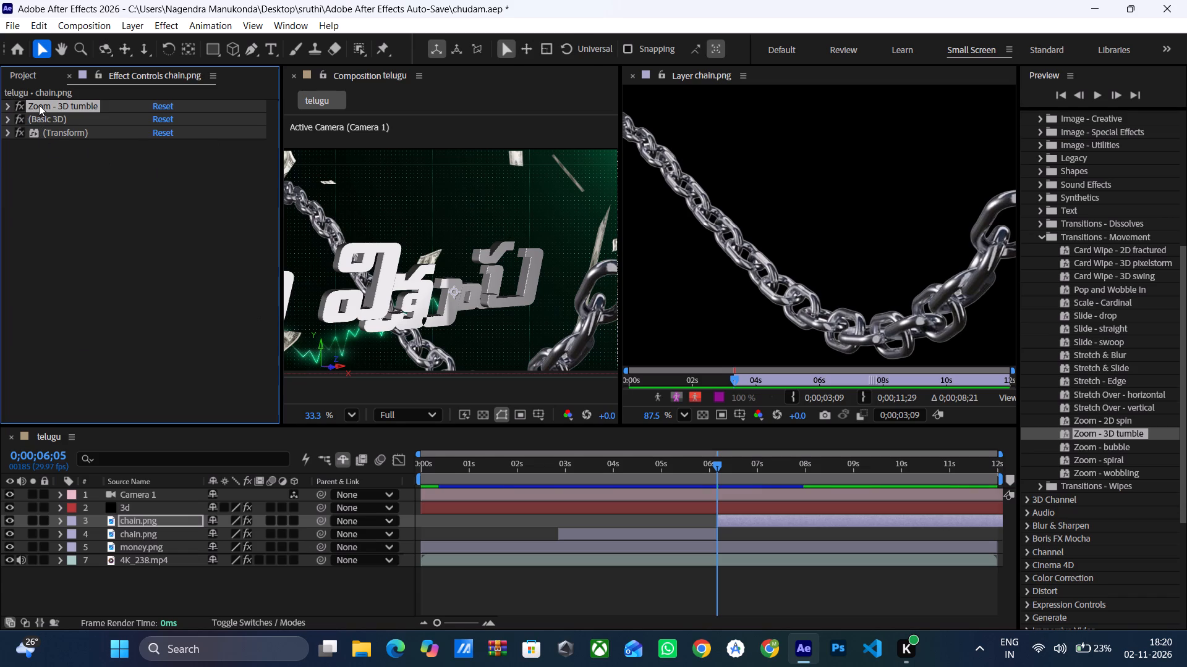
key("Delete")
left_click(39, 105)
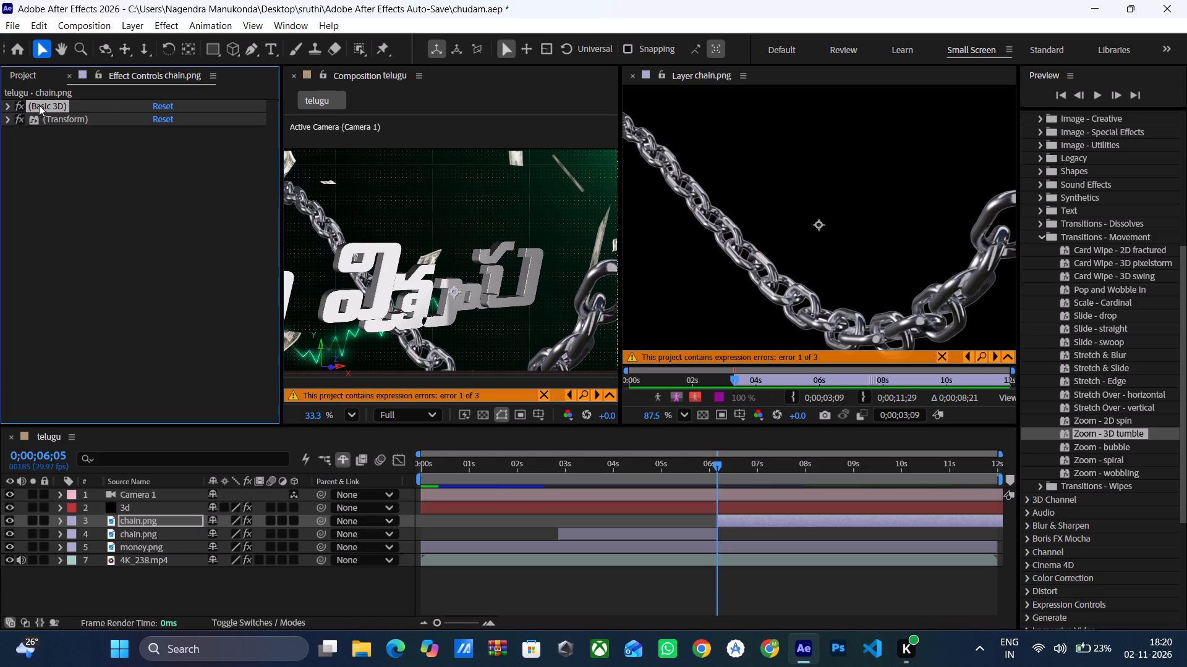
key("Delete")
left_click(39, 105)
key("Delete")
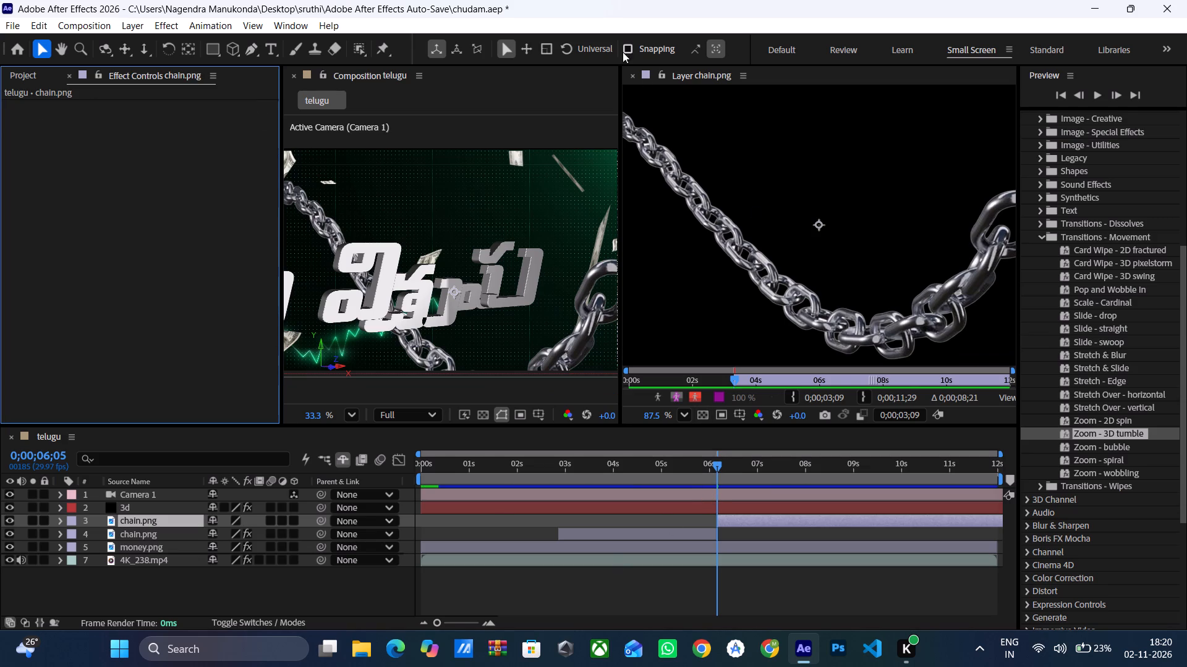
left_click(635, 82)
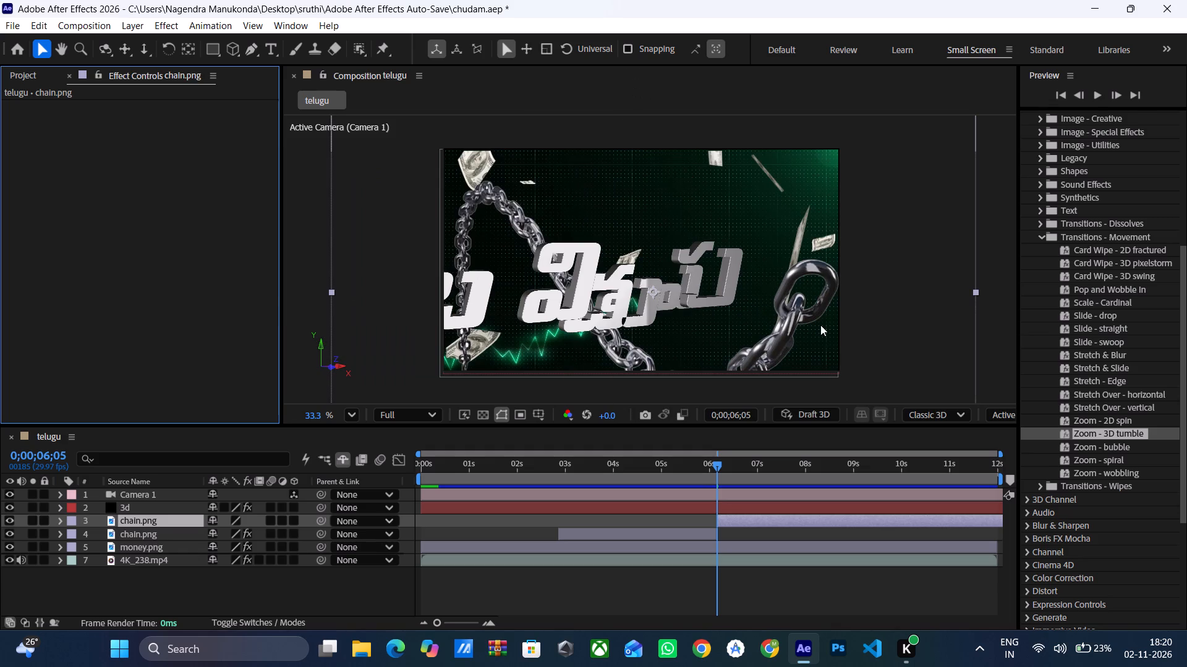
Apply the Zoom - spiral transition preset to the second chain.png segment at 0;00;06;05 and preview it from 0;00;04;20.
scroll(1068, 384, "down", 1)
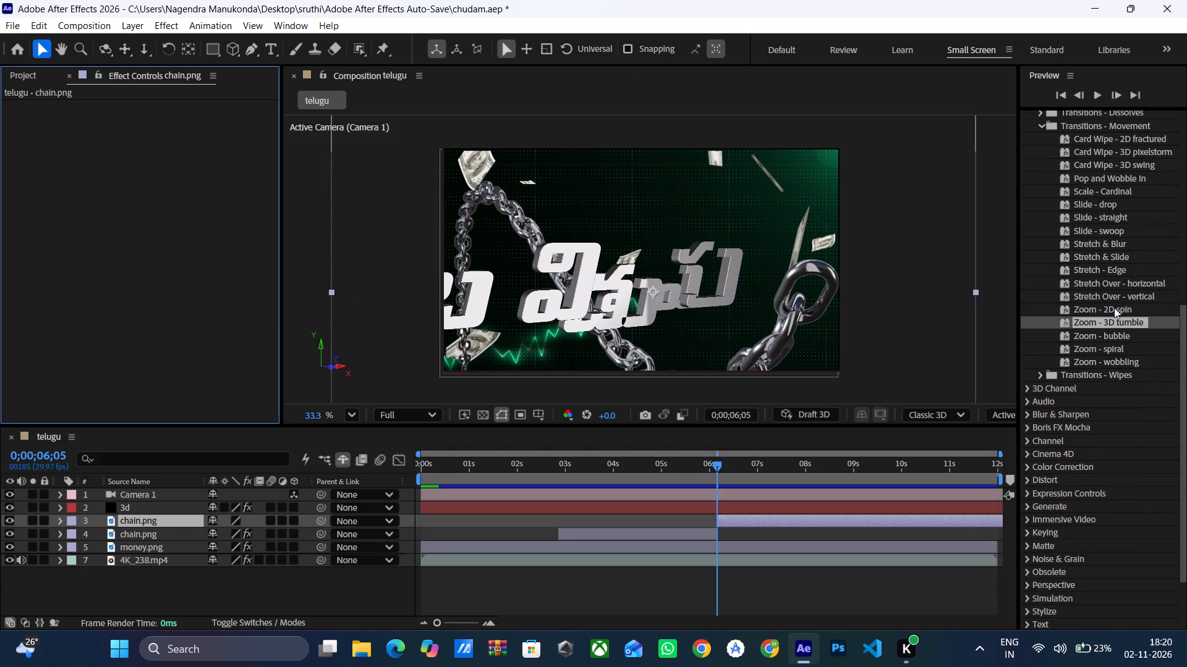
scroll(1114, 308, "down", 1)
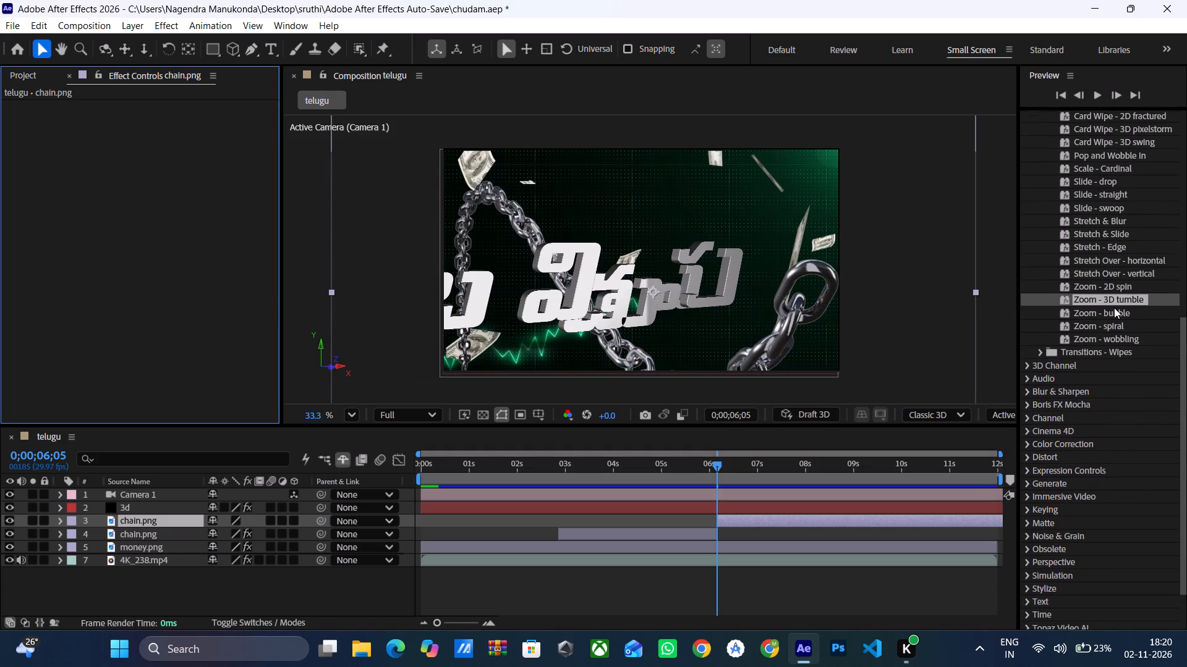
scroll(1114, 308, "down", 1)
left_click_drag(1113, 324, 820, 526)
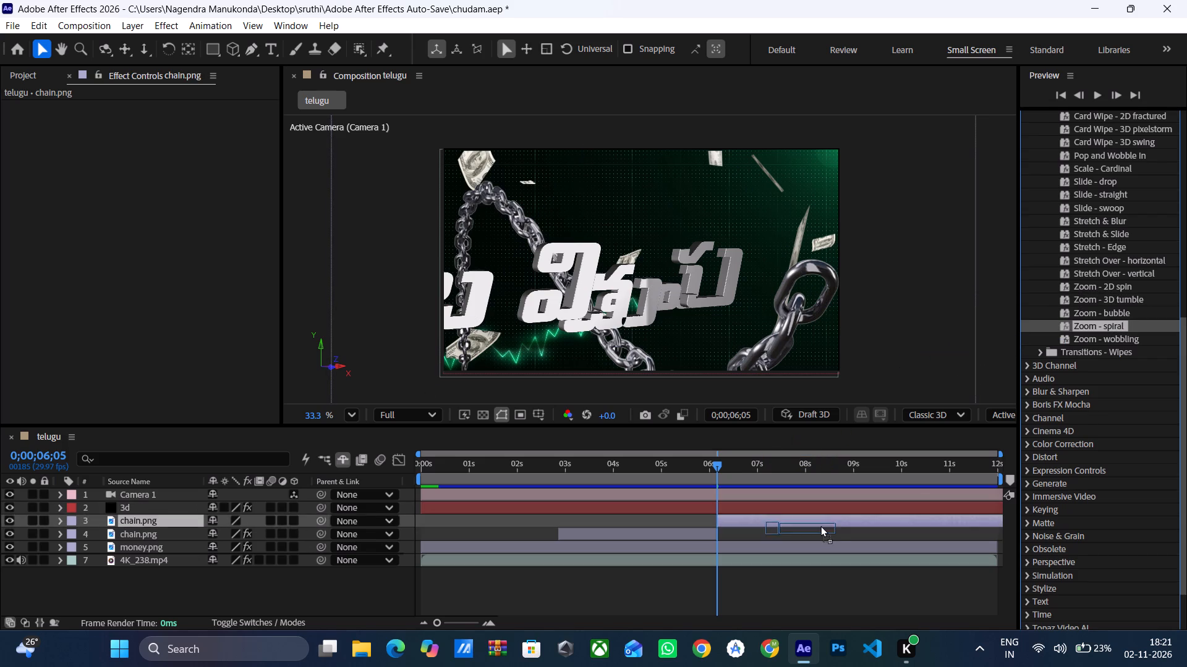
left_click_drag(820, 526, 820, 526)
left_click(820, 522)
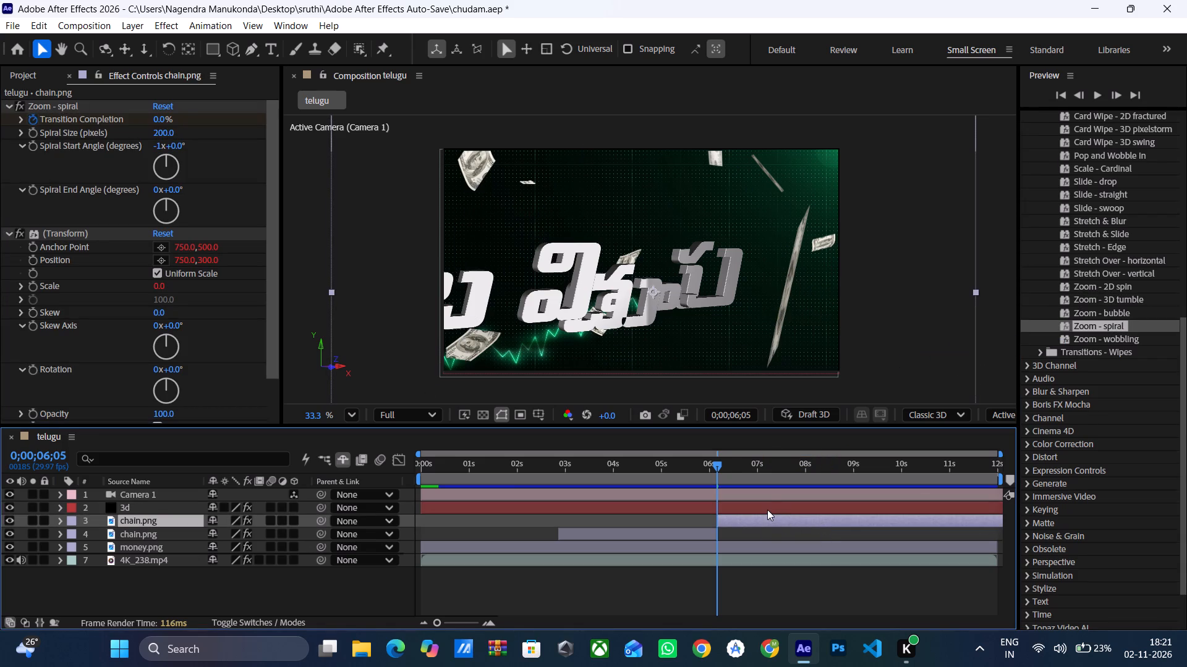
key("space")
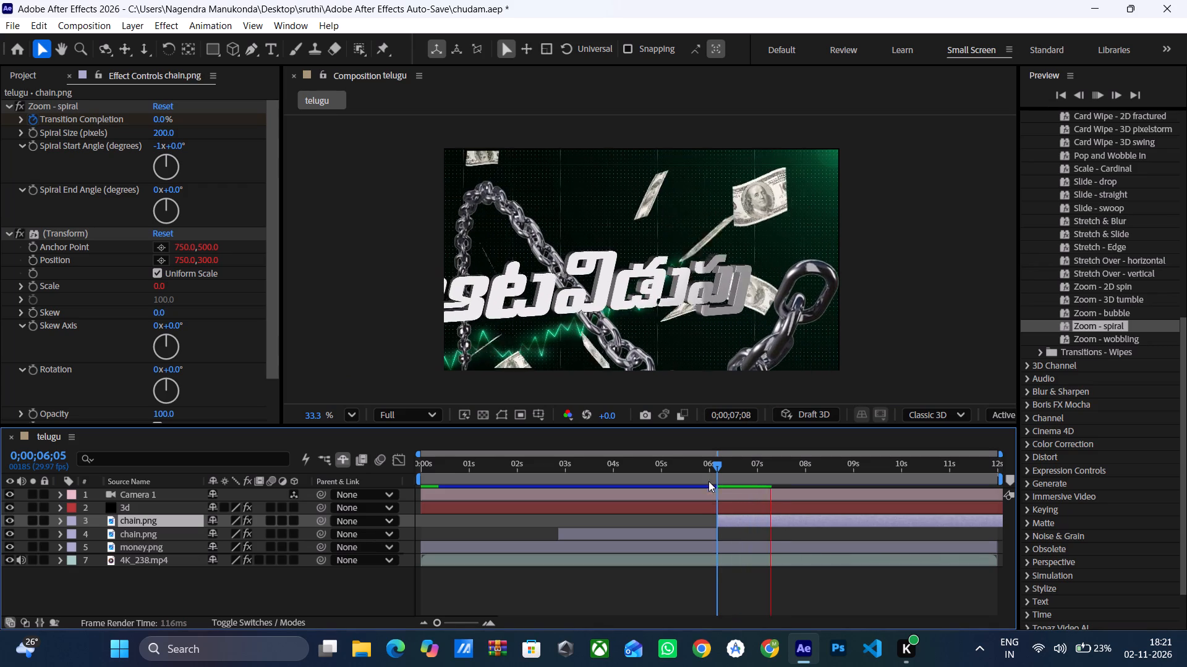
left_click_drag(720, 467, 648, 481)
key("space")
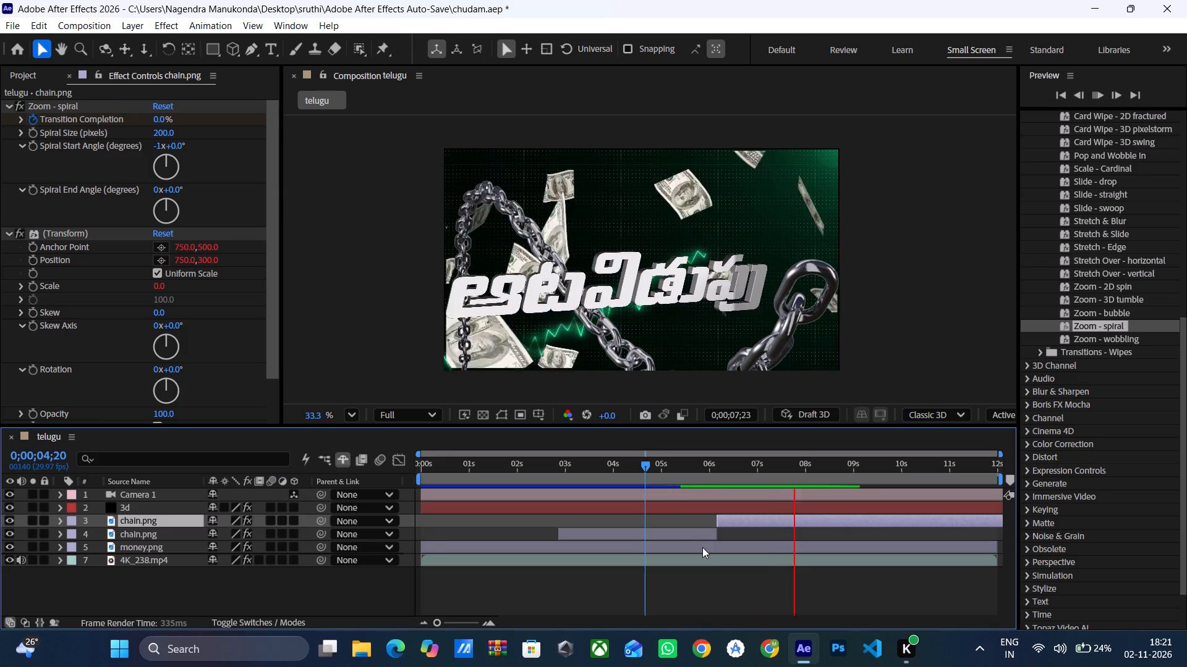
Shift the money.png layer earlier so it ends just before 11s, and preview the composition from 0;00;03;26.
left_click_drag(702, 547, 645, 464)
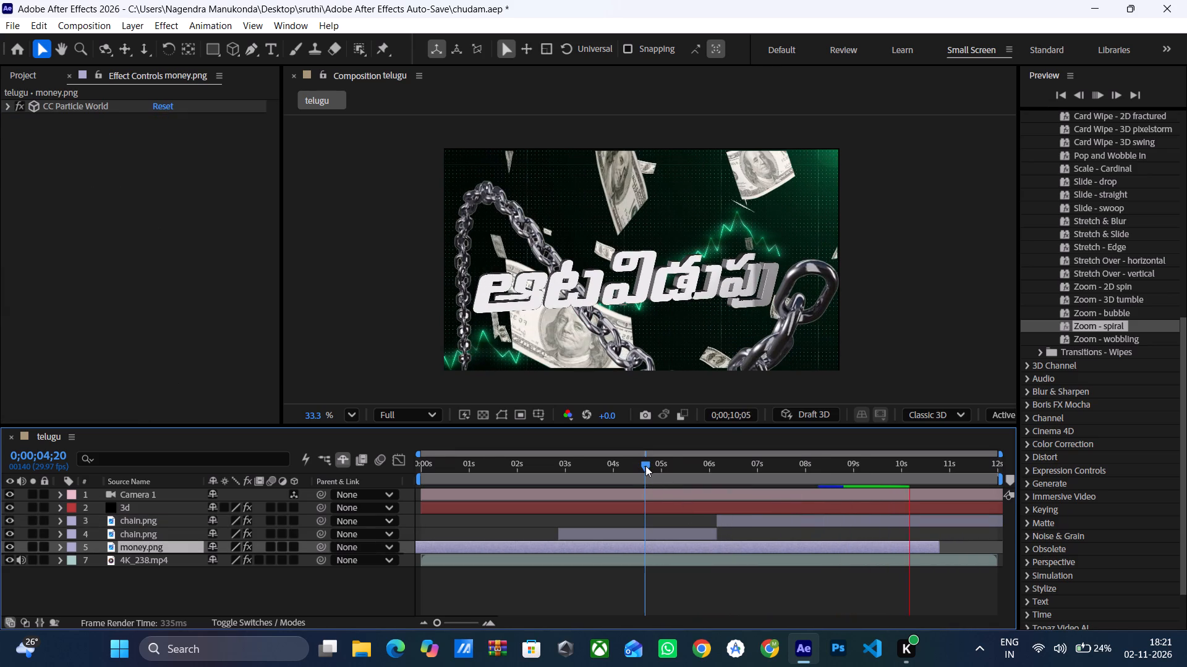
left_click_drag(645, 466, 637, 494)
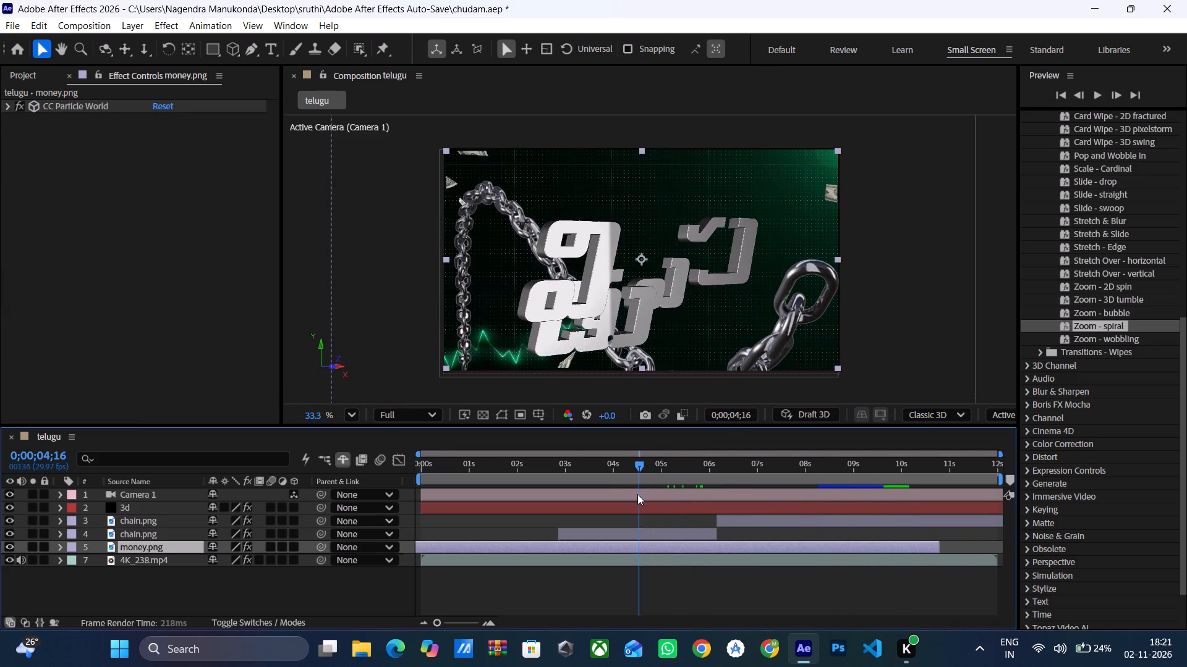
left_click_drag(637, 494, 606, 505)
key("space")
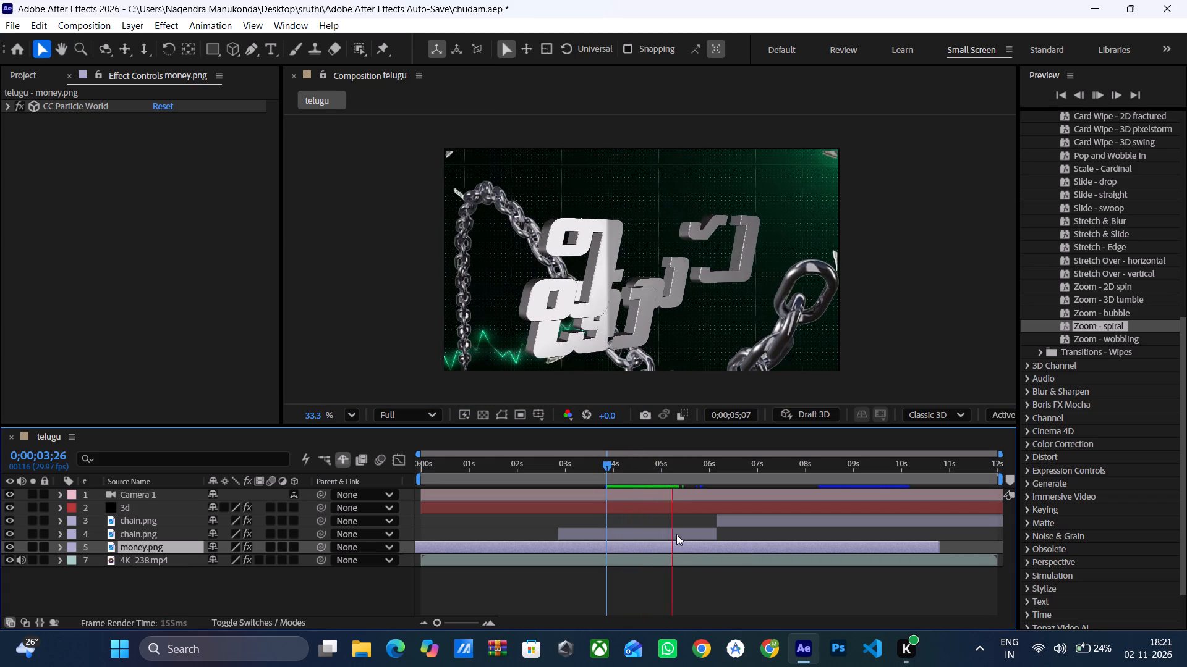
Shift the first chain.png segment, the one with Zoom - 3D tumble, back to the start of the timeline.
left_click_drag(676, 535, 579, 545)
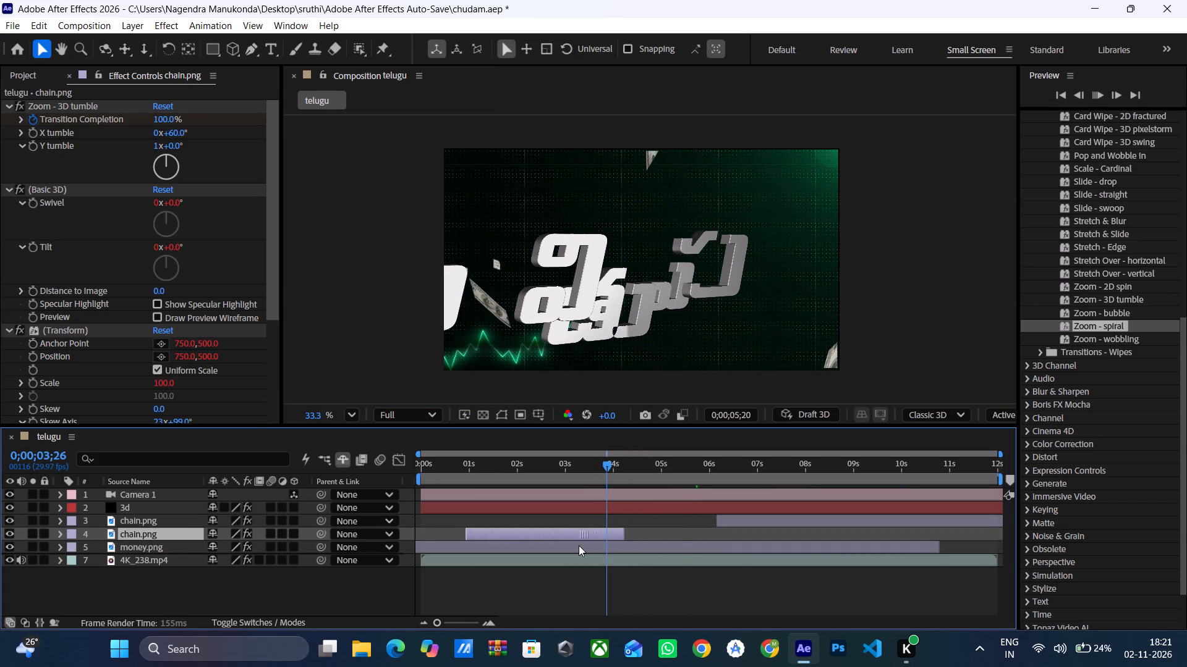
left_click_drag(579, 545, 537, 560)
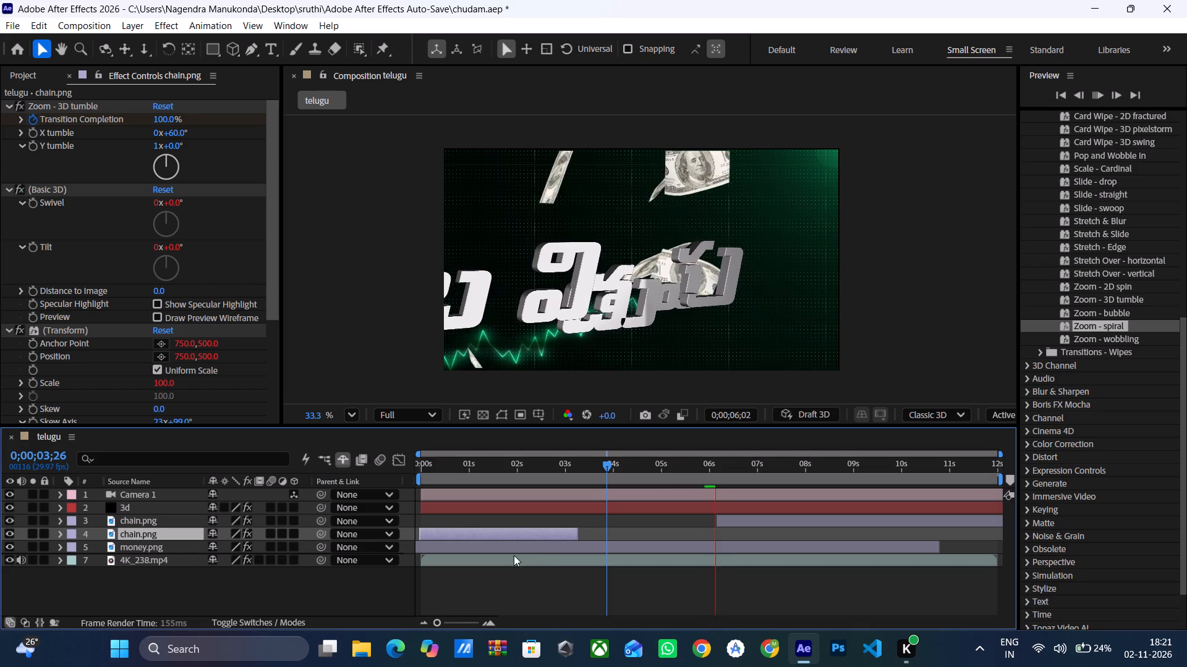
Preview the whole composition from the first frame and check playback again from 0;00;09;14.
left_click_drag(603, 464, 395, 538)
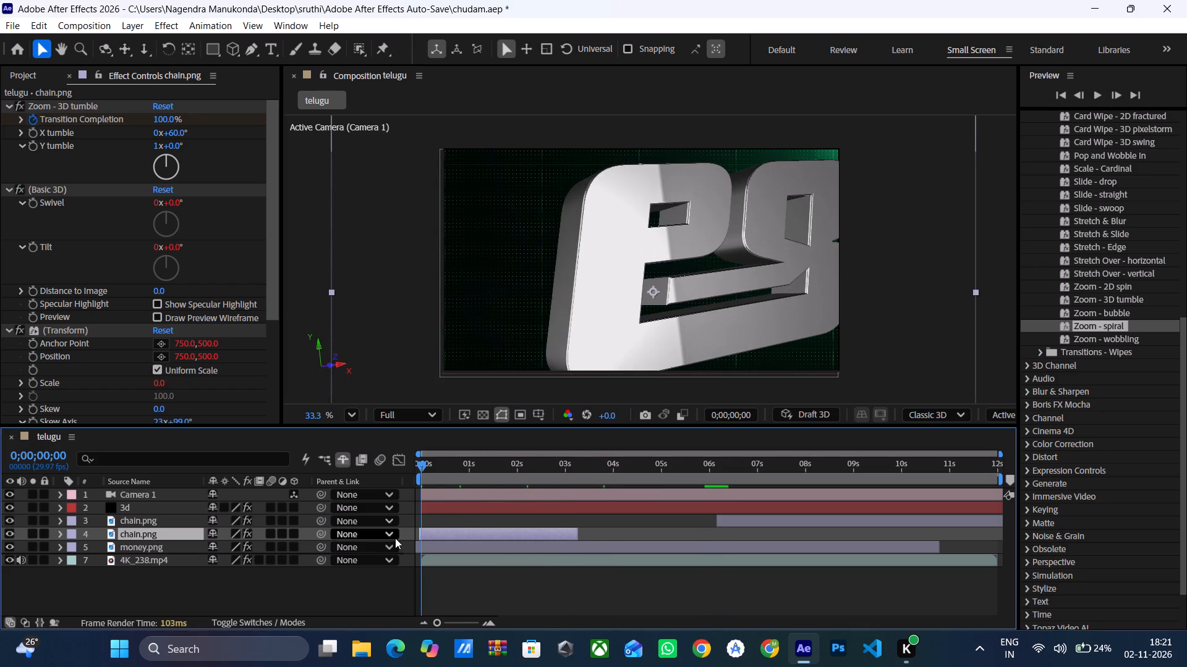
key("space")
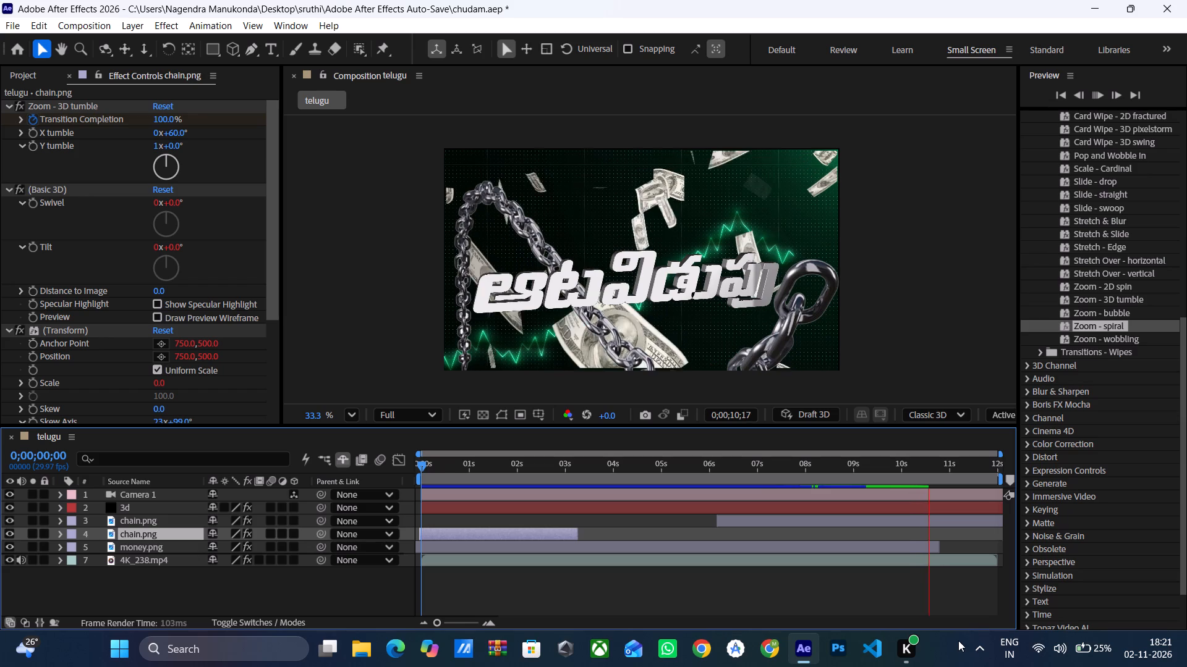
scroll(958, 640, "up", 1, "ctrl")
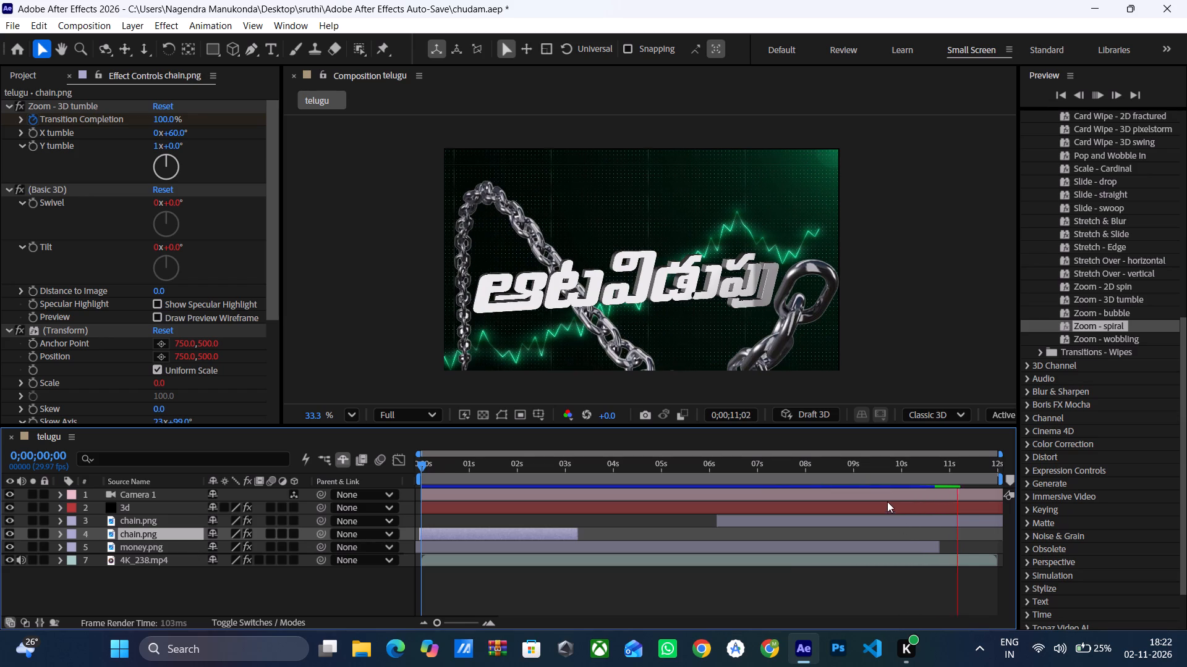
left_click(875, 464)
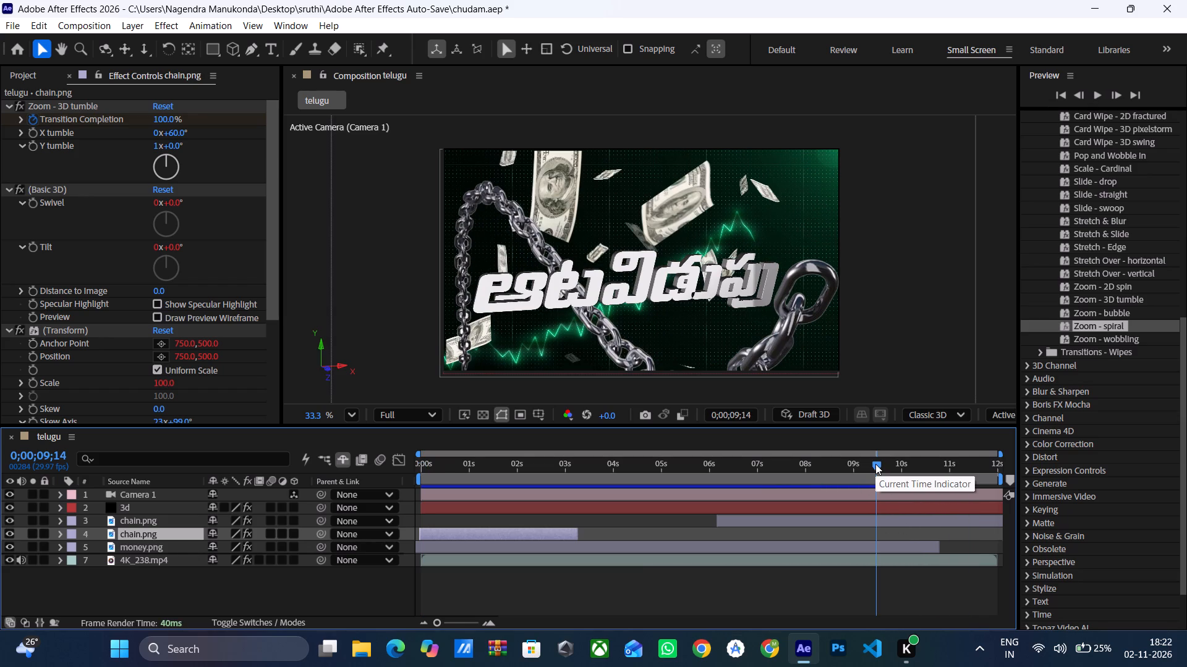
key("space")
key("space")
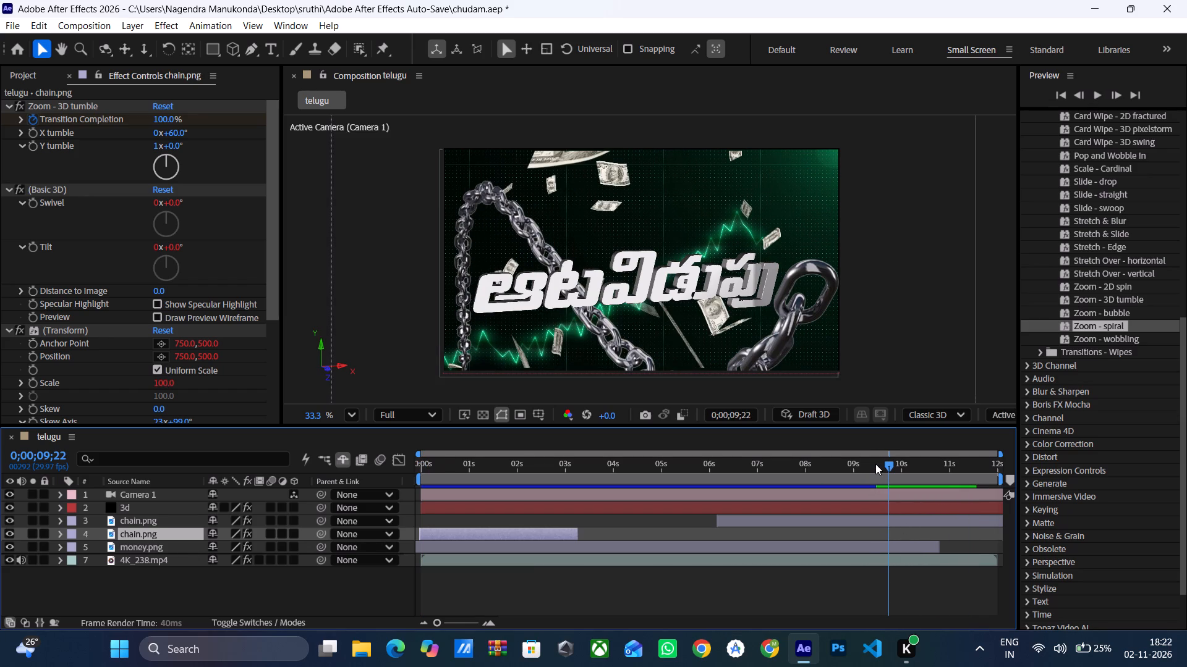
key("space")
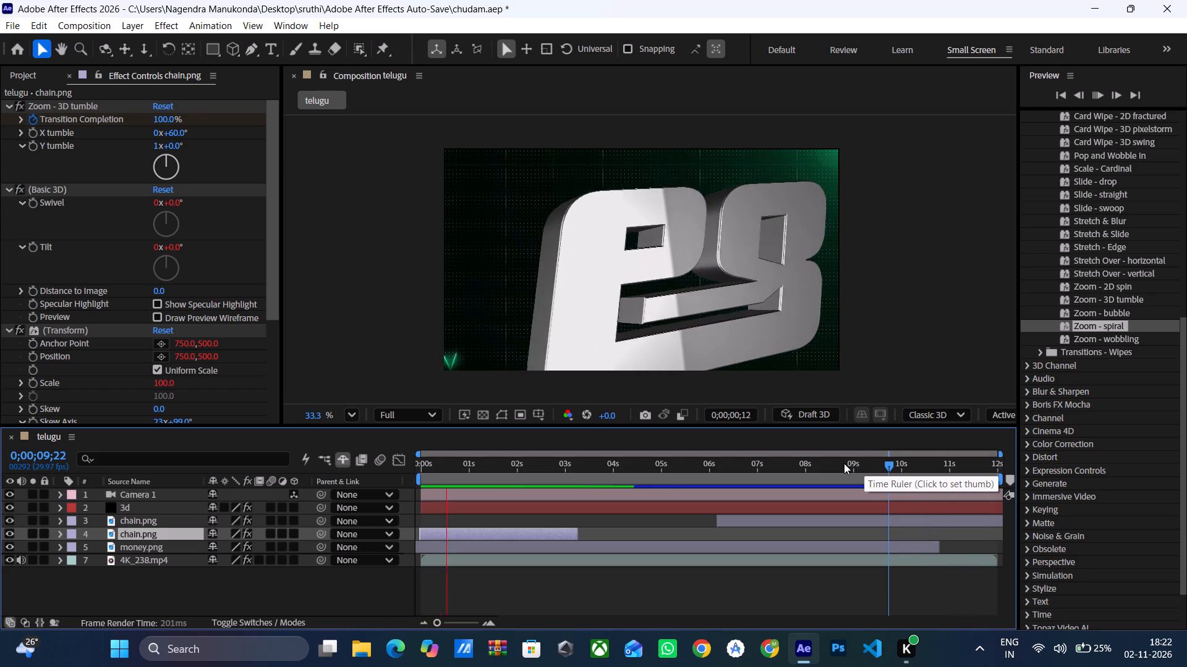
Scrub back to 0;00;09;09, and preview the telugu composition from 0;00;00;02 and again from 0;00;00;28.
left_click_drag(887, 466, 869, 466)
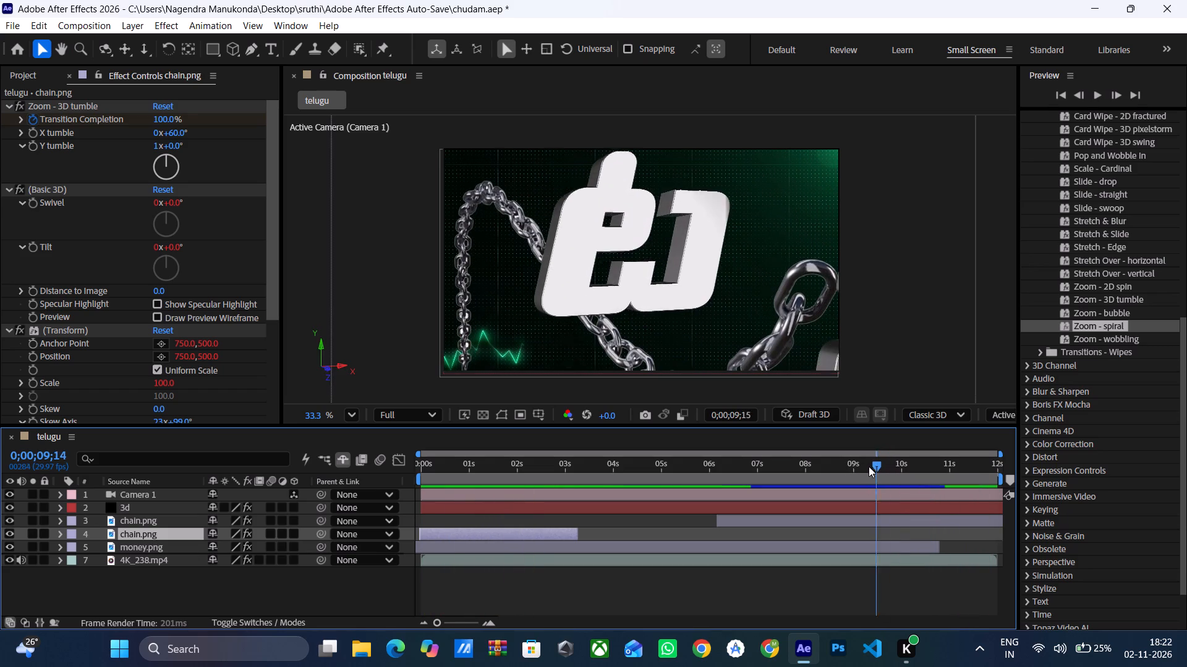
left_click_drag(869, 466, 865, 467)
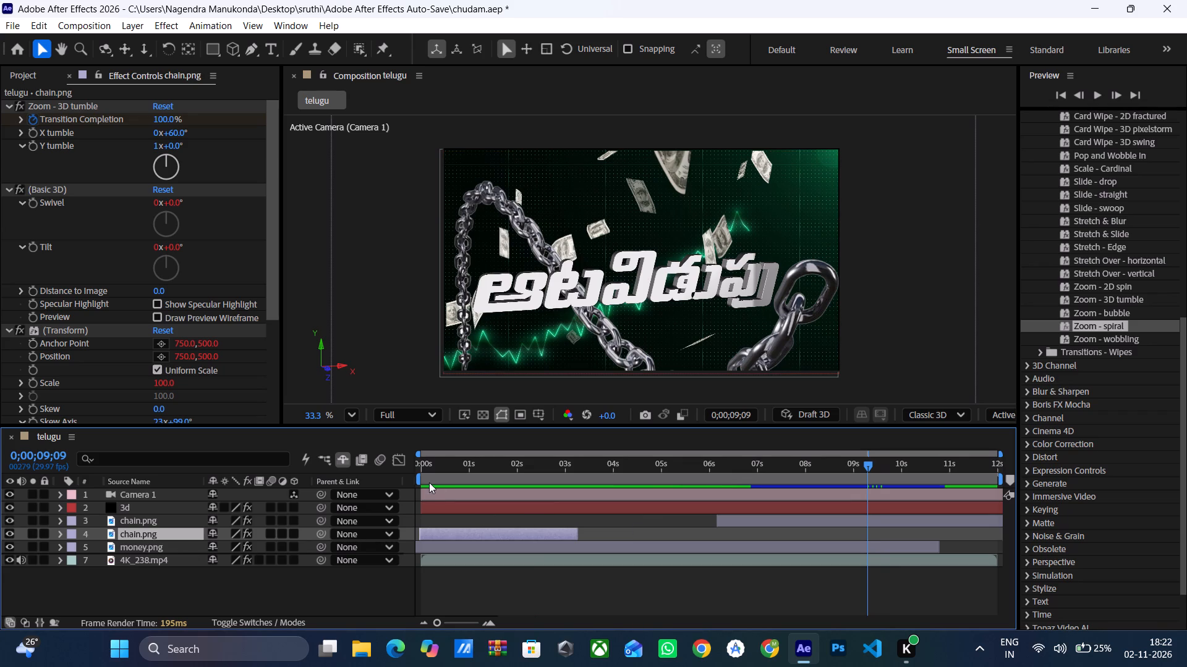
left_click(424, 468)
key("space")
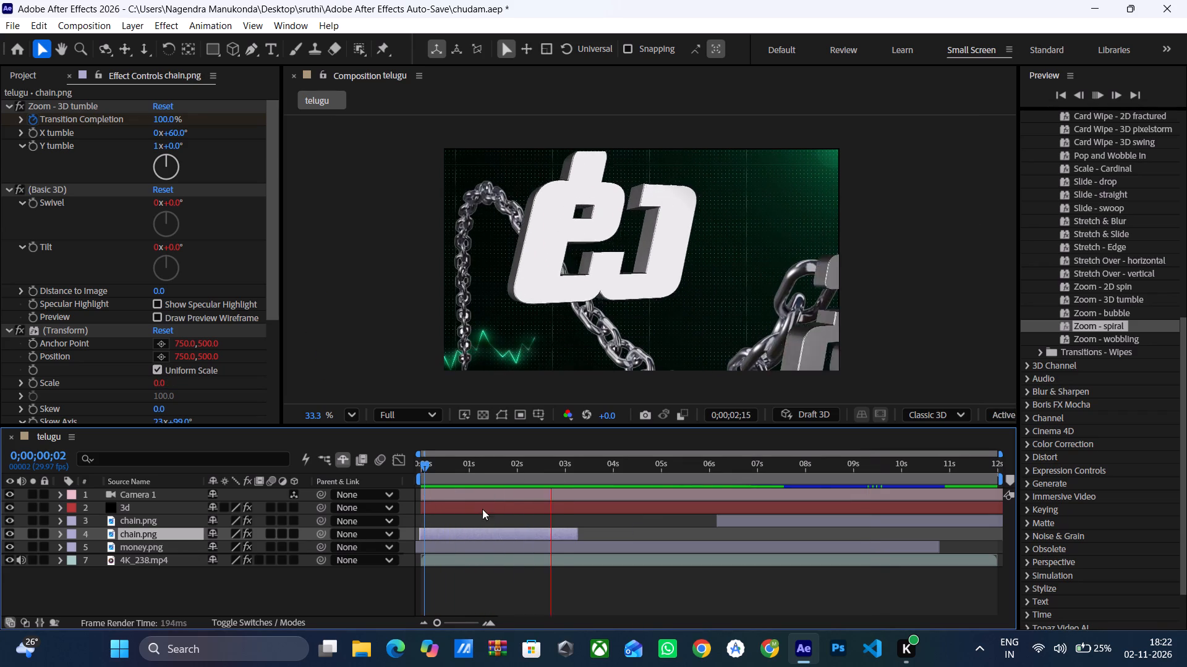
left_click(466, 476)
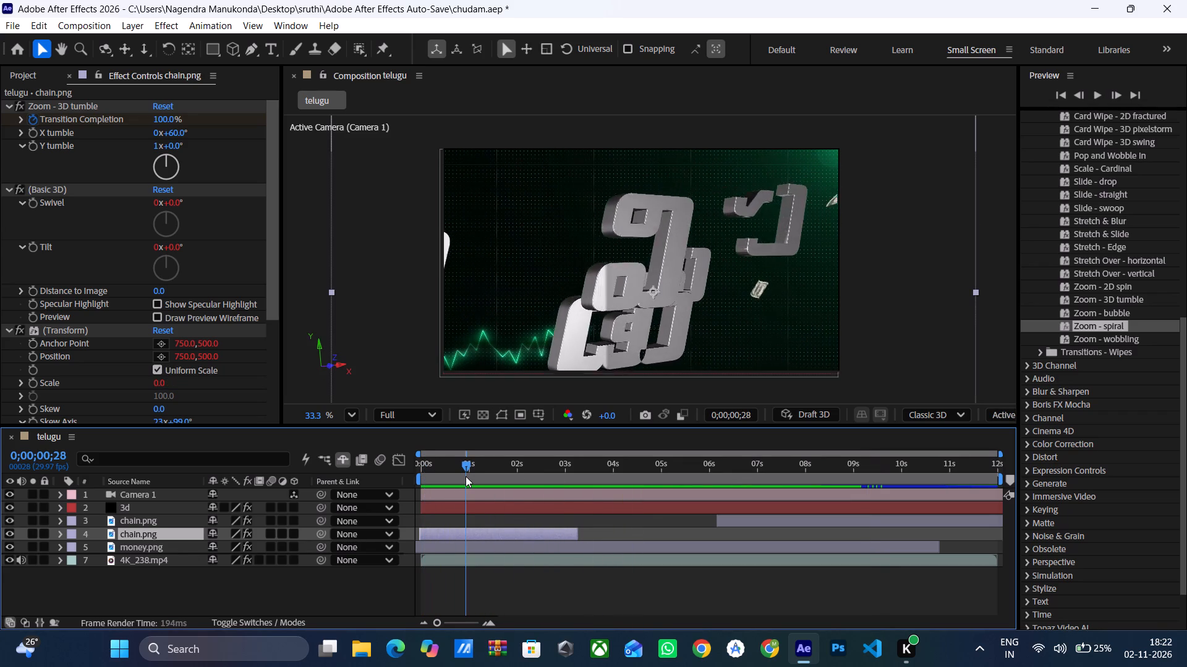
key("space")
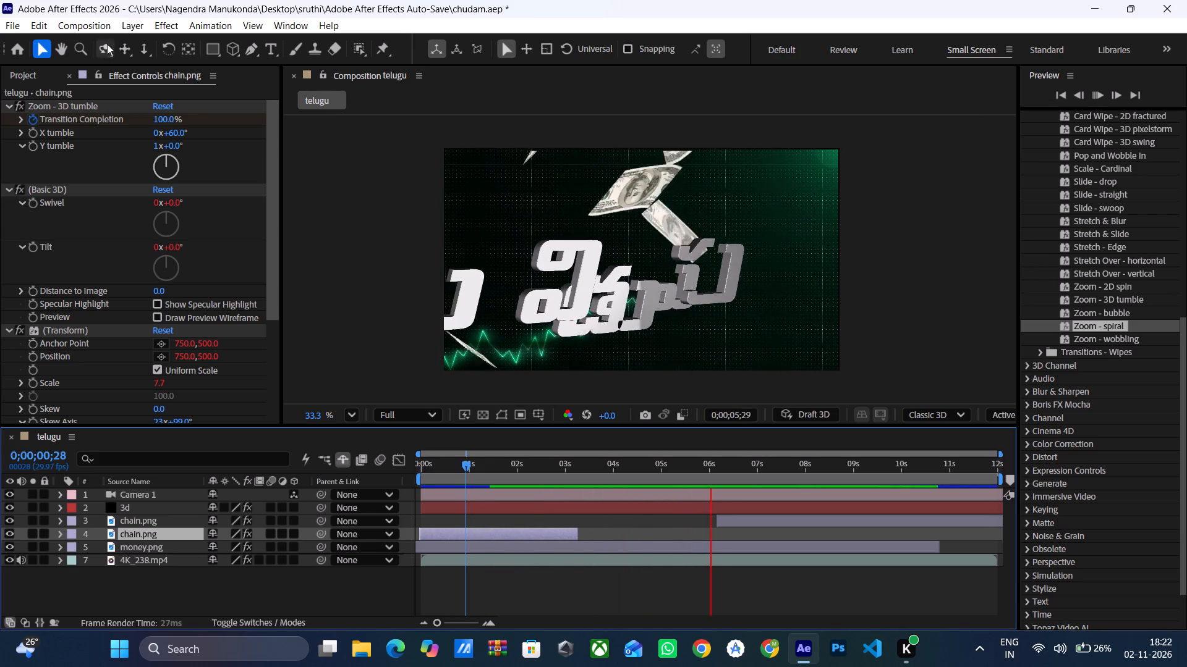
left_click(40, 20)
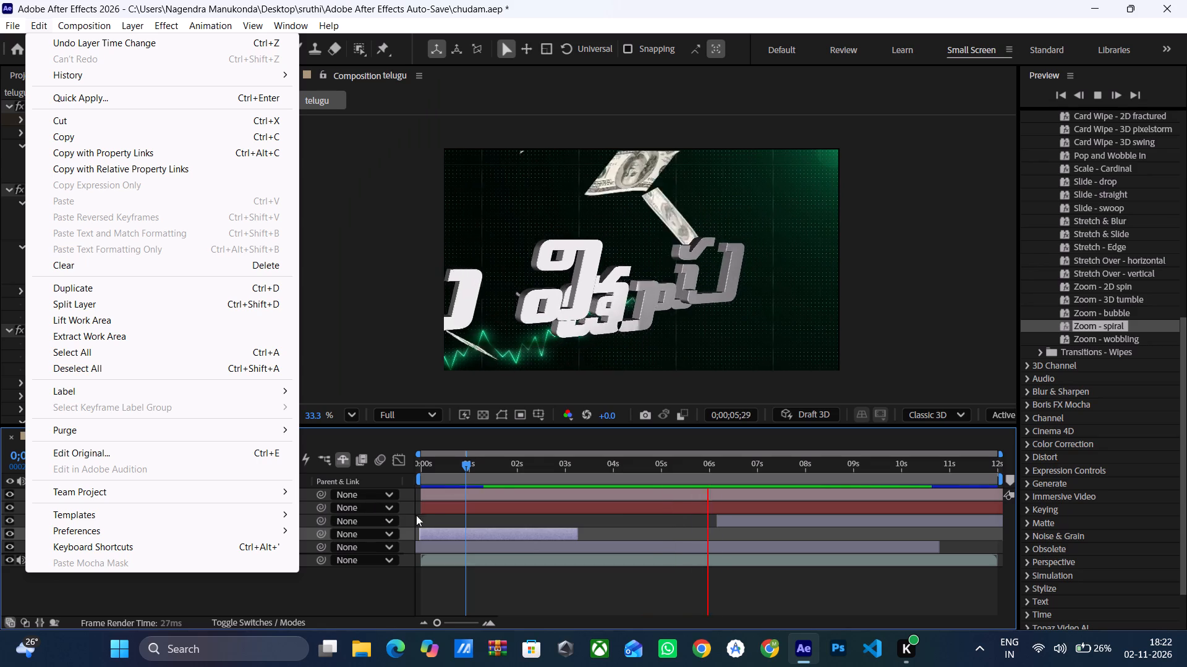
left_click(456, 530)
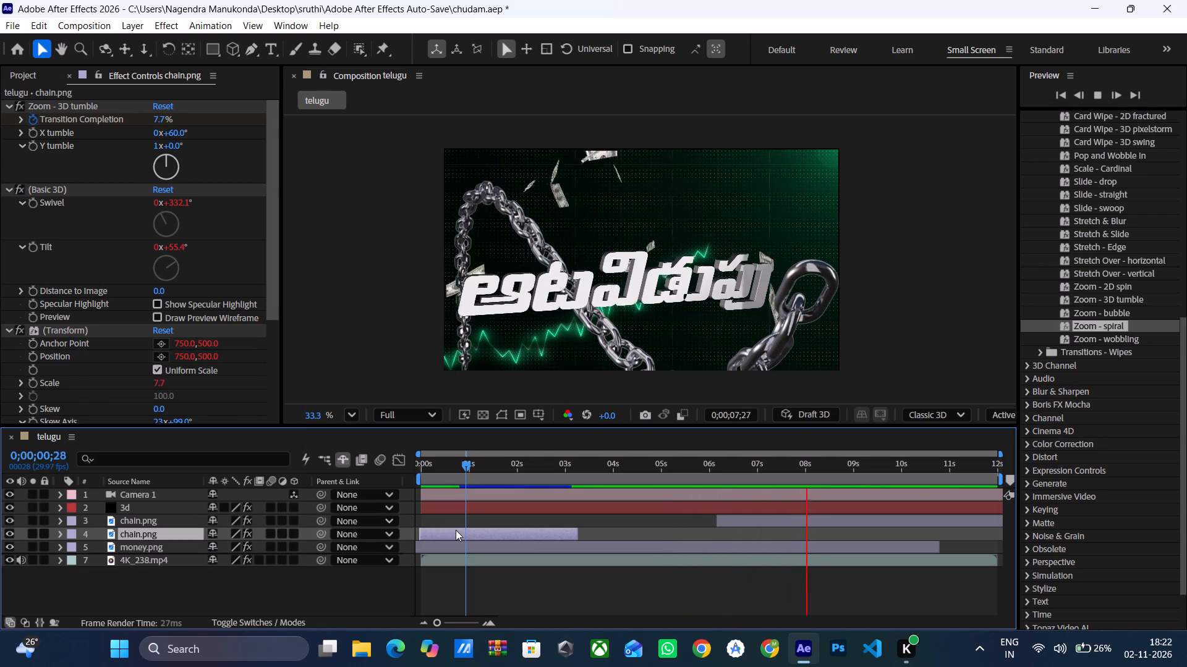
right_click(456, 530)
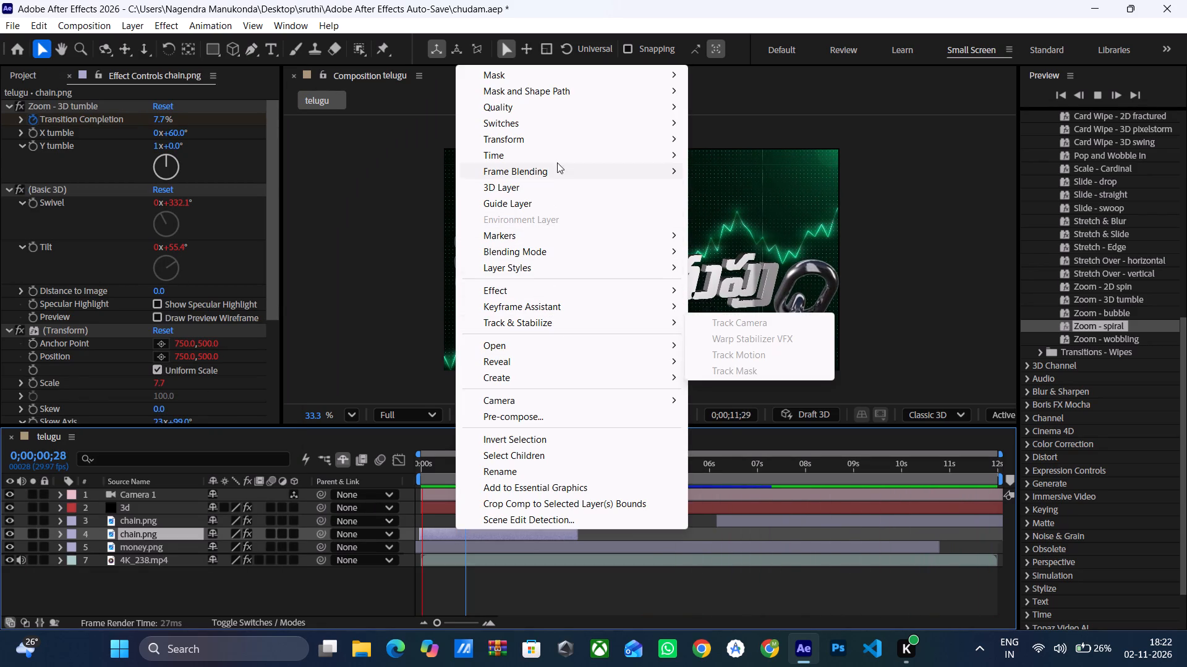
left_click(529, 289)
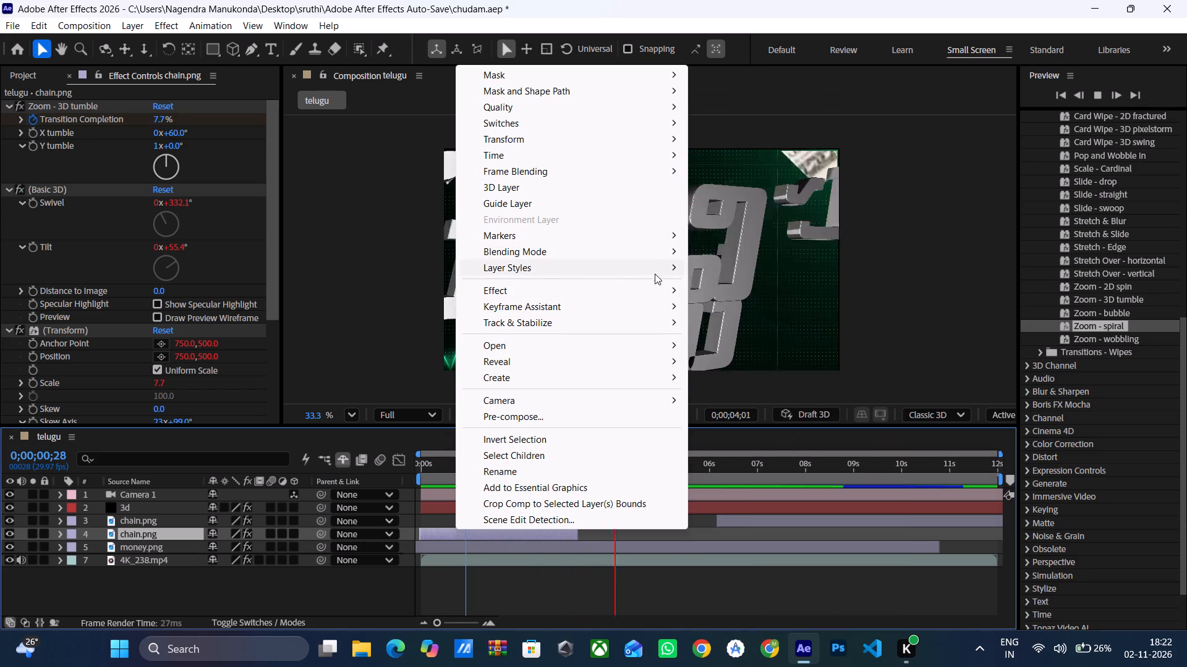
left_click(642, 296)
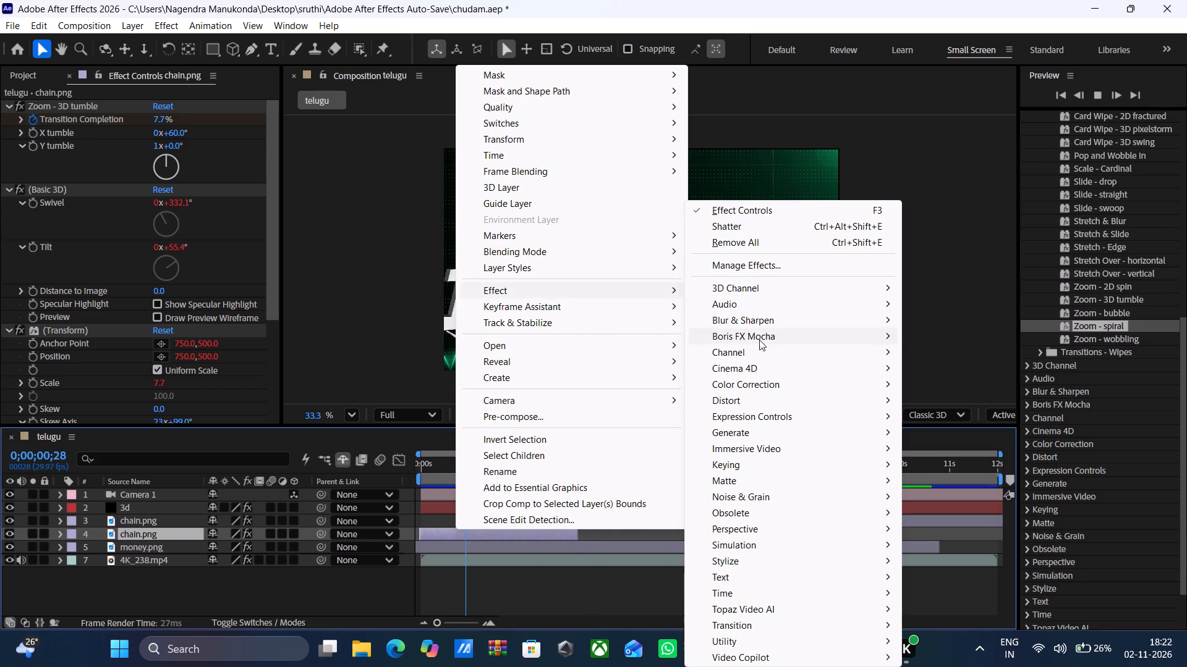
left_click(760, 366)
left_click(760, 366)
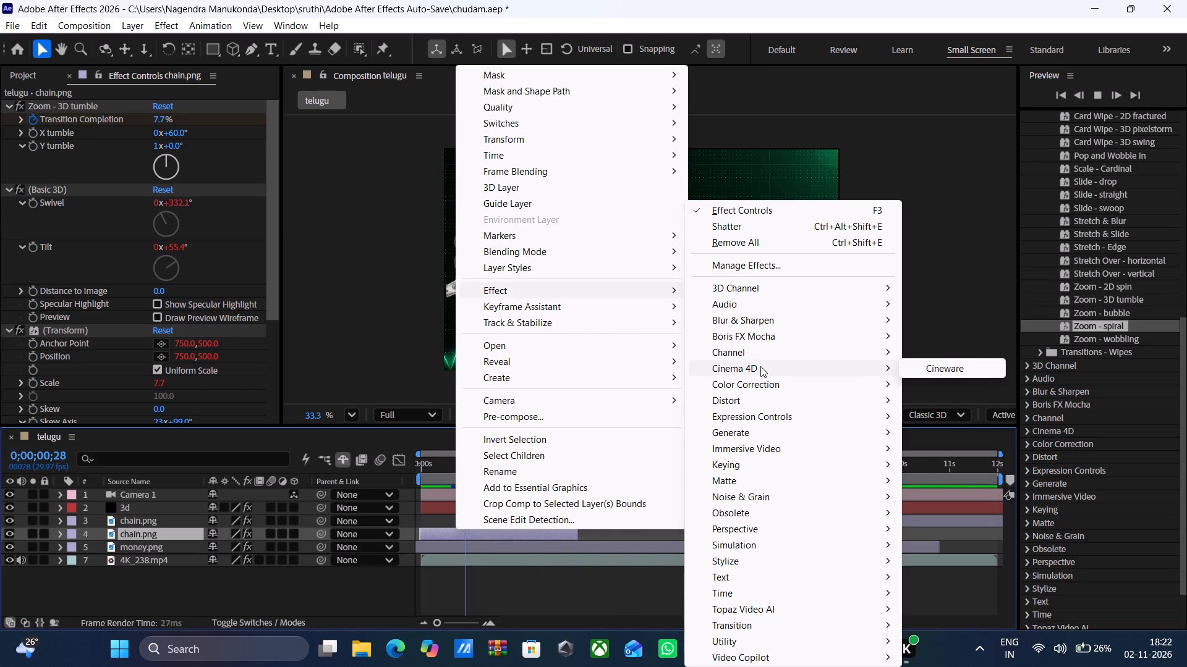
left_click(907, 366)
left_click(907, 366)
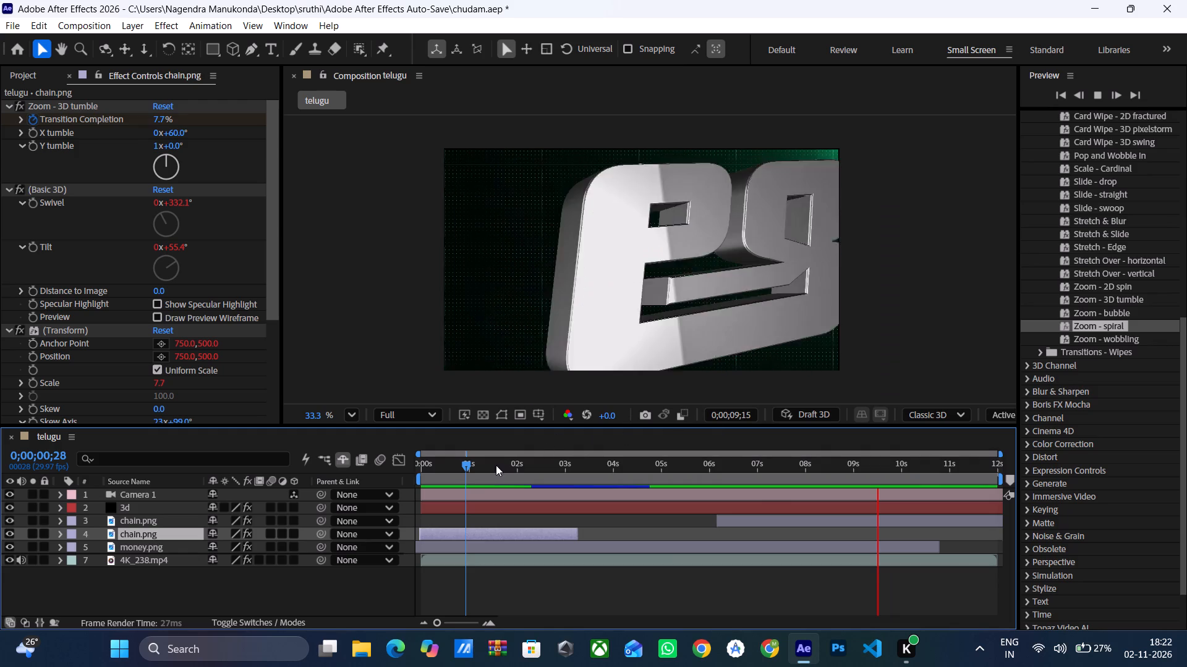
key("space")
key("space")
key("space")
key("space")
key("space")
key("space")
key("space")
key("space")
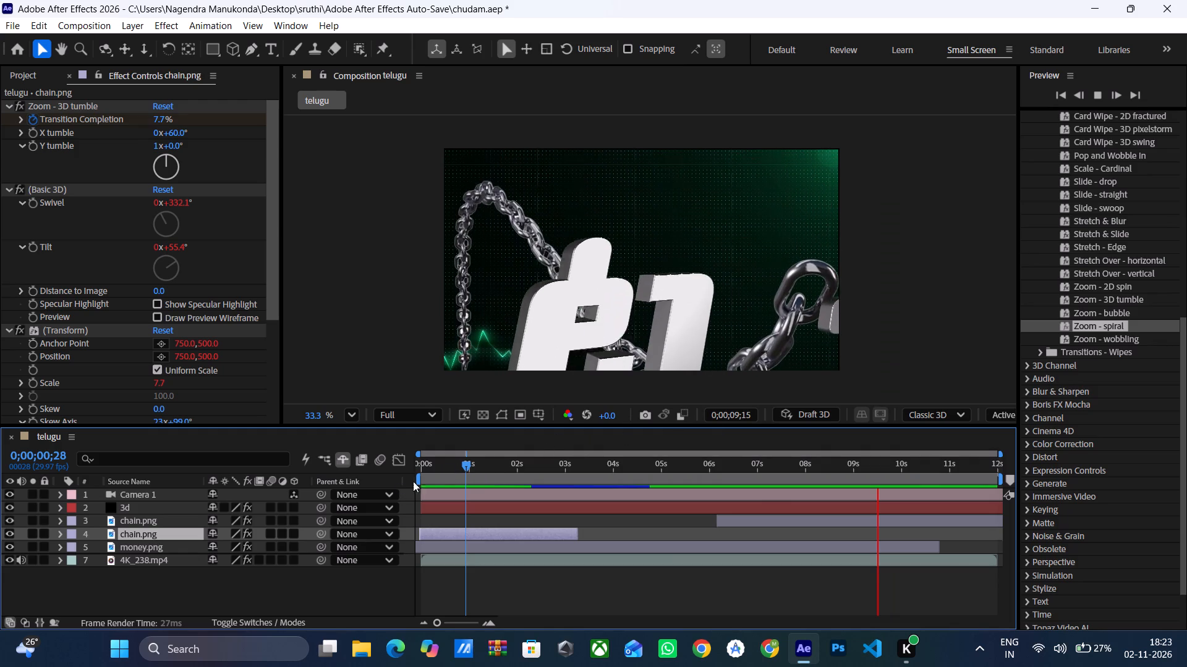
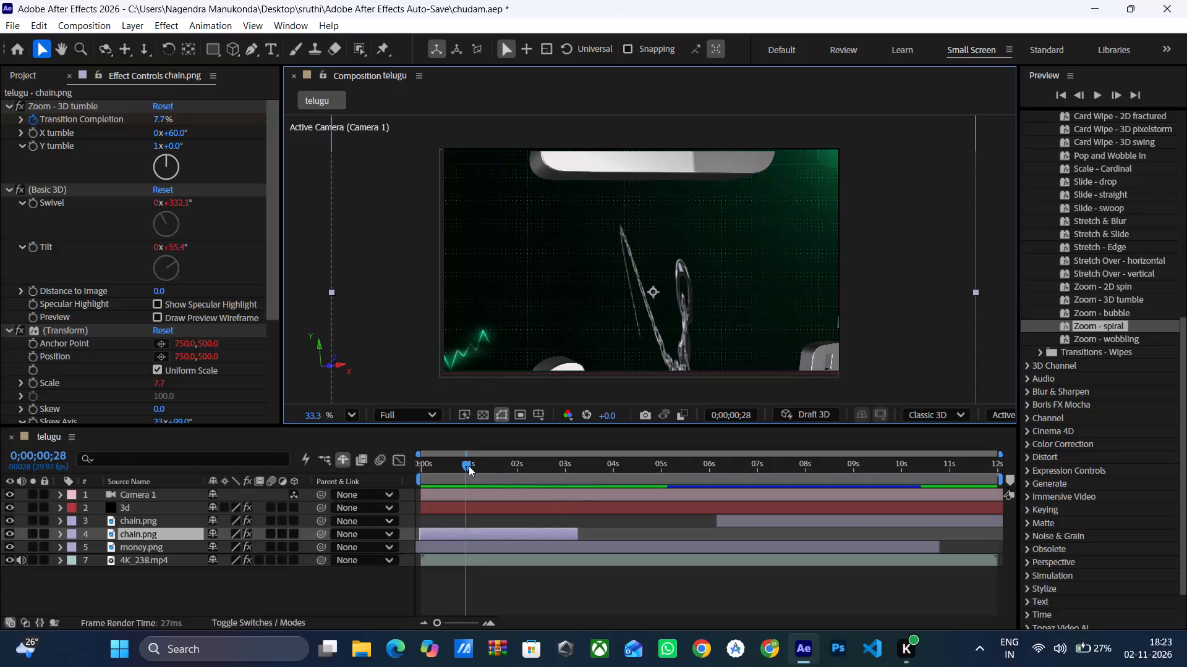
Return to the first frame, dismiss the Cinema 4D error and preview the telugu composition from 0;00;00;00.
left_click_drag(464, 464, 373, 485)
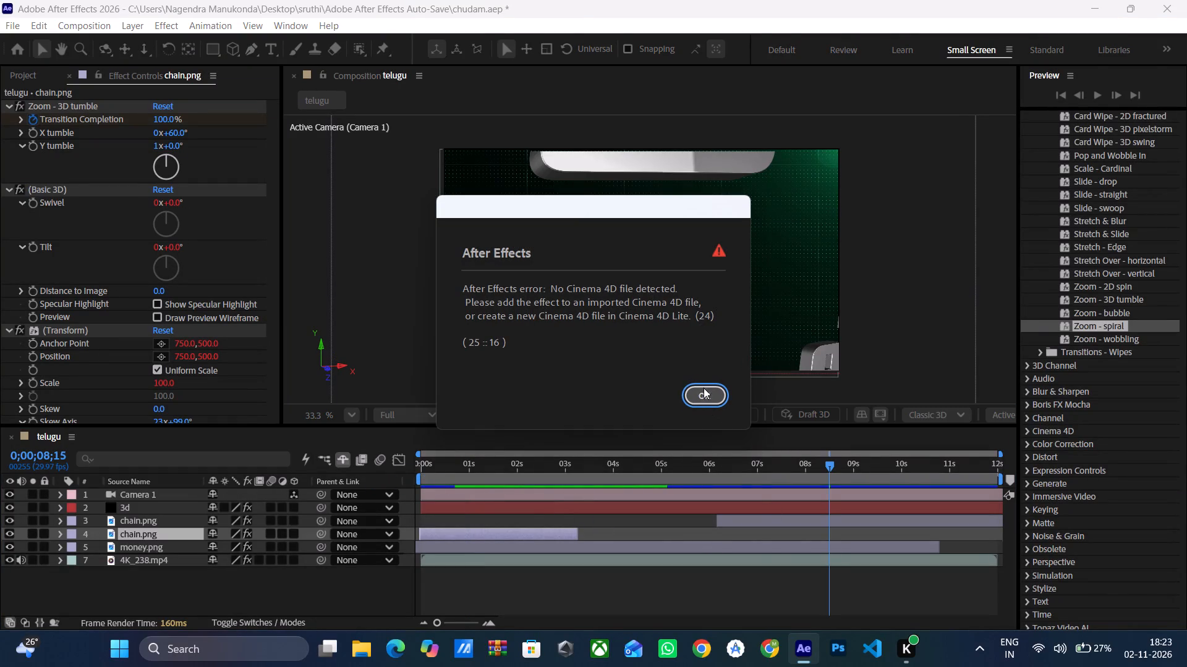
left_click(704, 387)
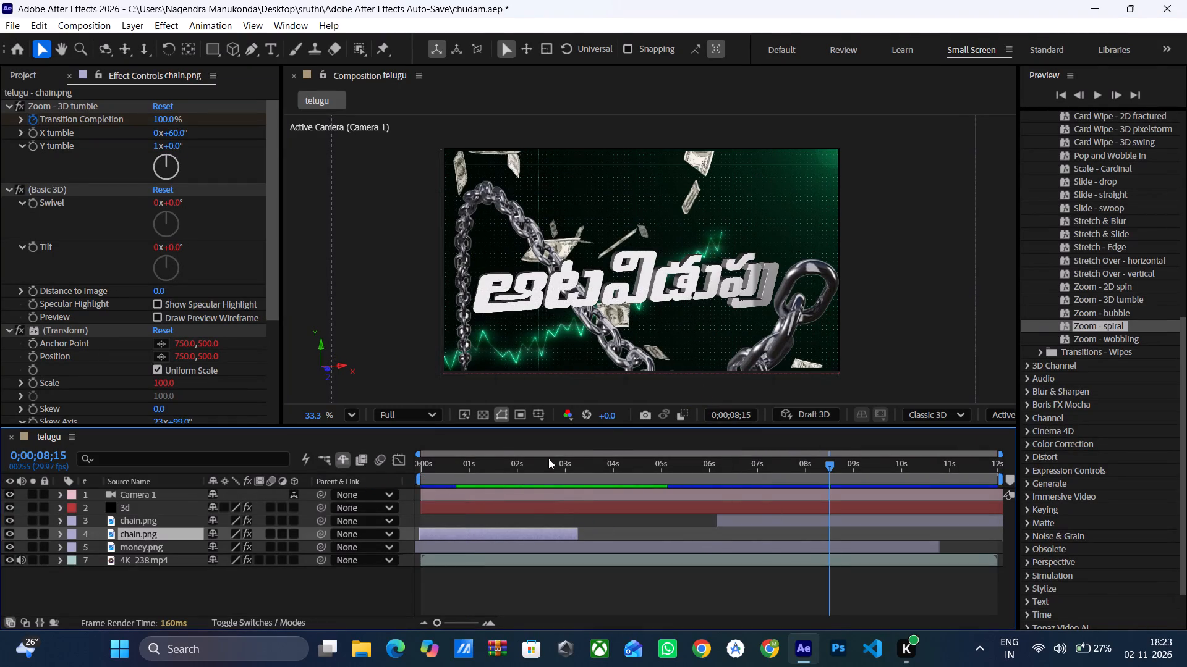
left_click(429, 458)
left_click(420, 460)
key("space")
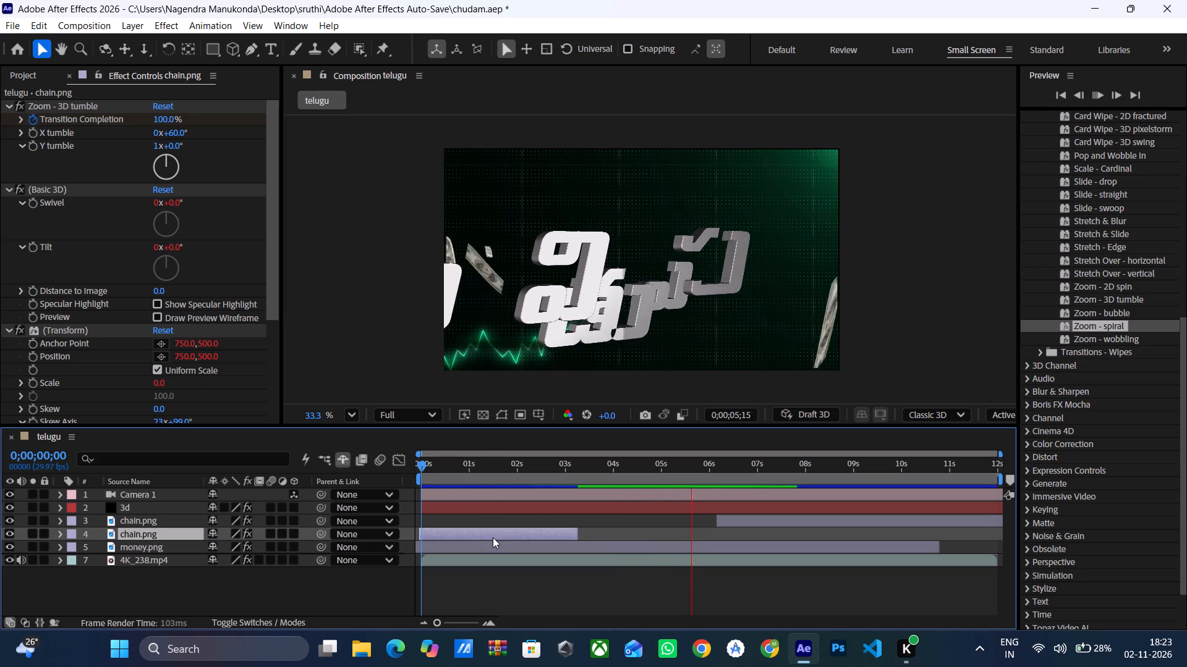
Move the first chain.png segment, the one with Zoom - 3D tumble, above the 3d layer in the layer stack.
left_click_drag(493, 537, 490, 498)
left_click(490, 498)
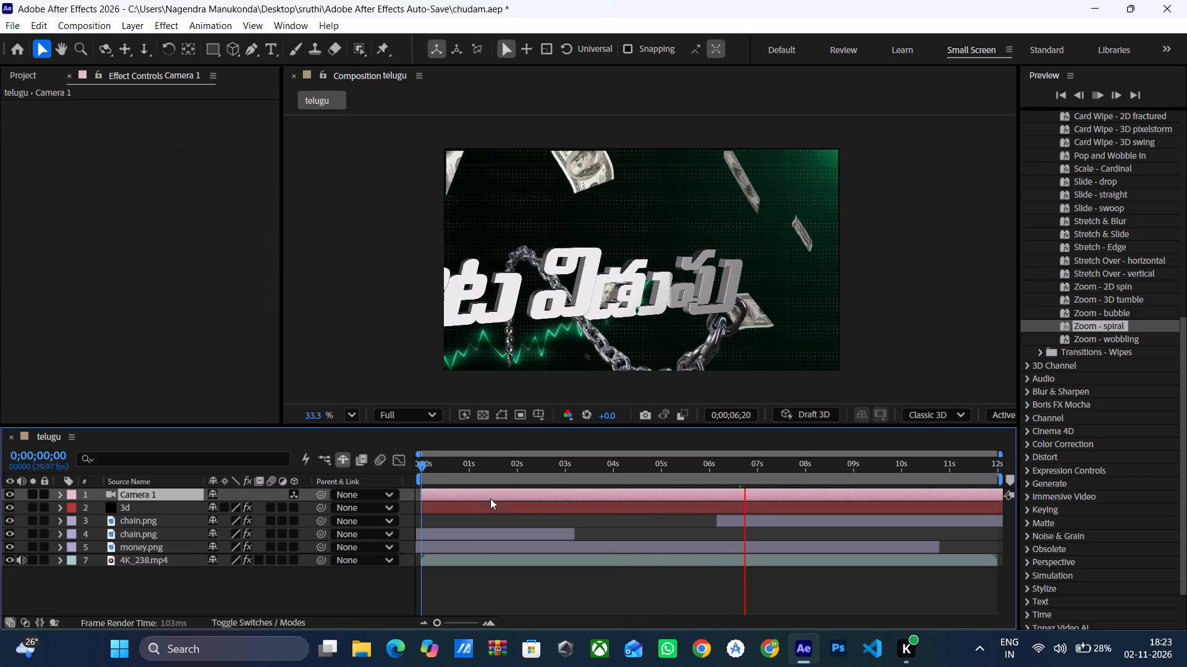
left_click_drag(495, 534, 500, 513)
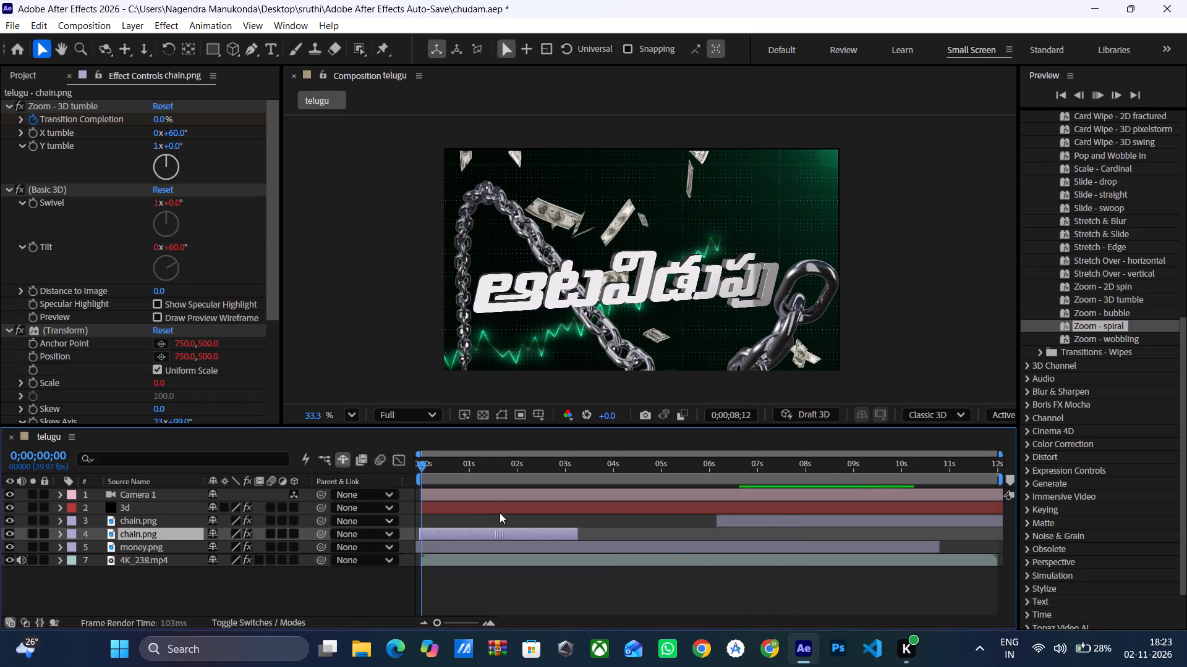
left_click_drag(500, 513, 498, 506)
left_click_drag(501, 531, 498, 503)
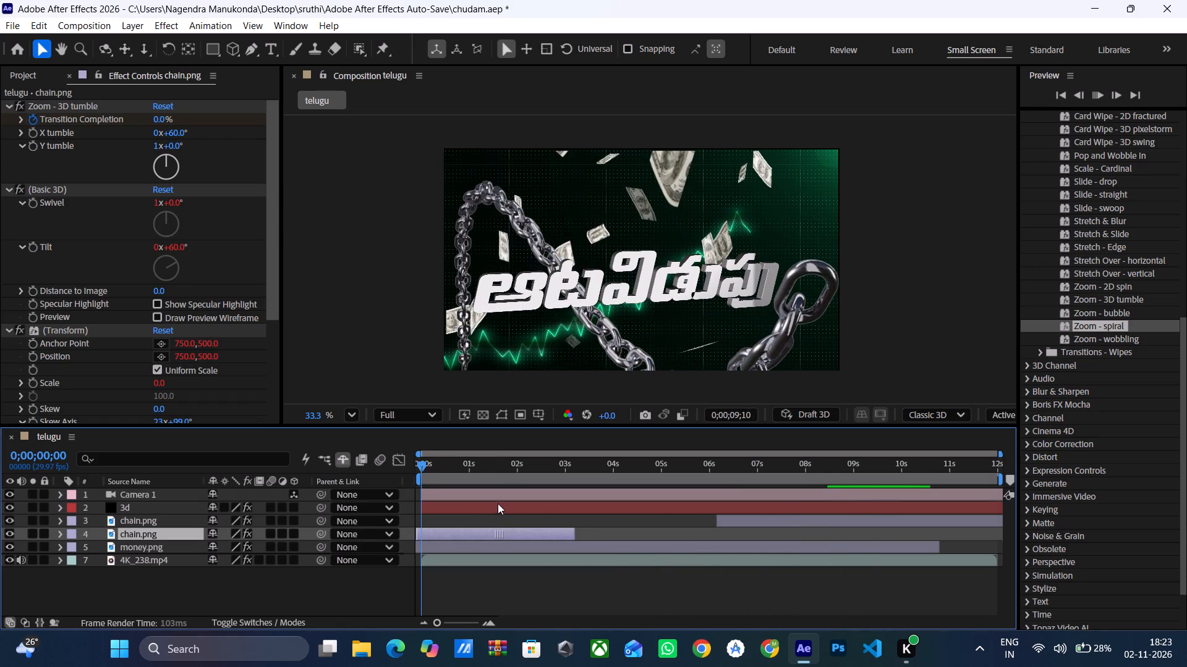
left_click_drag(498, 503, 500, 514)
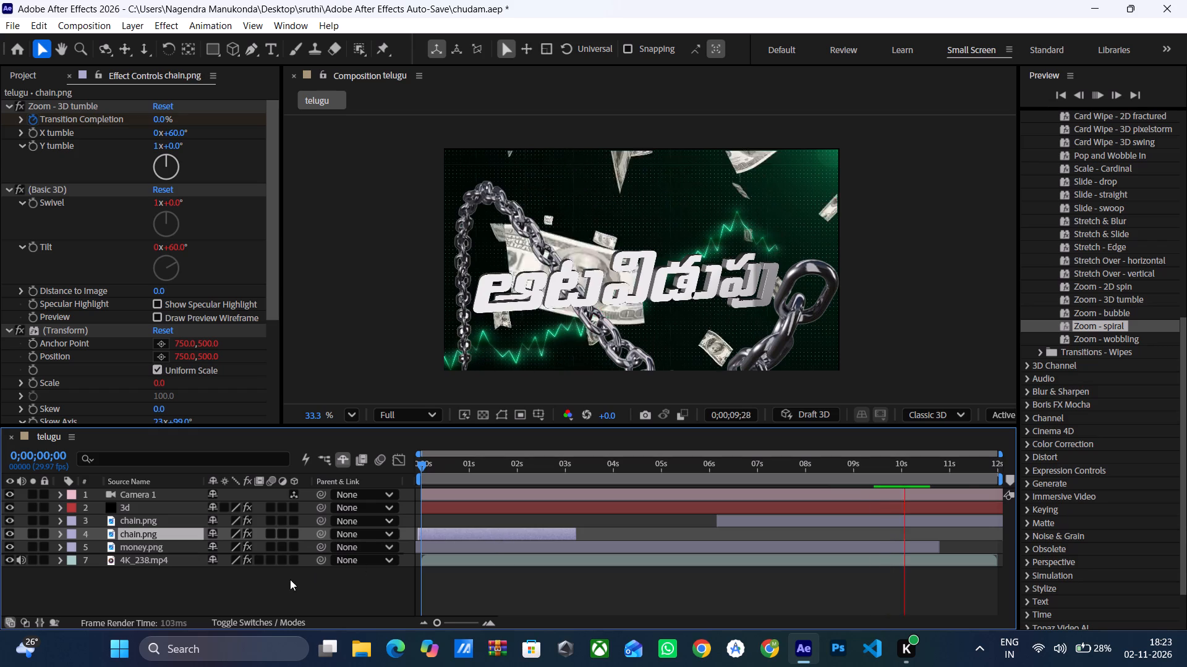
left_click_drag(182, 533, 181, 518)
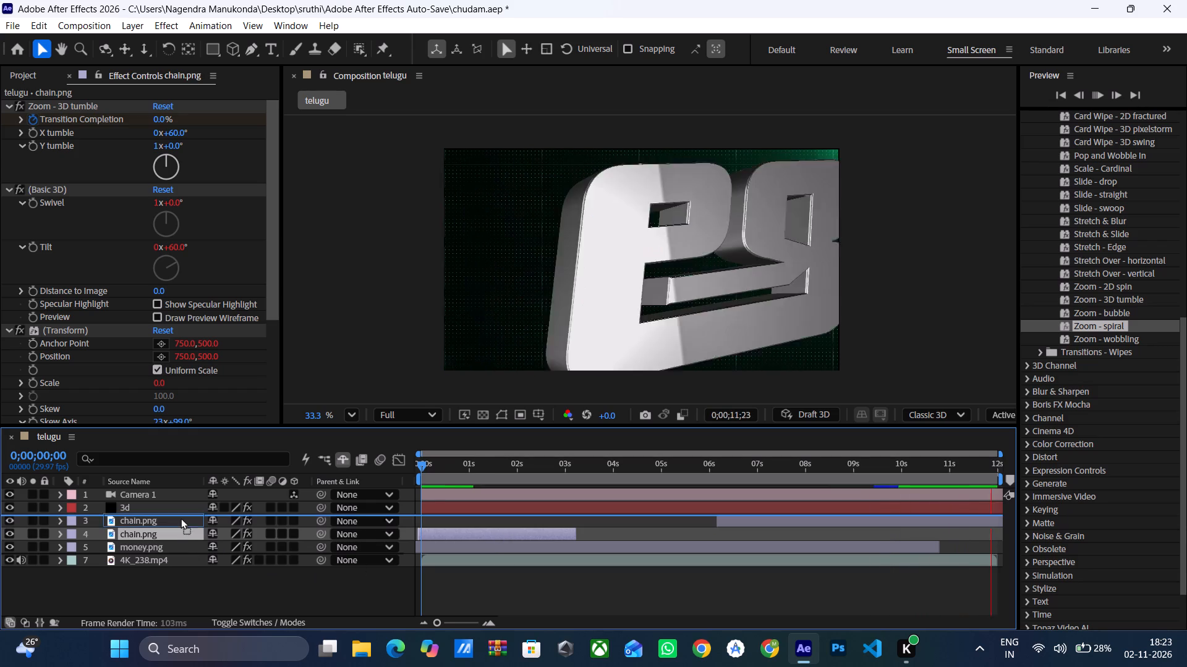
left_click_drag(181, 518, 179, 505)
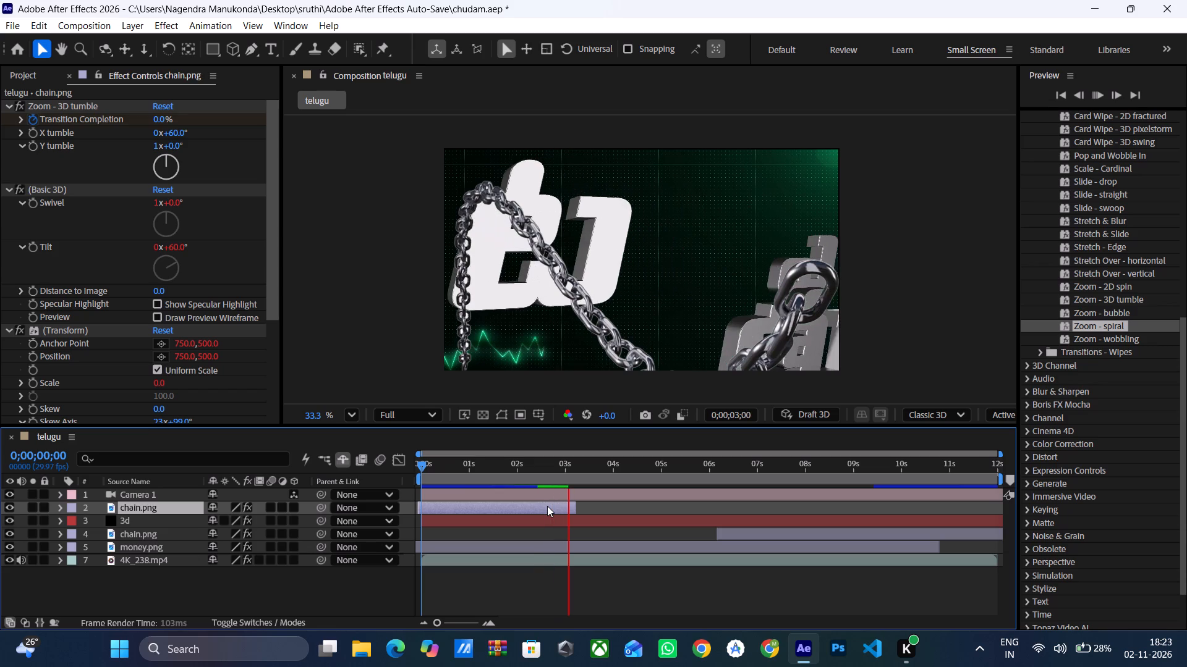
key("space")
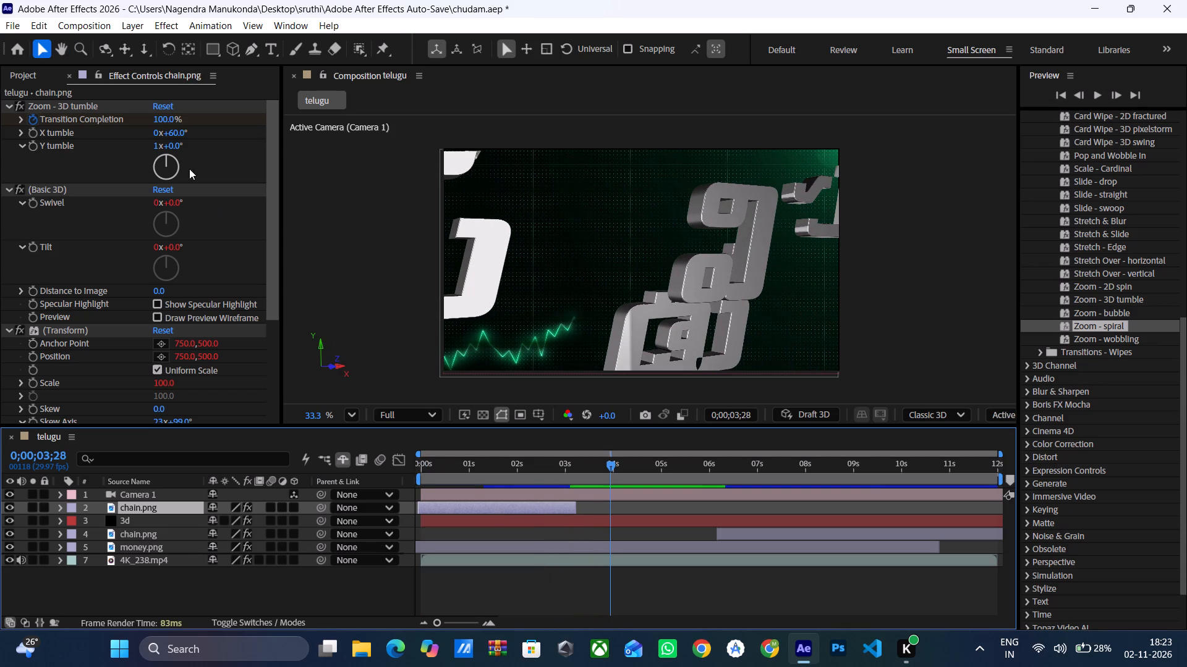
Time-stretch the chain.png layer above 3d to a new duration of 0;00;09;09, holding the layer in-point.
left_click(43, 26)
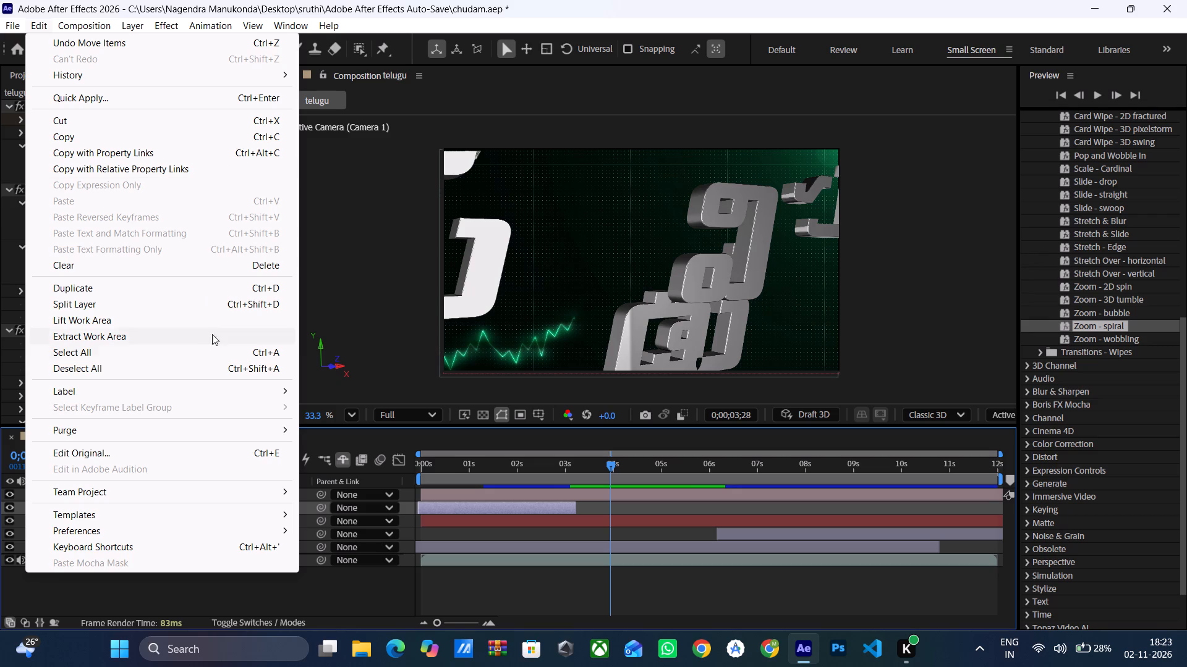
left_click(491, 502)
right_click(491, 502)
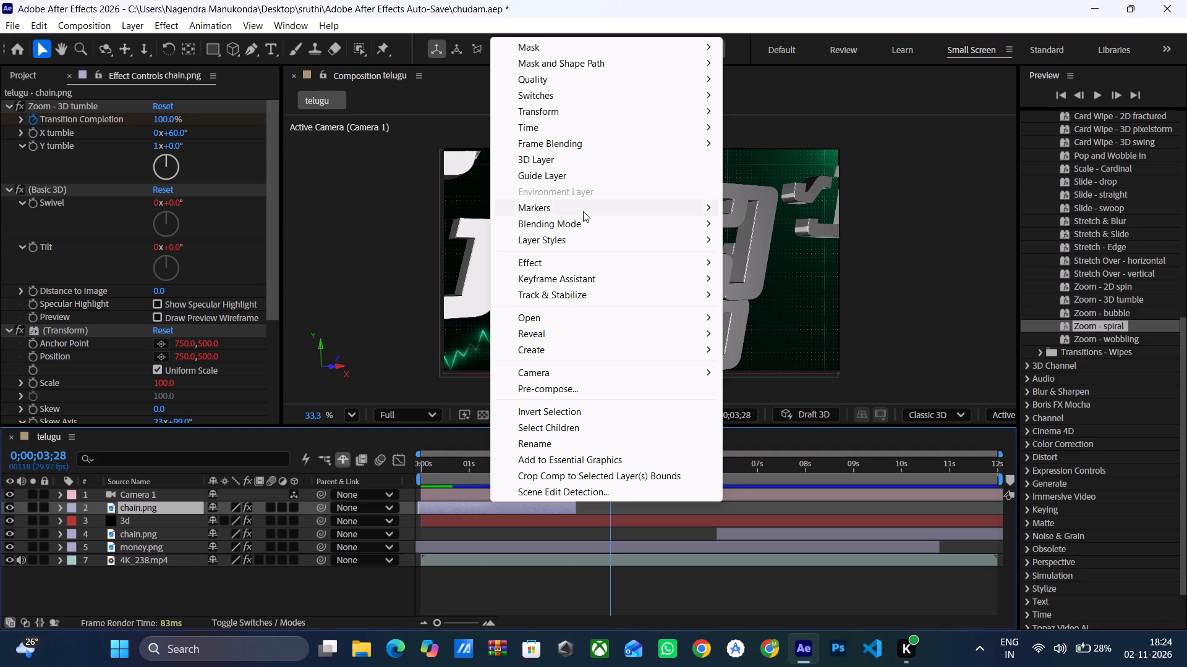
left_click(575, 125)
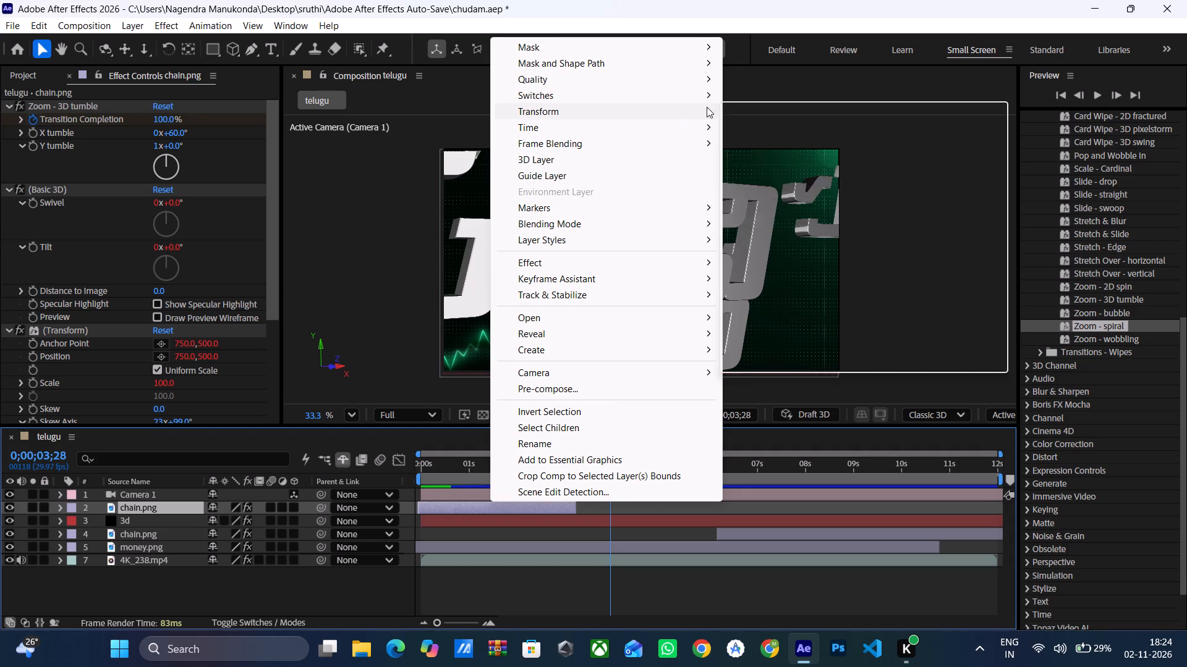
left_click(703, 131)
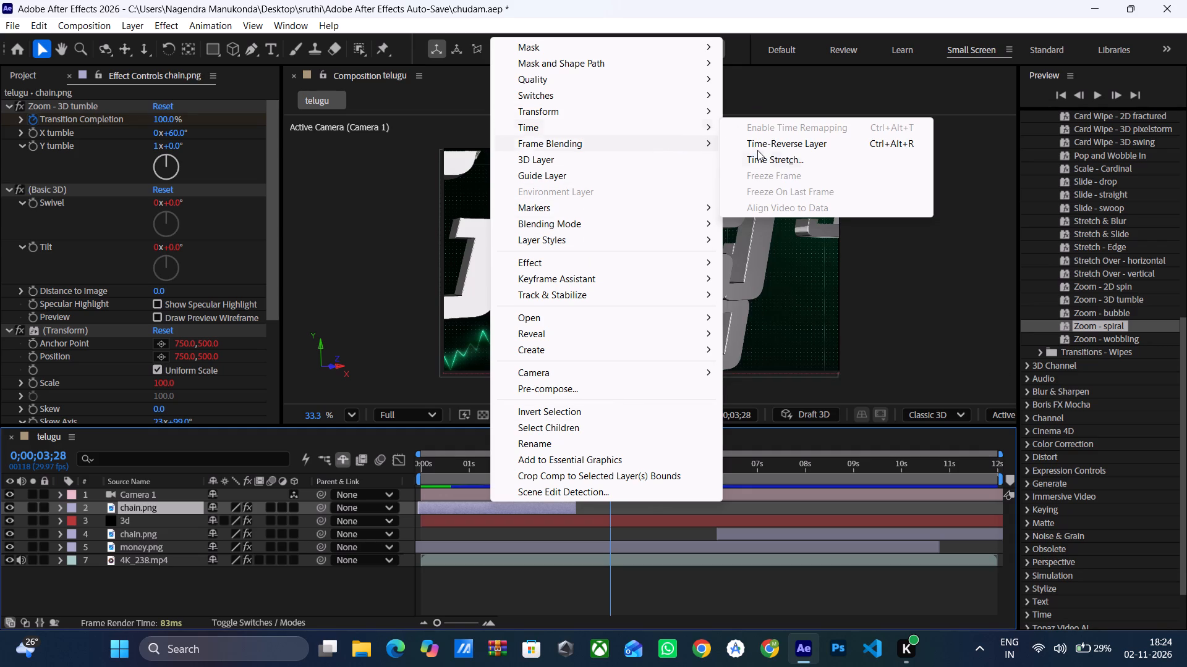
left_click(765, 162)
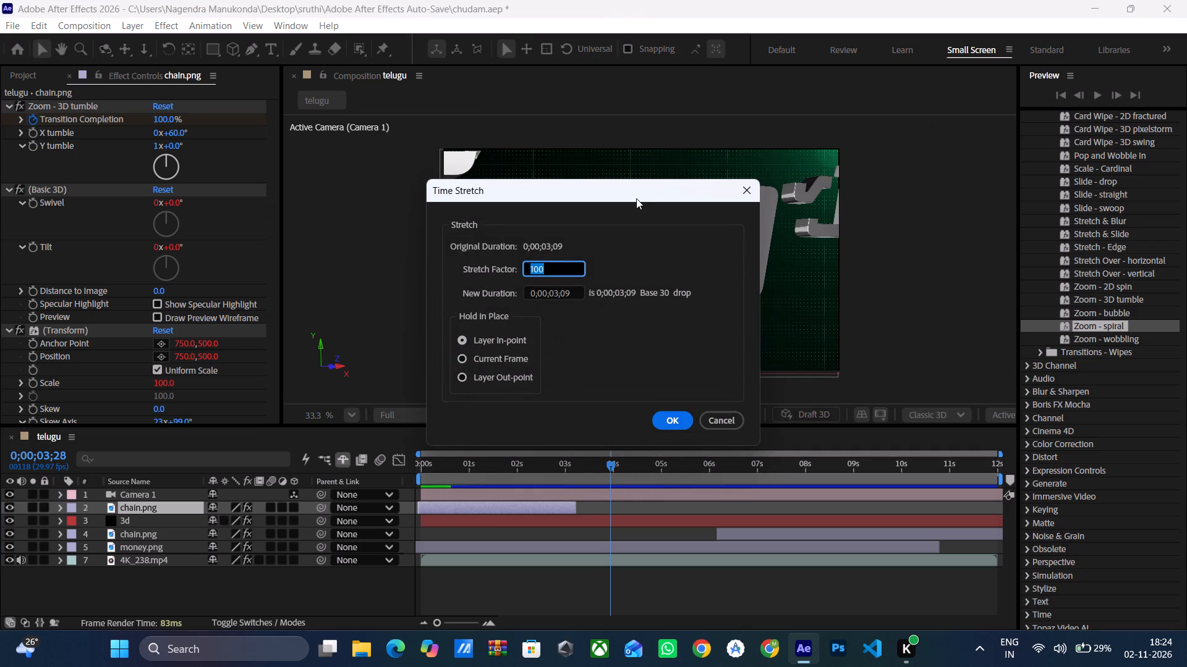
left_click(558, 295)
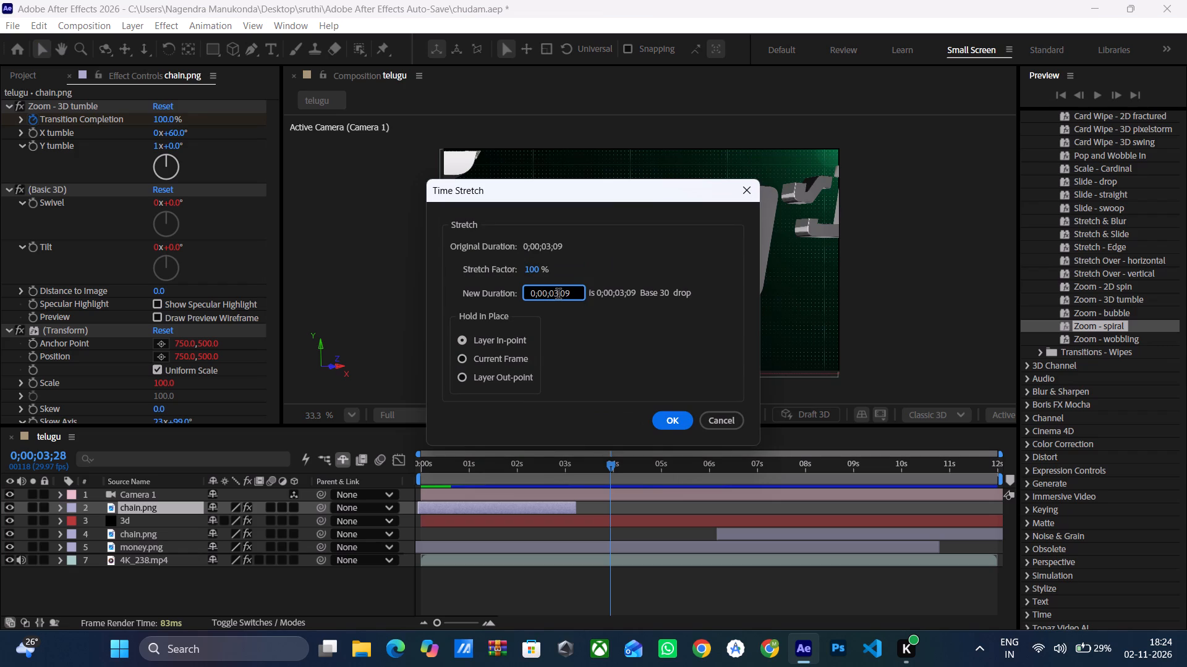
key("BackSpace")
key("BackSpace")
key("9")
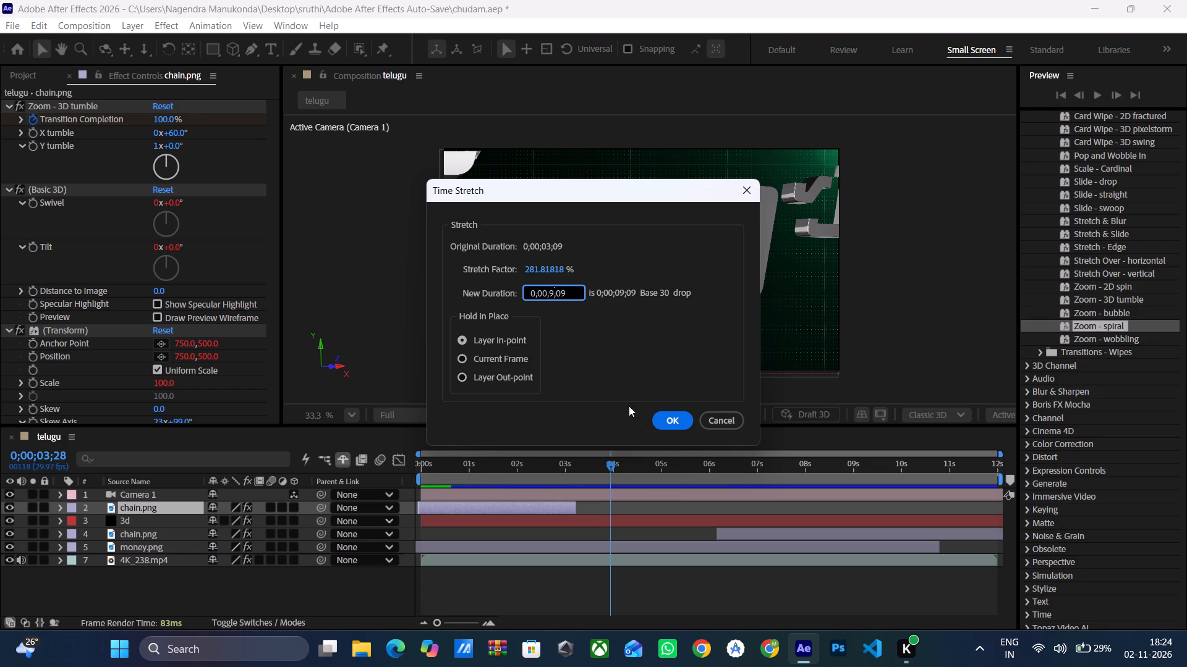
left_click(676, 419)
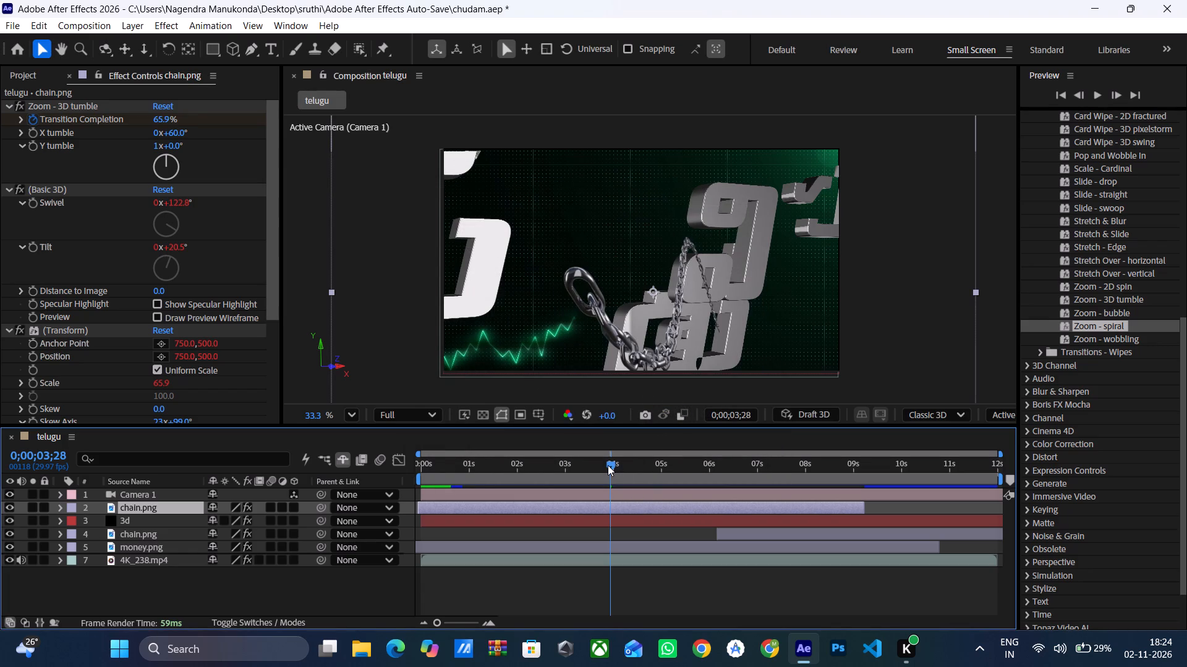
Preview the composition from the first frame to check the stretched chain.png layer.
left_click_drag(608, 465, 378, 540)
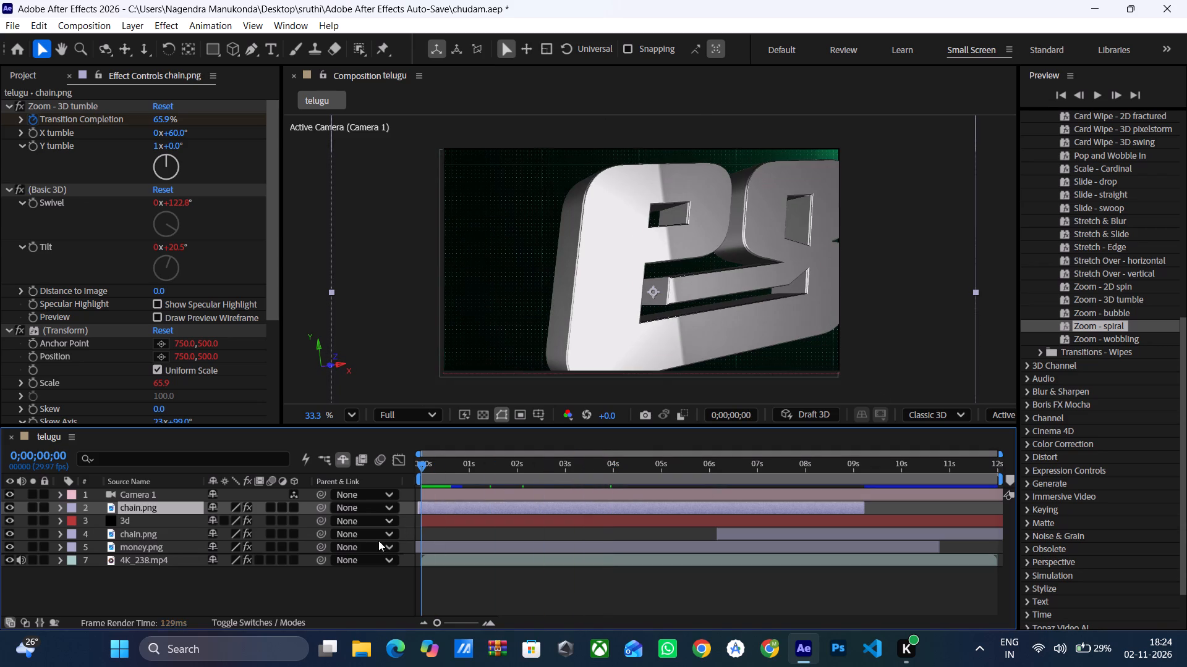
left_click_drag(378, 540, 371, 548)
key("space")
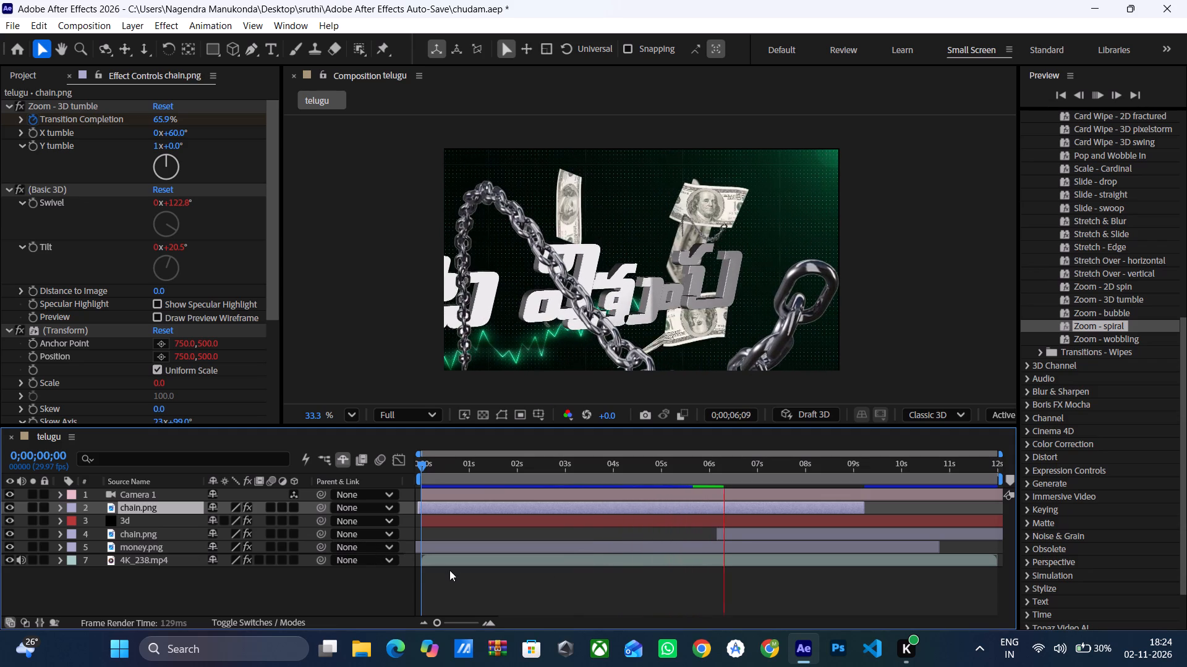
left_click(714, 509)
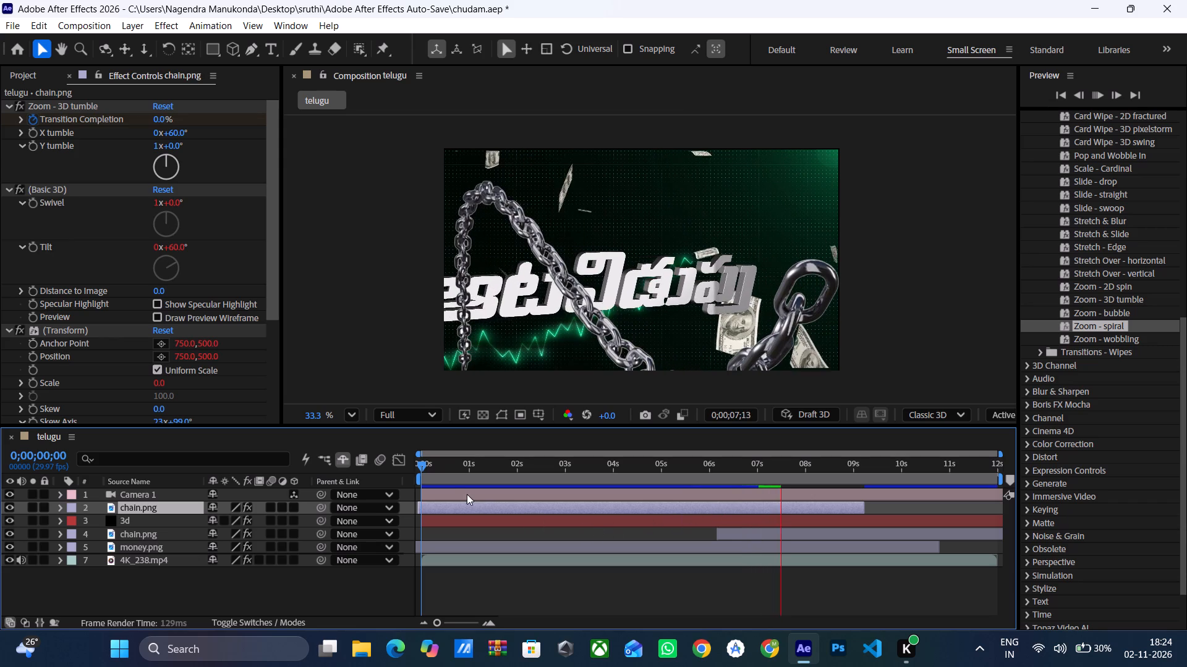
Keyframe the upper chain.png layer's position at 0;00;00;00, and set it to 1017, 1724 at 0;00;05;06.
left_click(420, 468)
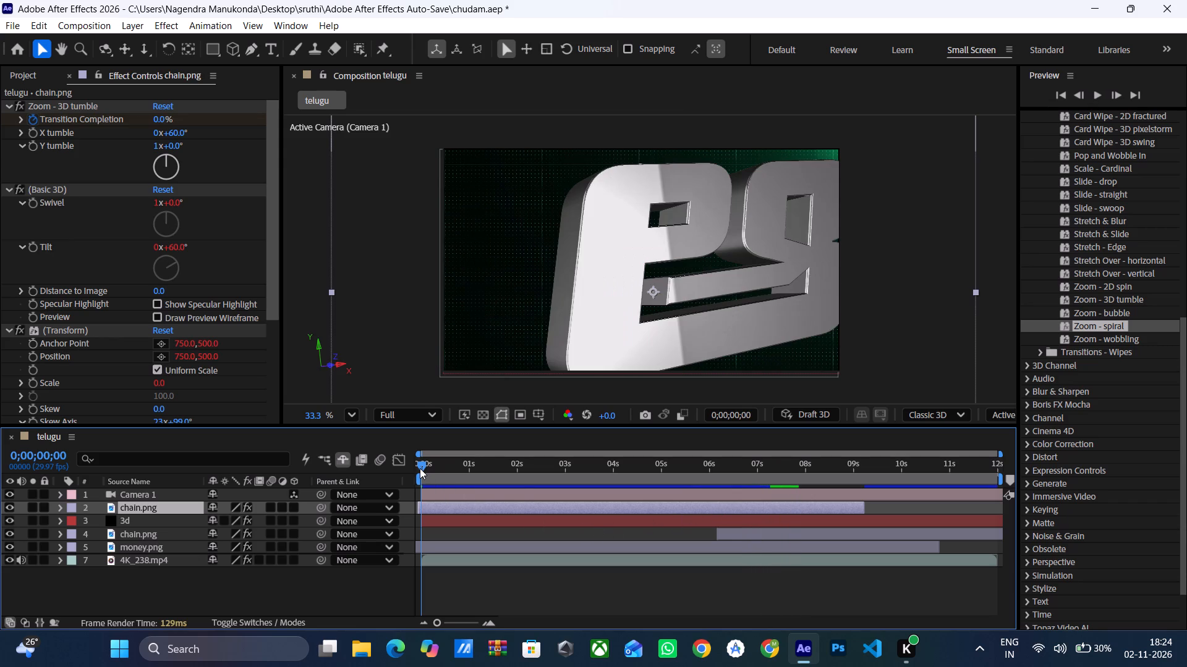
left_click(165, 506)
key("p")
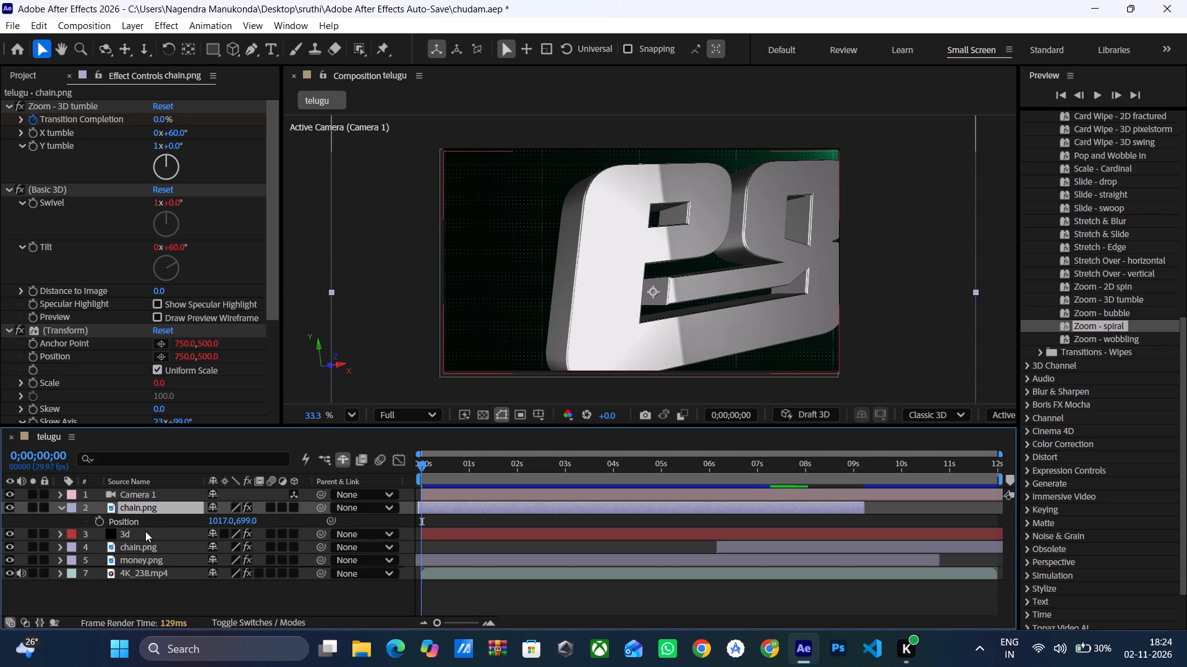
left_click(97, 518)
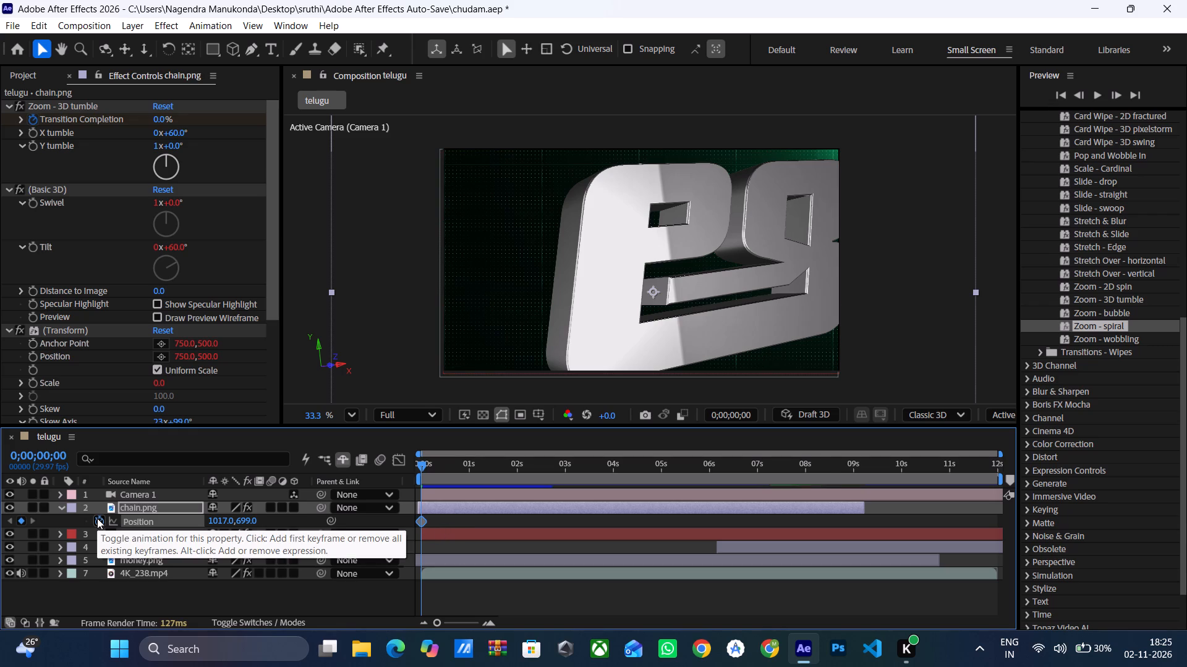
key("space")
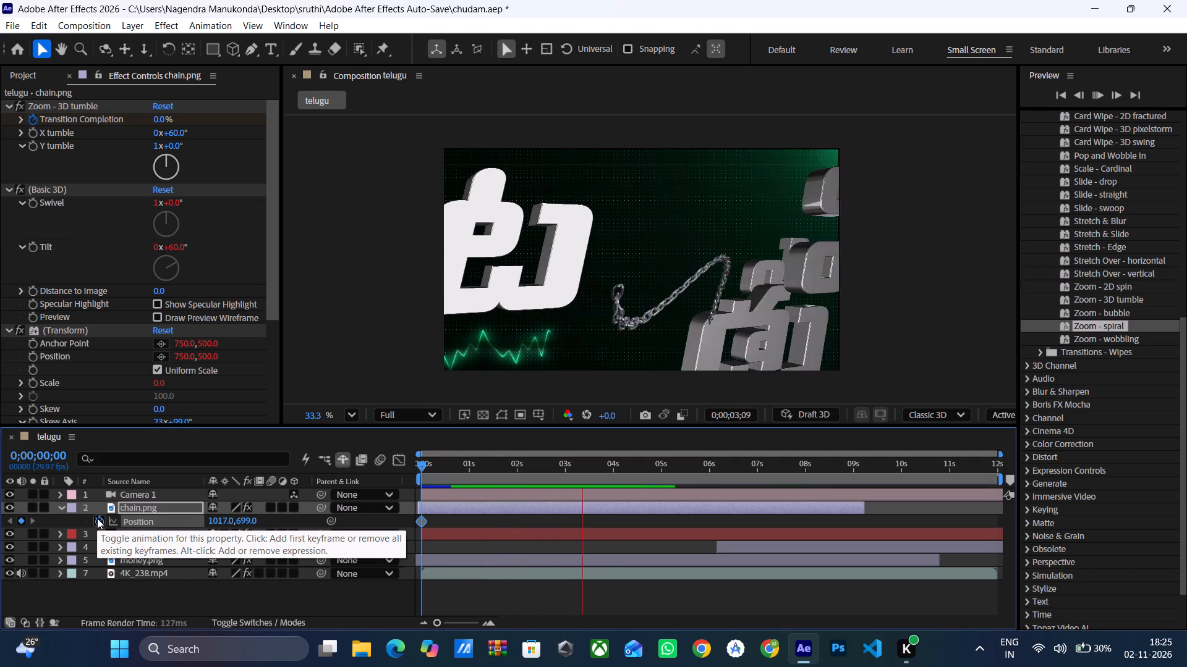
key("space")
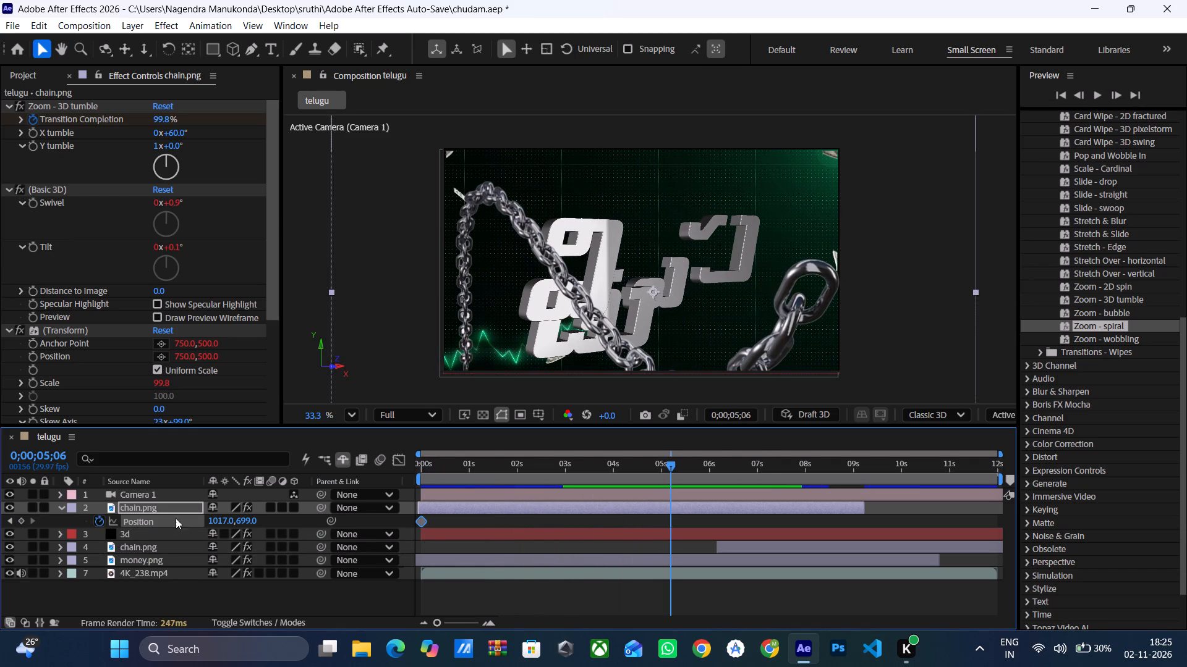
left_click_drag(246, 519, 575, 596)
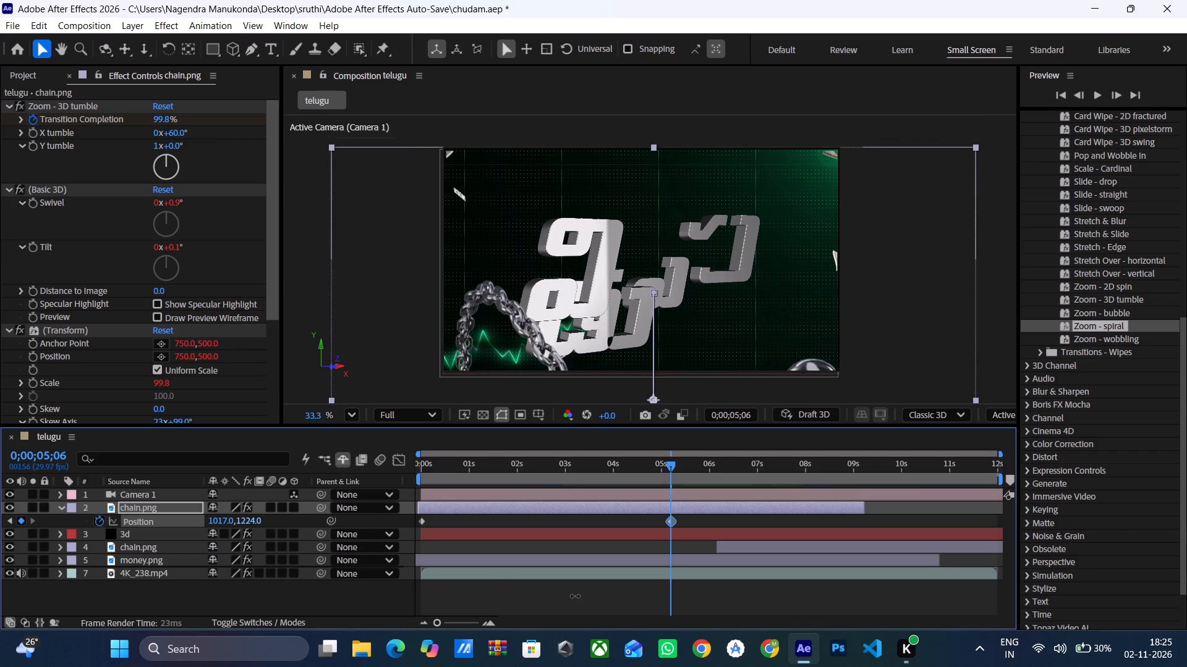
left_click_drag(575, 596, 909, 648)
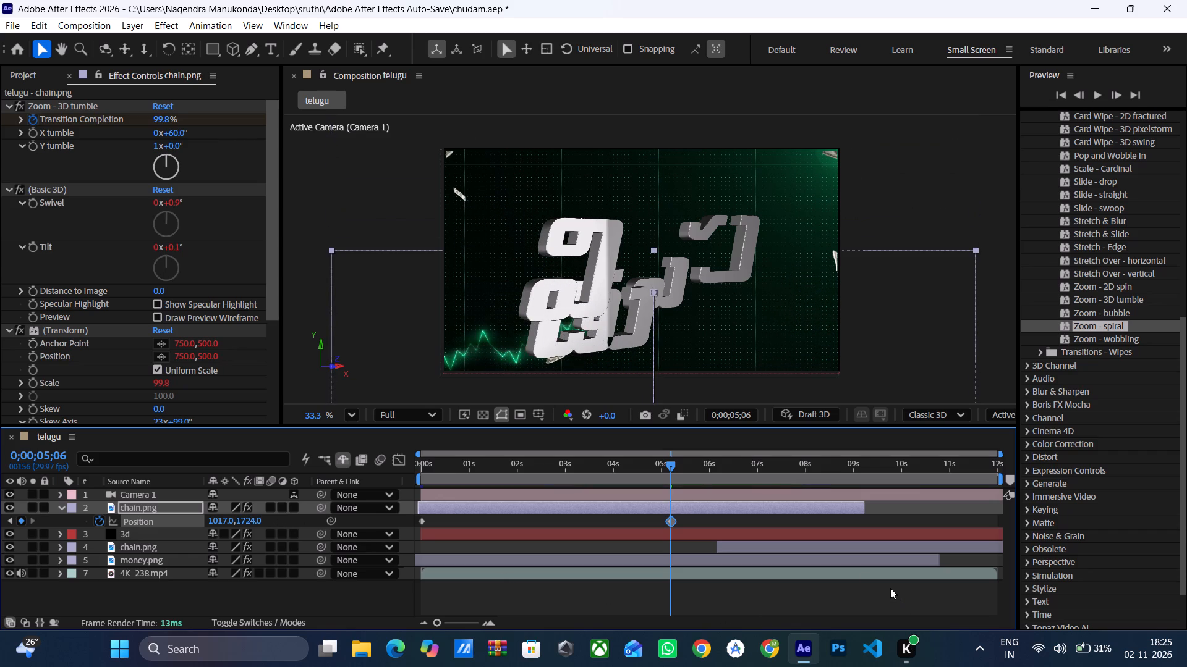
Preview the chain's position animation from the first frame.
left_click_drag(669, 466, 375, 490)
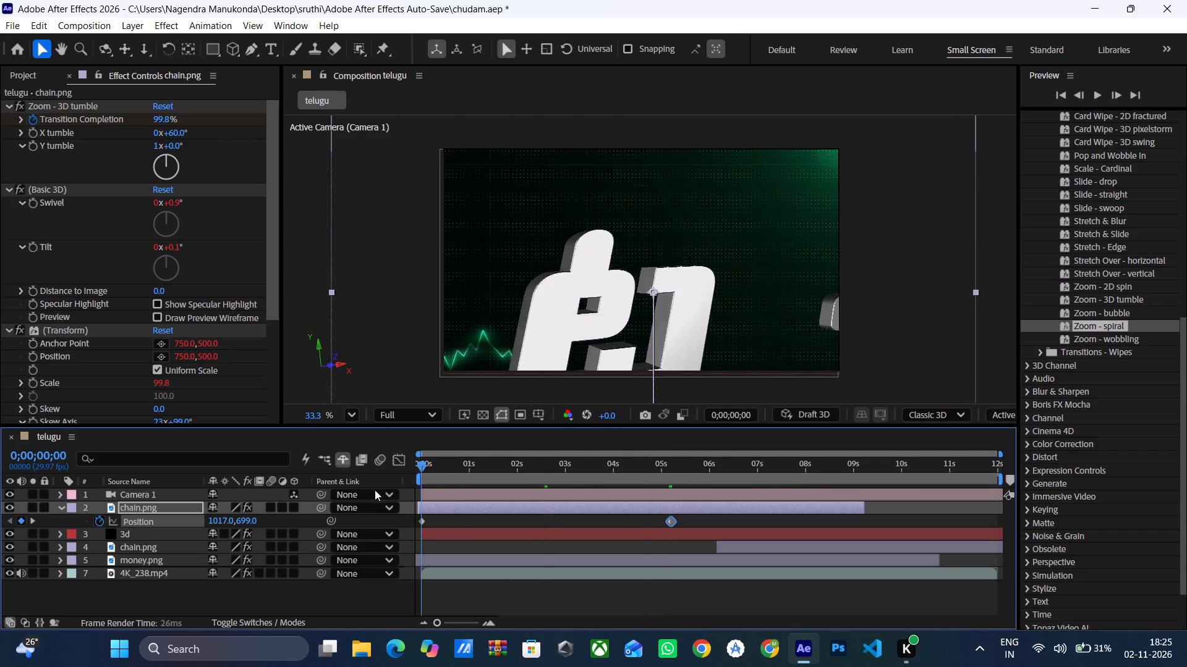
left_click_drag(375, 490, 355, 492)
key("space")
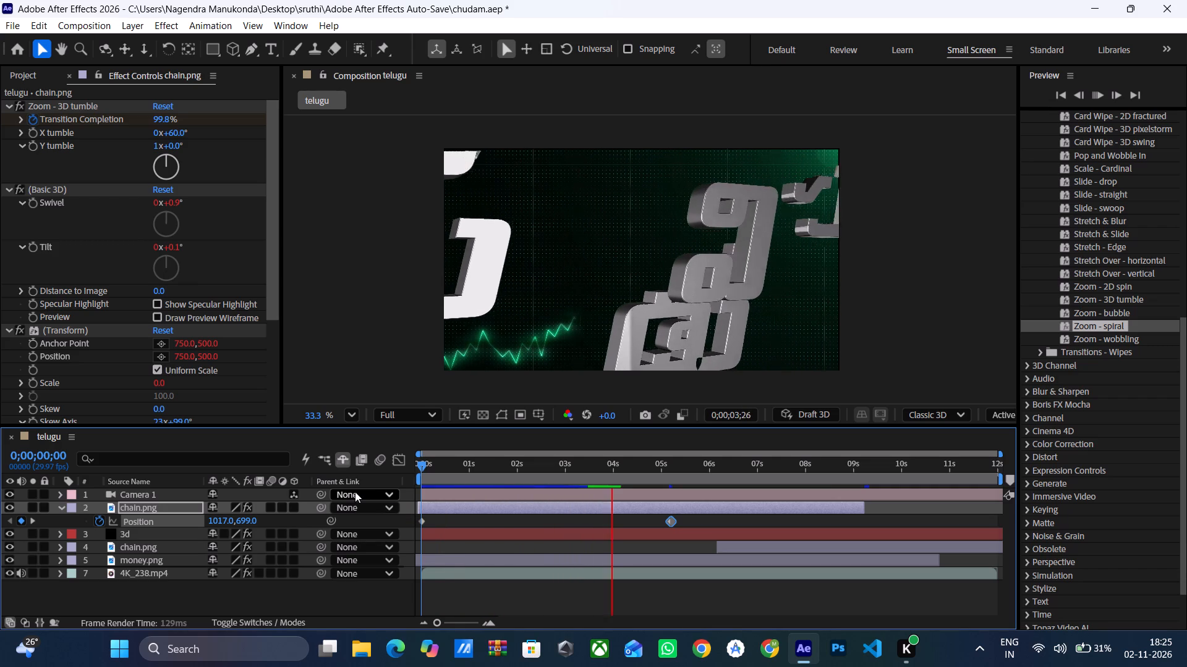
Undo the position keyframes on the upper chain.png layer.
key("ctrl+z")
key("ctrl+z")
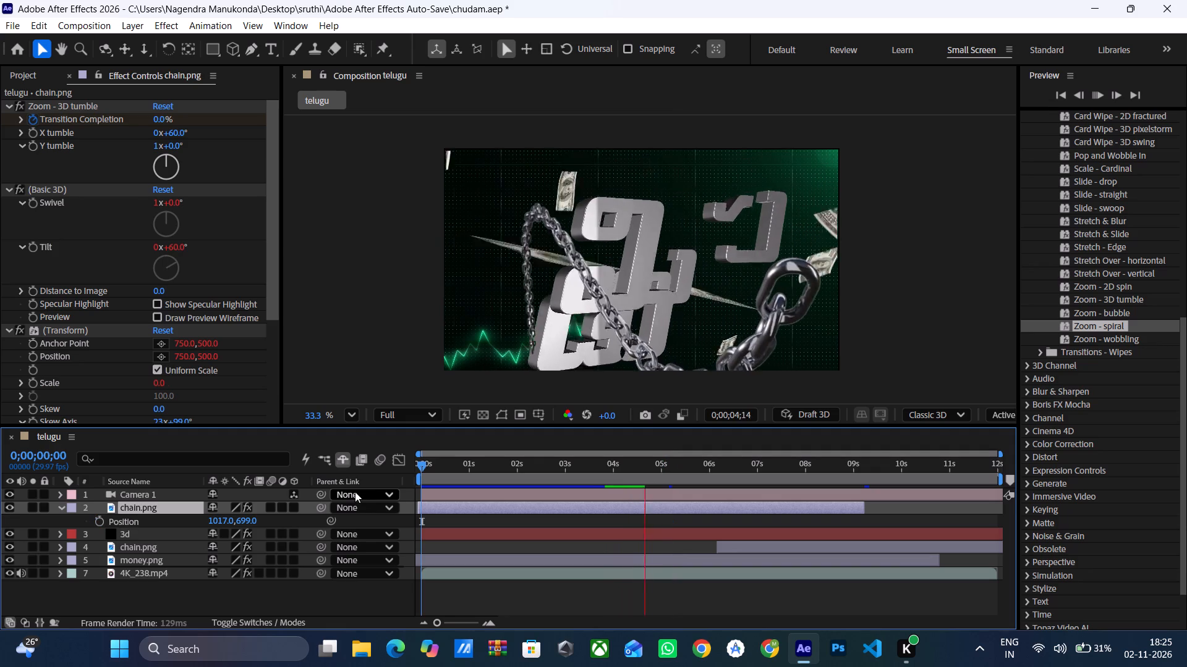
Preview the telugu composition from 0;00;02;16.
left_click(542, 459)
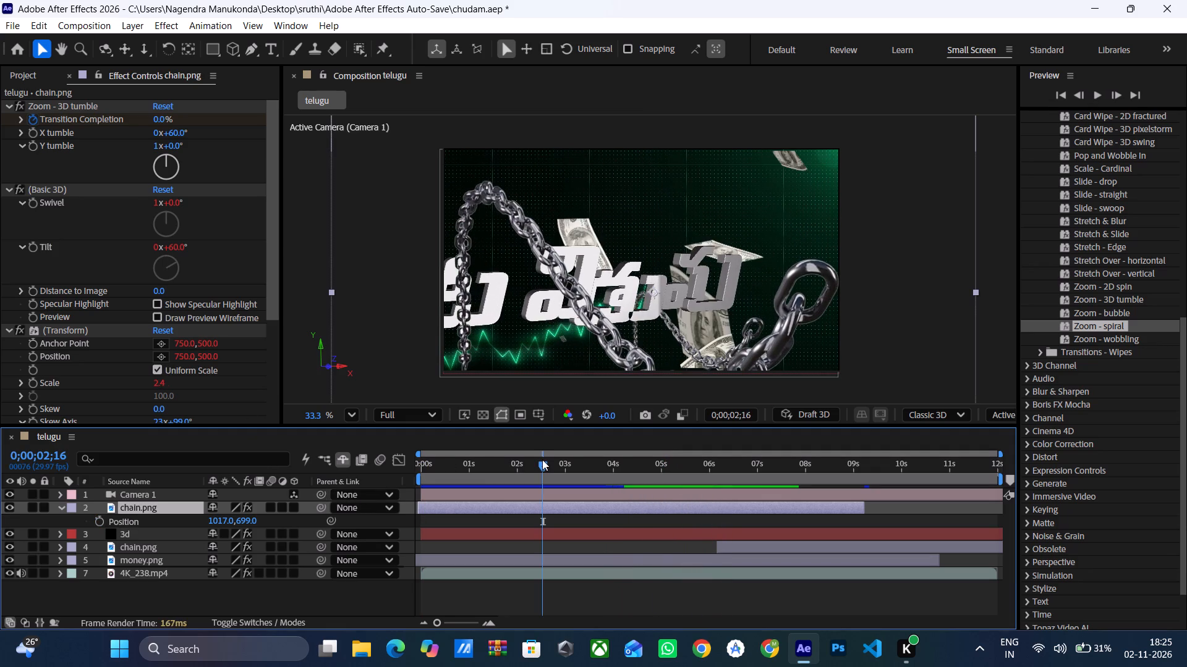
key("space")
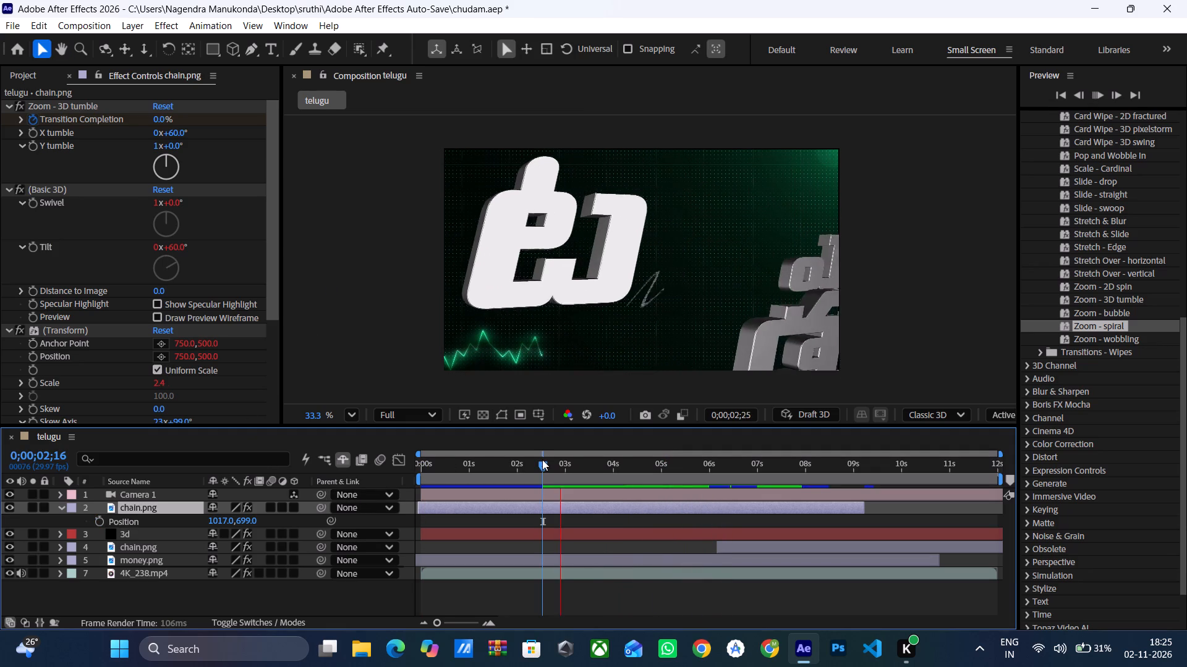
Preview the composition onward from 0;00;02;16, stopping at 0;00;04;20.
key("space")
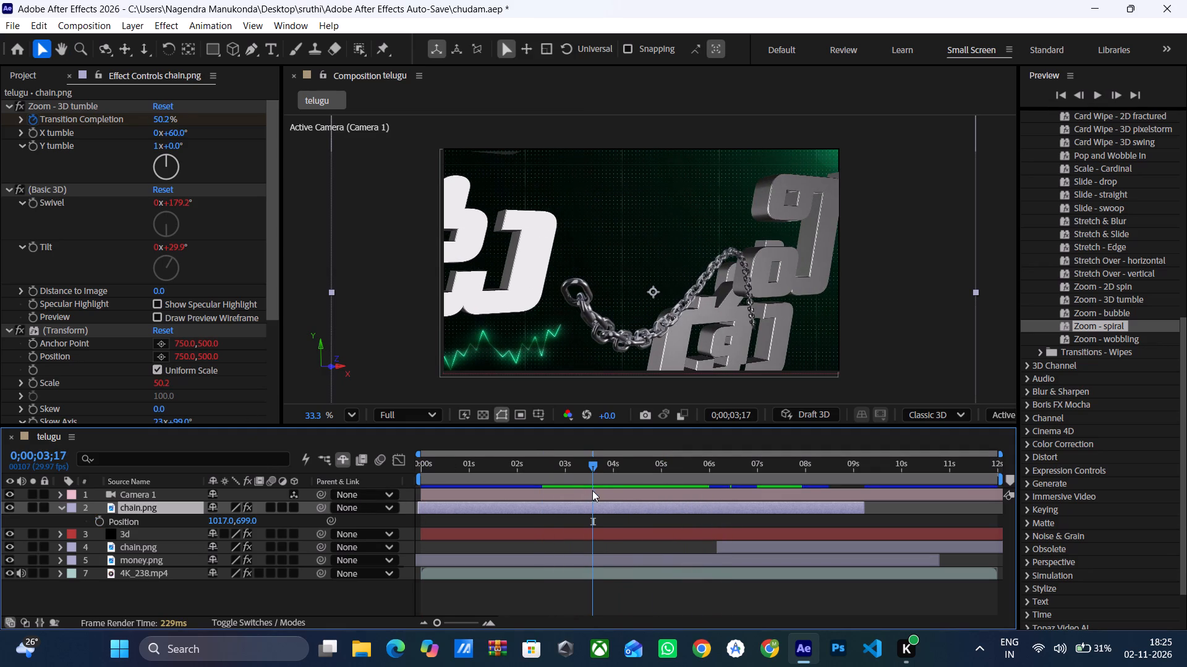
key("space")
key("space")
key("space")
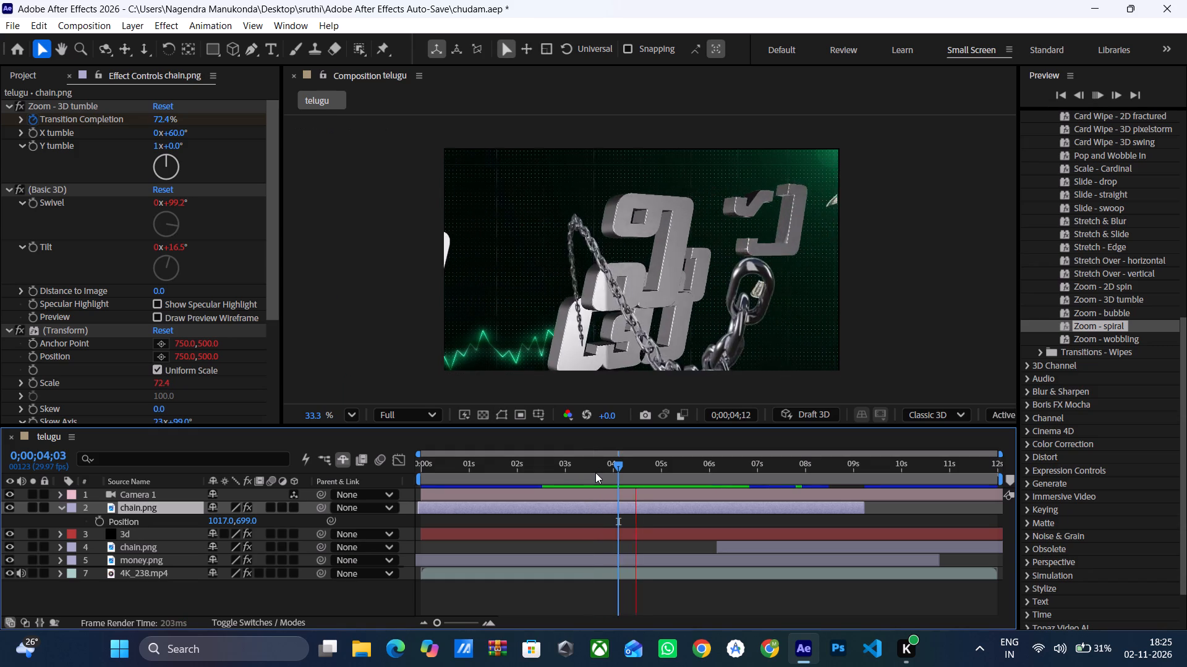
key("space")
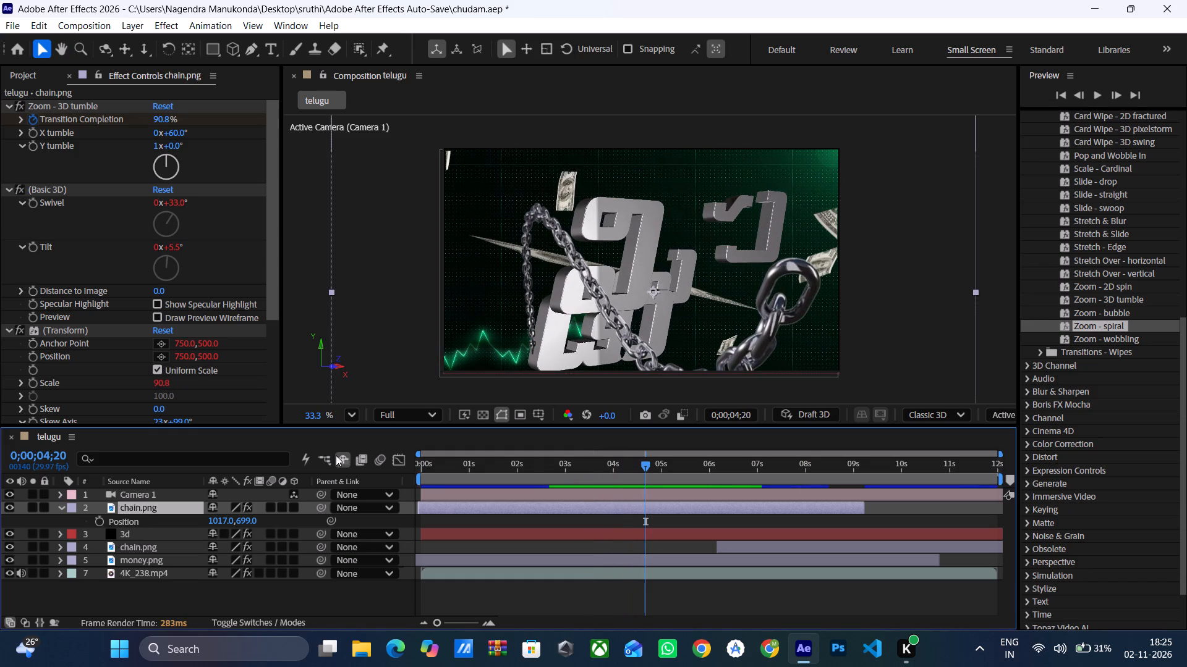
Keyframe the upper chain.png layer's position at 0;00;04;20, and set it to 1056, 1720 at 0;00;05;23.
left_click(101, 521)
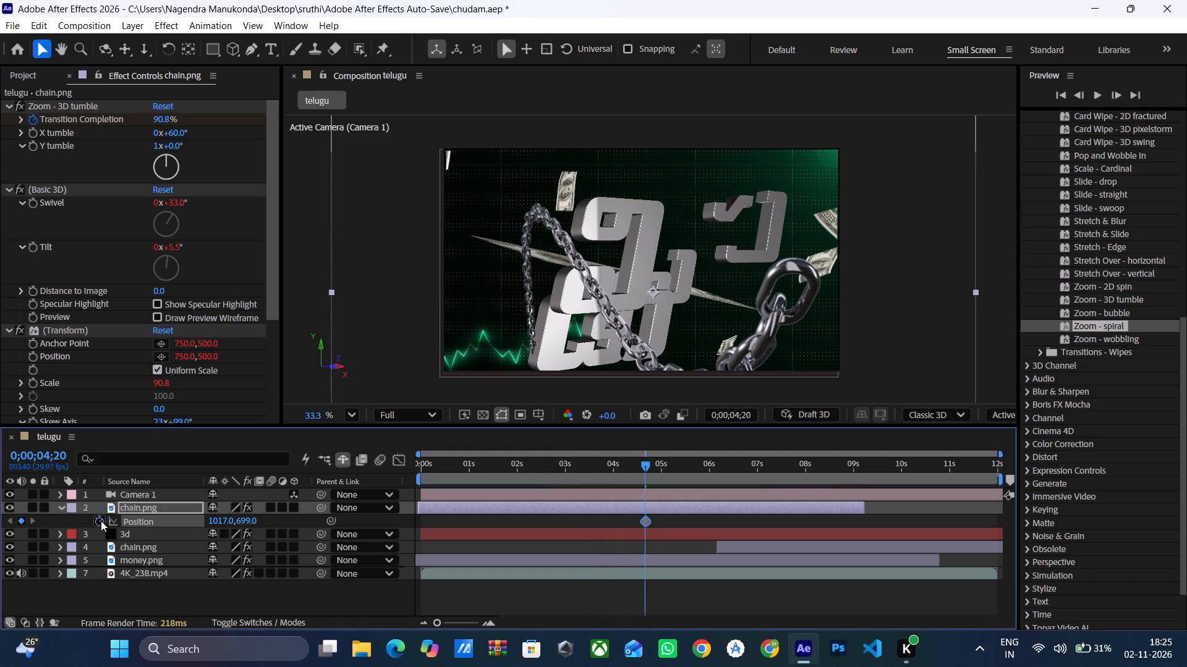
left_click(699, 457)
left_click(698, 463)
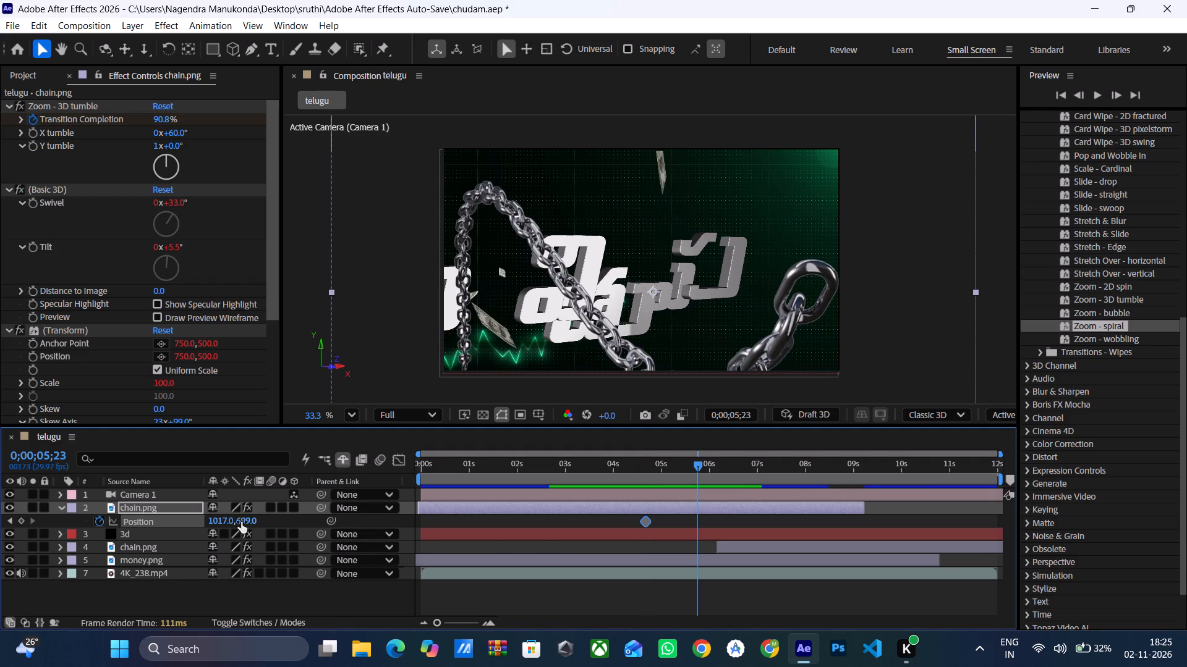
left_click_drag(247, 523, 284, 526)
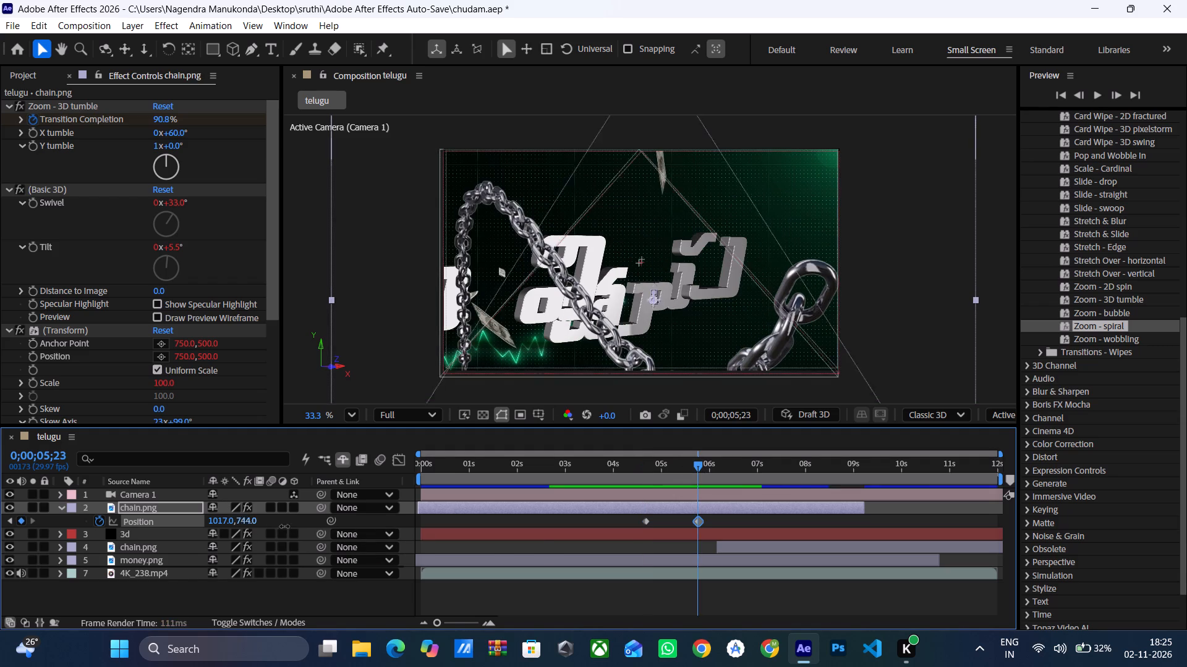
left_click_drag(284, 526, 566, 624)
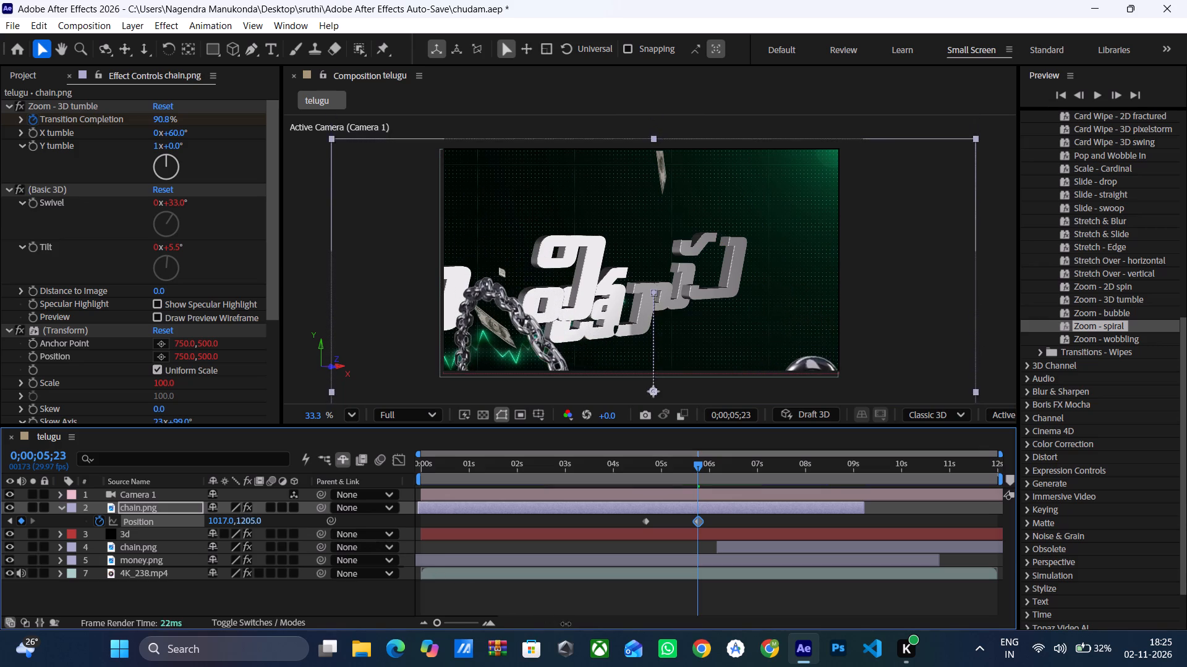
left_click_drag(566, 624, 655, 403)
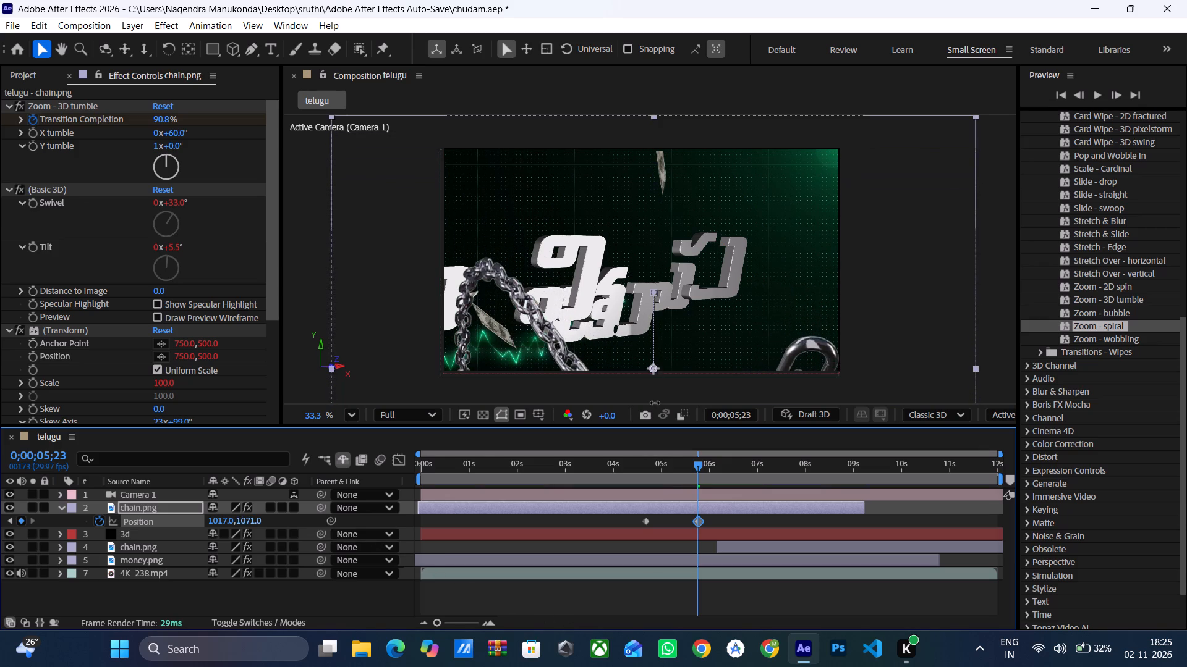
left_click_drag(655, 403, 696, 665)
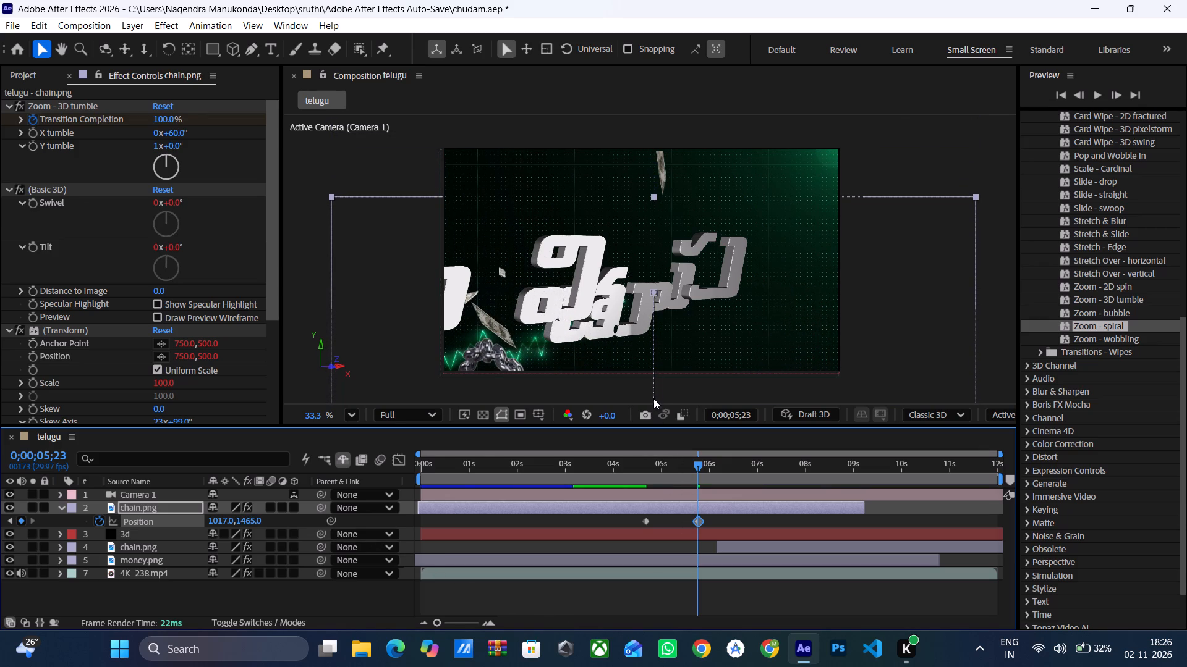
left_click_drag(650, 378, 658, 430)
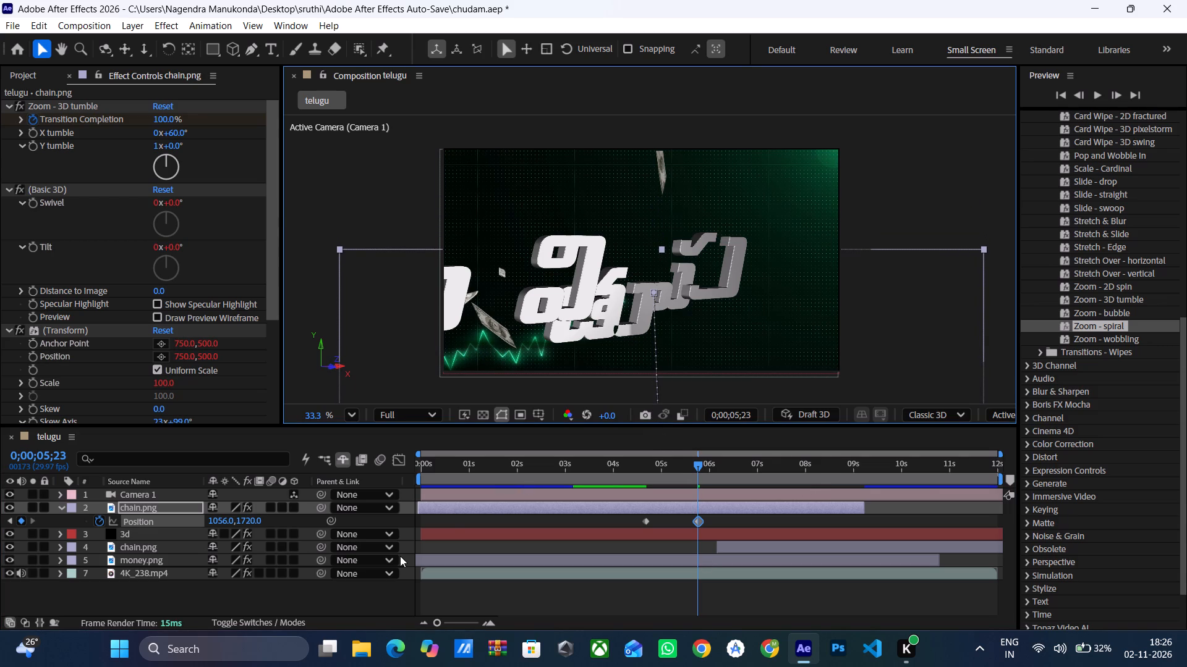
left_click(428, 598)
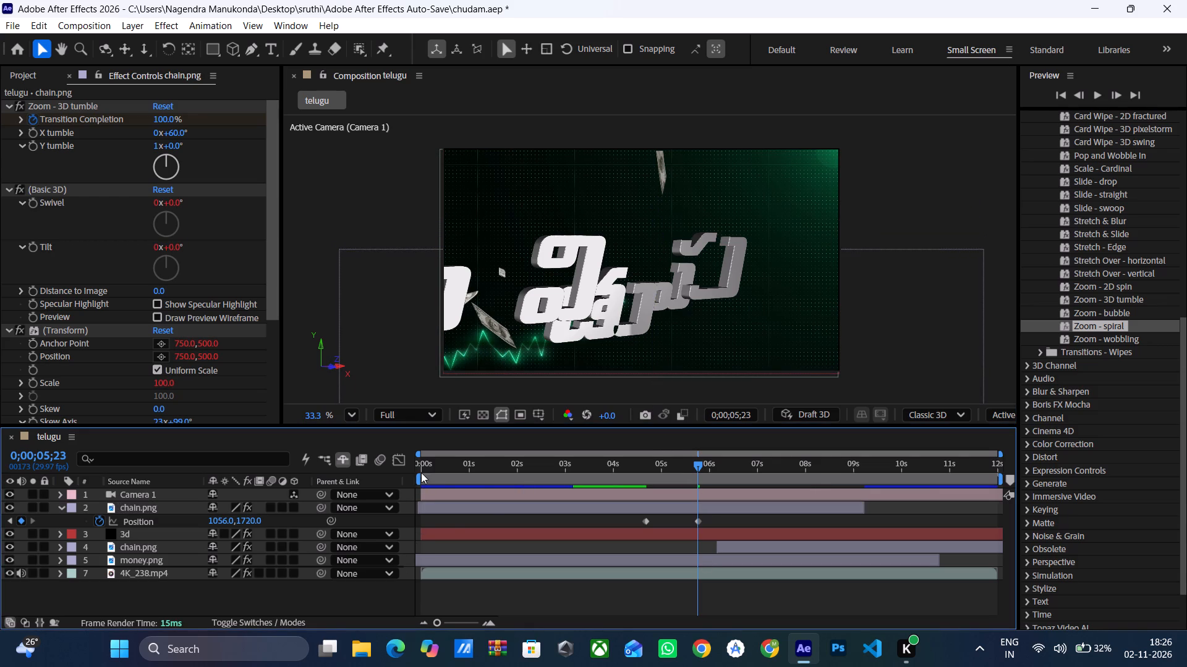
Preview the composition from the first frame and select the lower chain.png layer.
left_click(421, 470)
key("space")
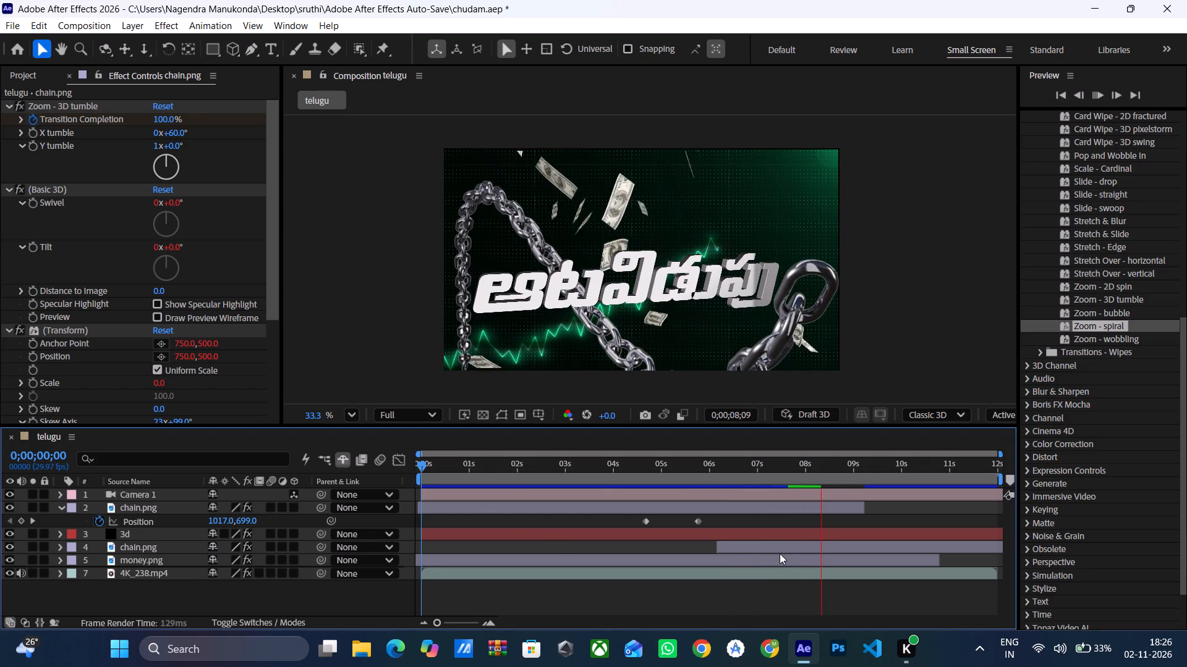
left_click(811, 543)
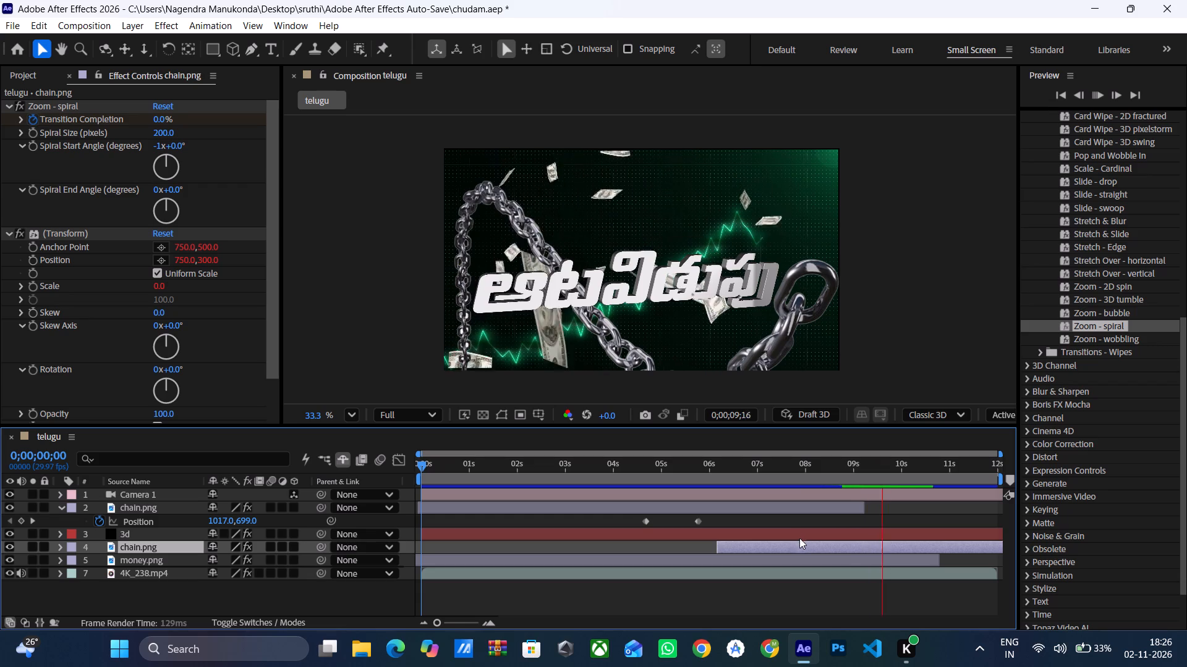
left_click(799, 540)
left_click(802, 548)
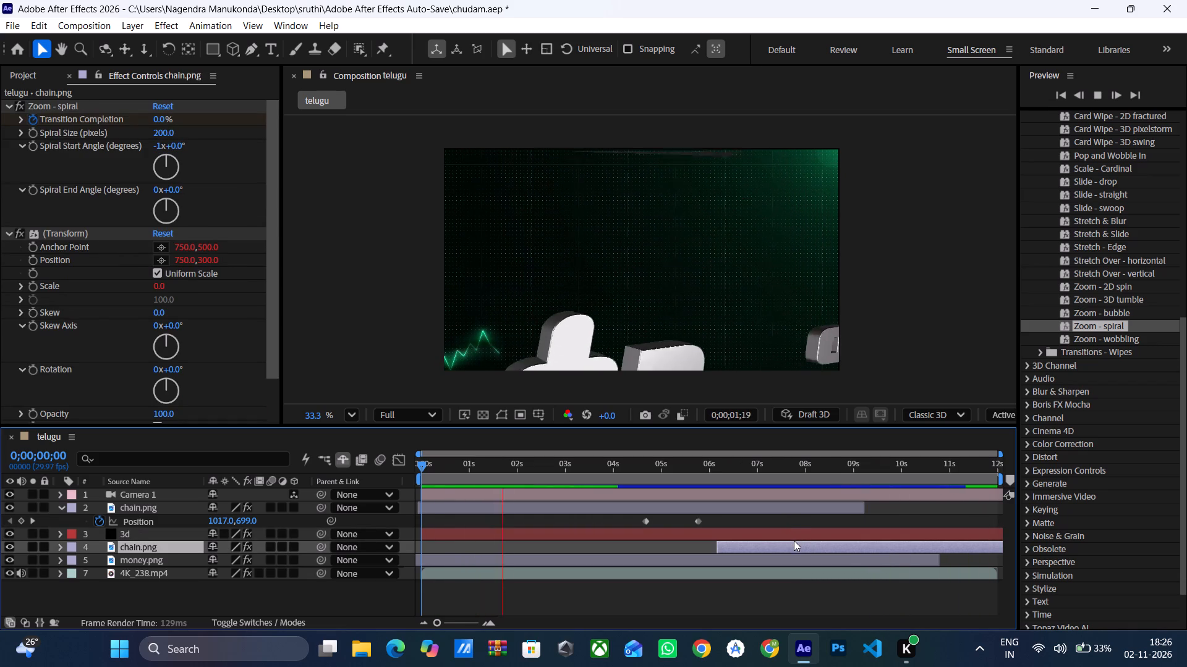
Preview the lower chain.png layer's entrance, playing from 0;00;07;15 and again from 0;00;05;28.
left_click(782, 462)
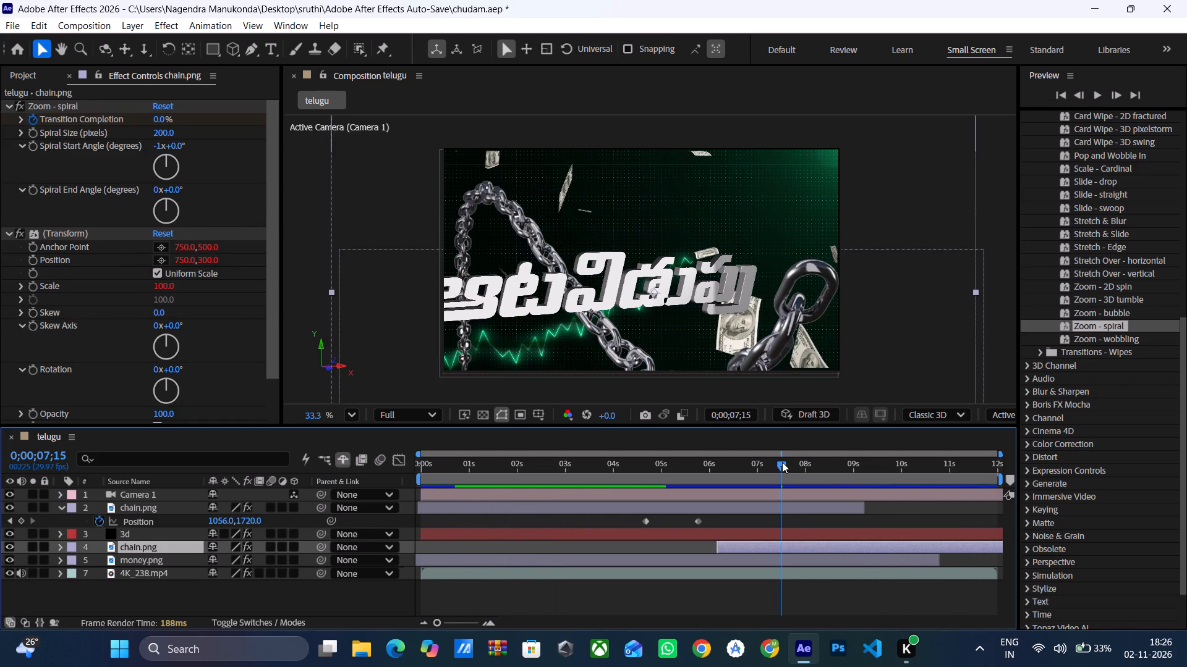
key("space")
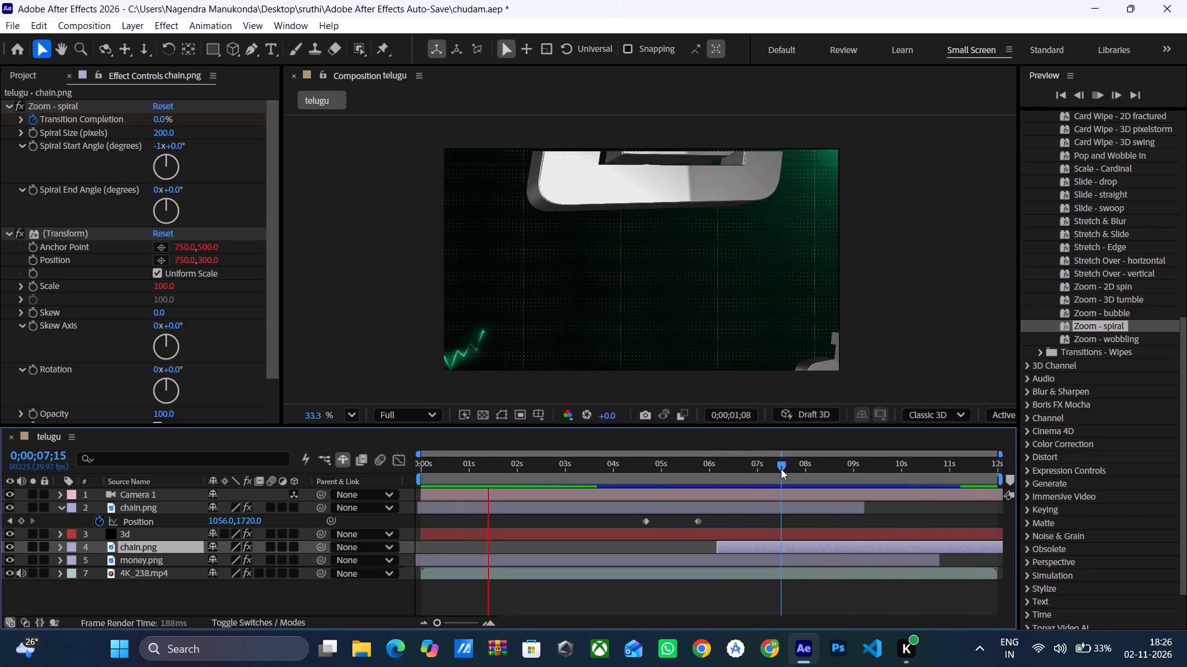
left_click_drag(781, 469, 705, 483)
key("space")
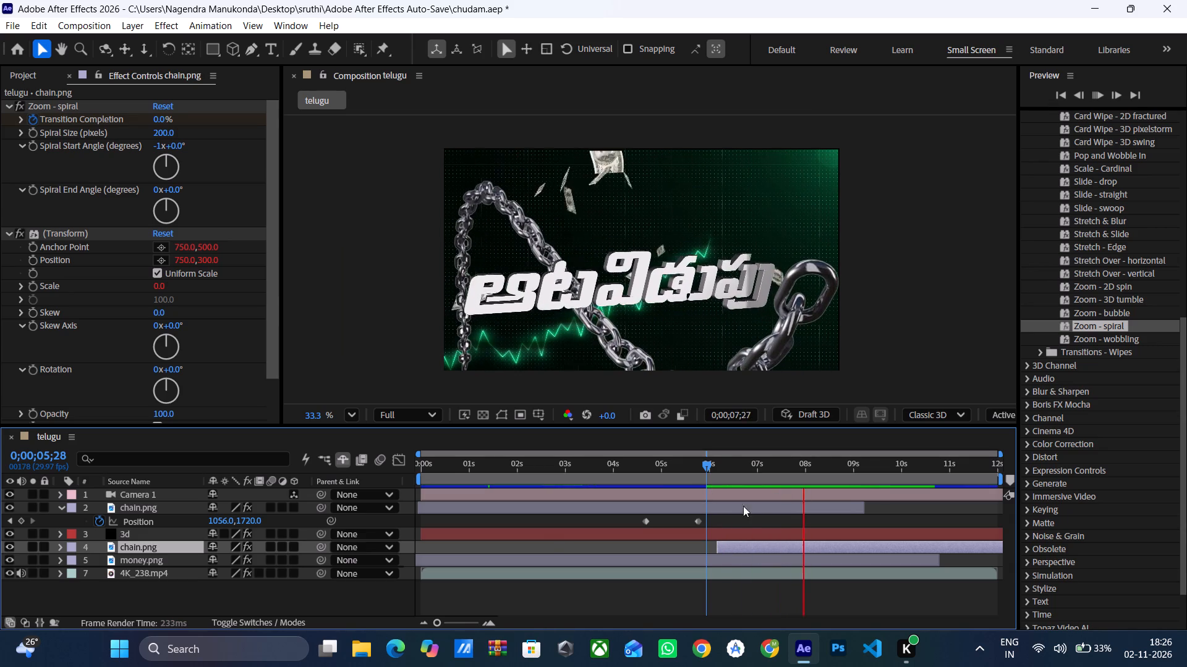
Split the lower chain.png layer at 0;00;07;11.
left_click(775, 462)
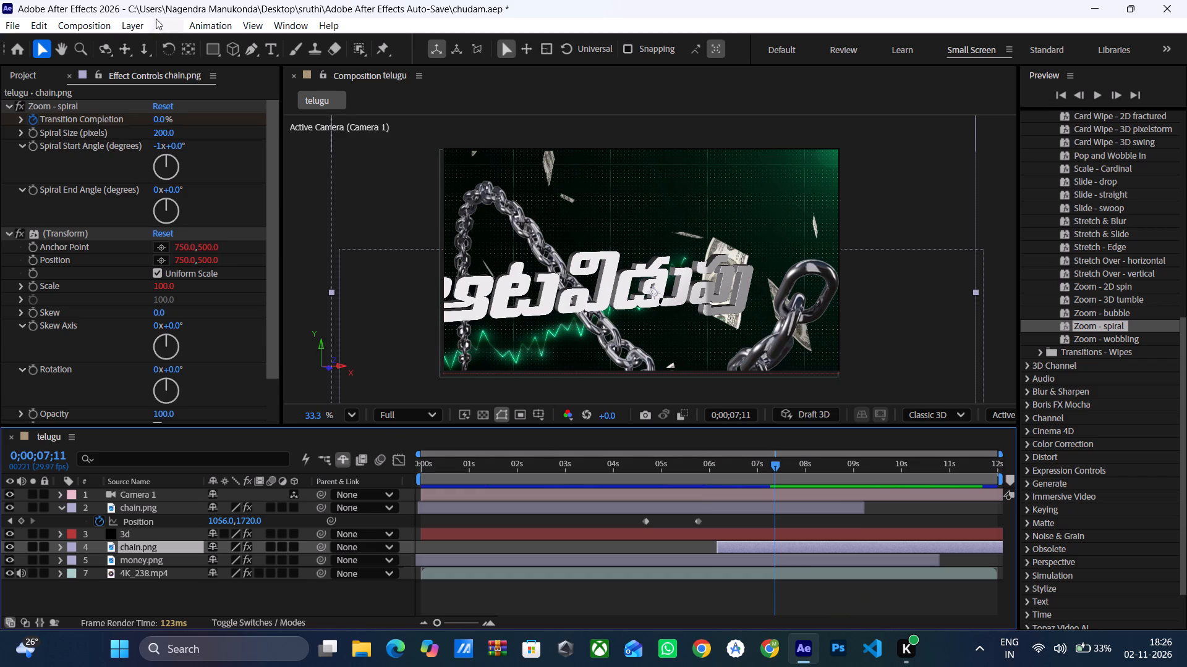
left_click(42, 28)
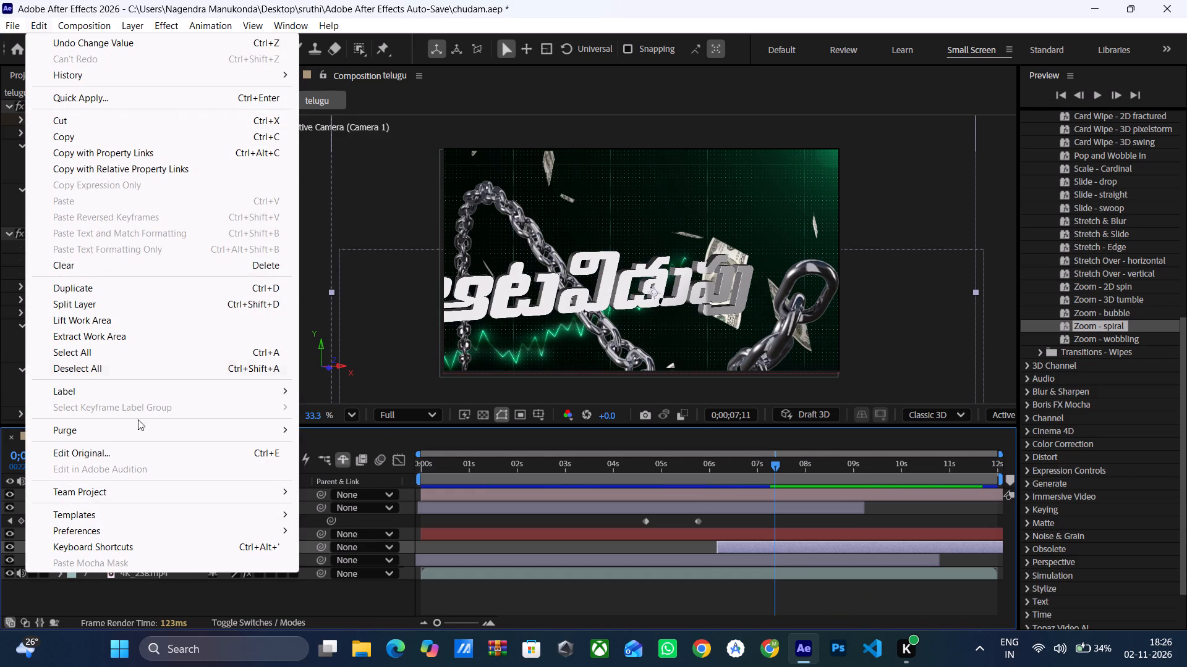
left_click(181, 298)
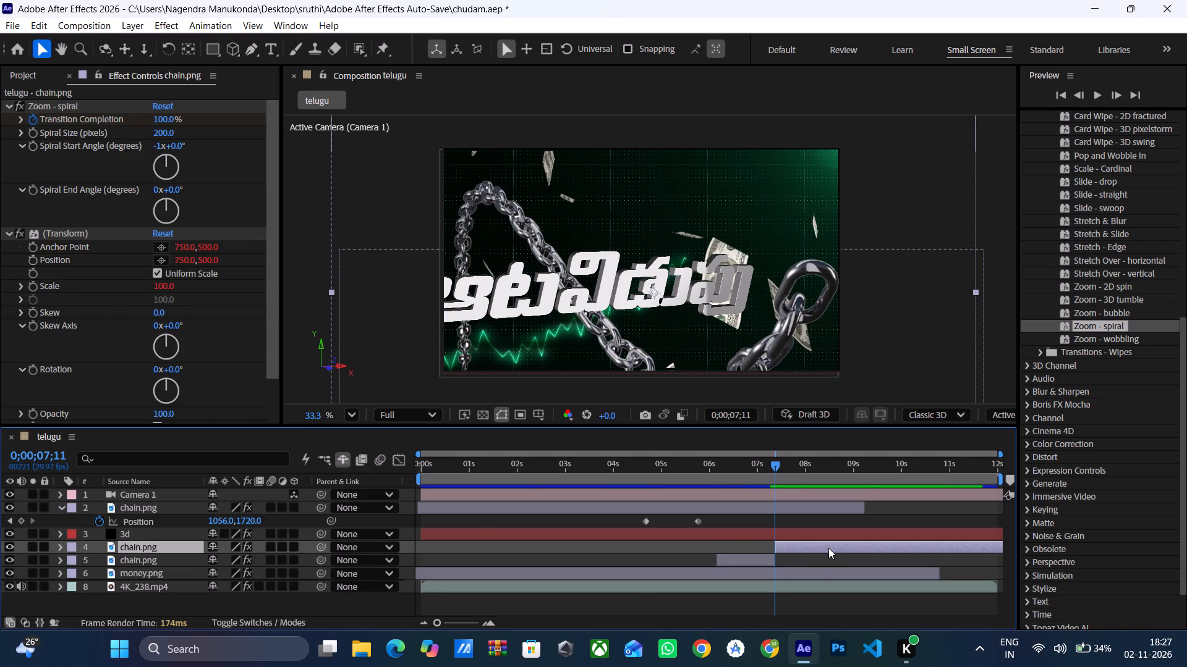
Delete the Zoom - spiral and Transform effects from the split-off chain.png layer that starts at 0;00;07;11.
left_click(11, 104)
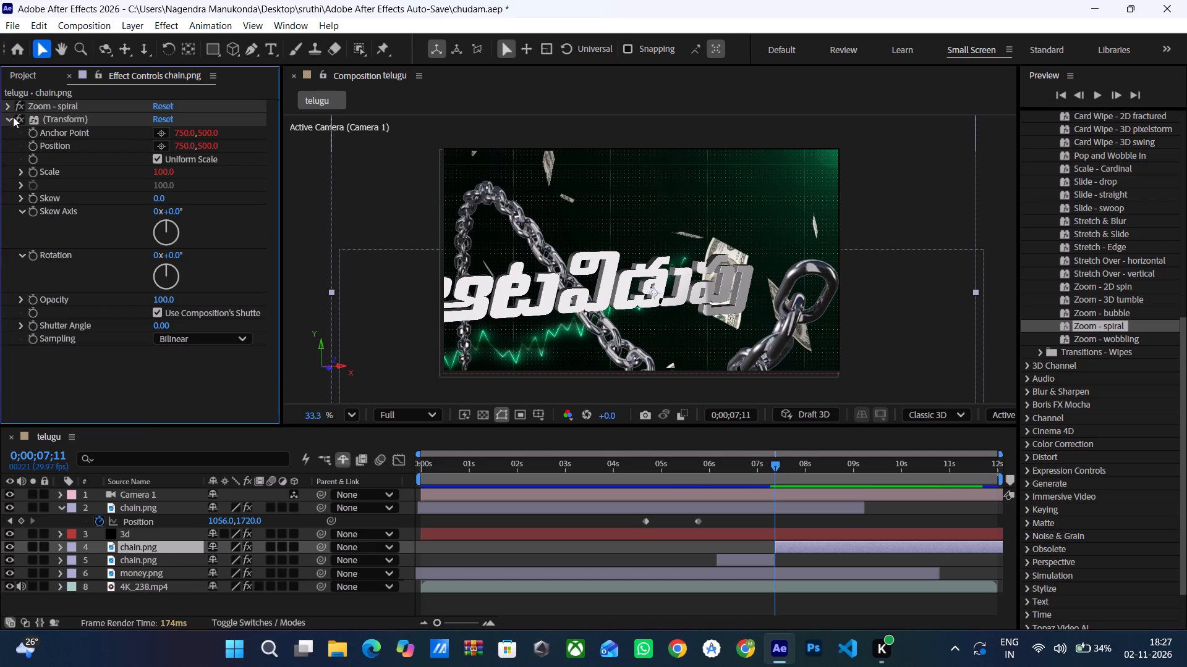
left_click(13, 117)
left_click(9, 119)
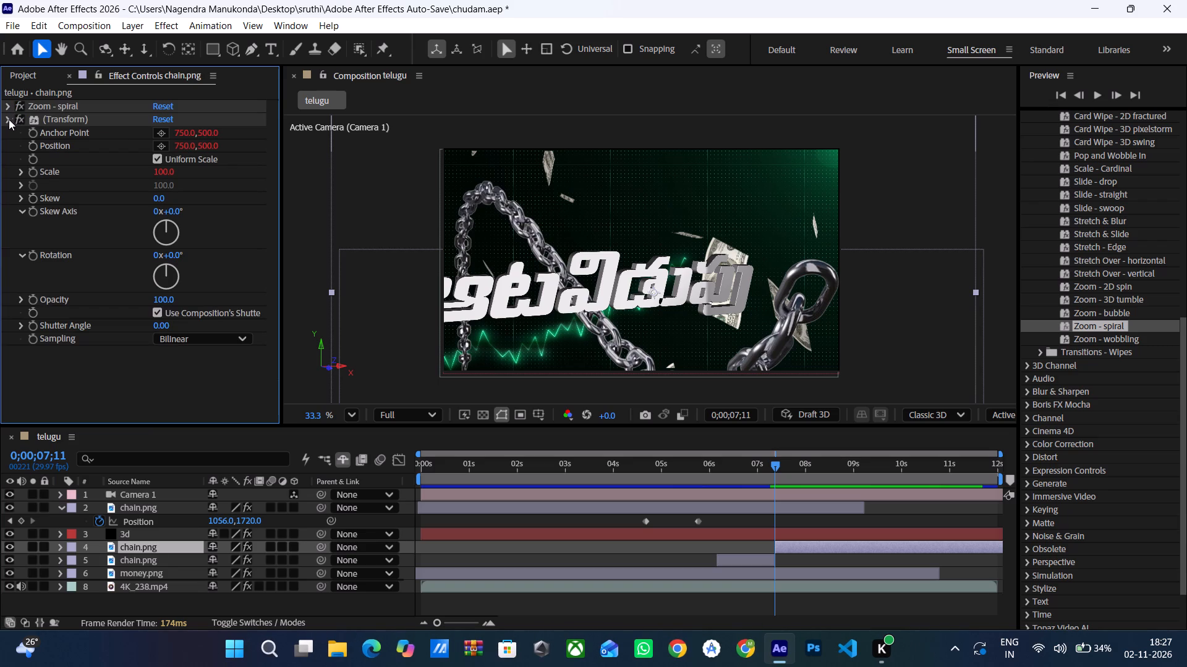
left_click(41, 103)
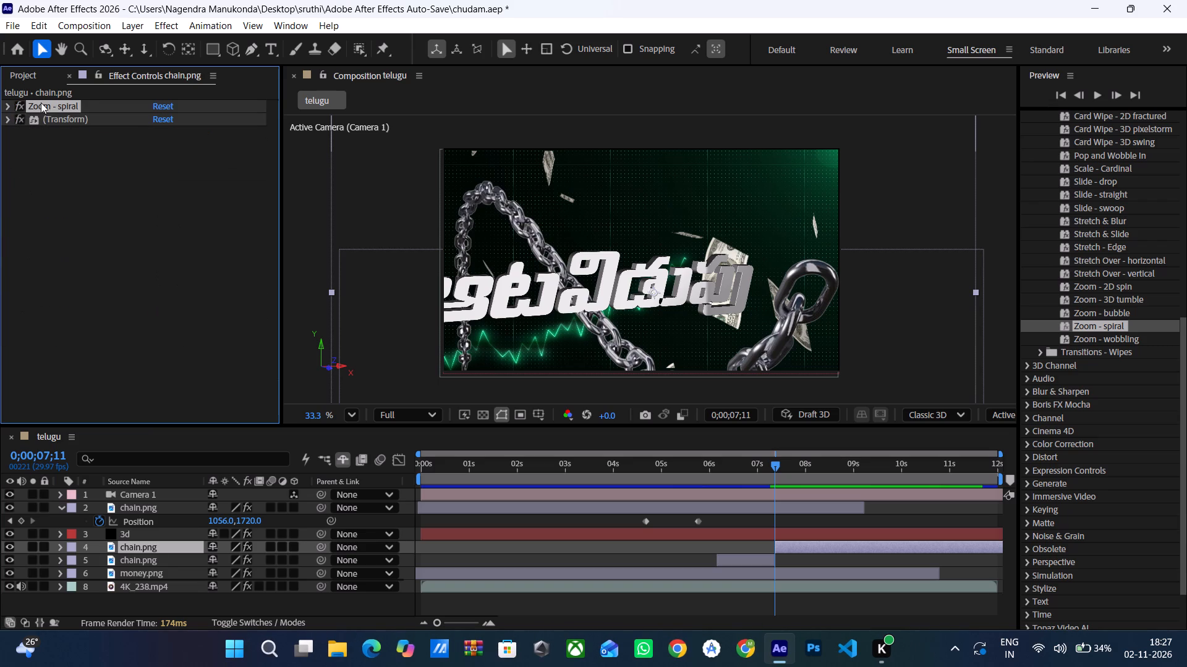
key("Delete")
left_click(41, 103)
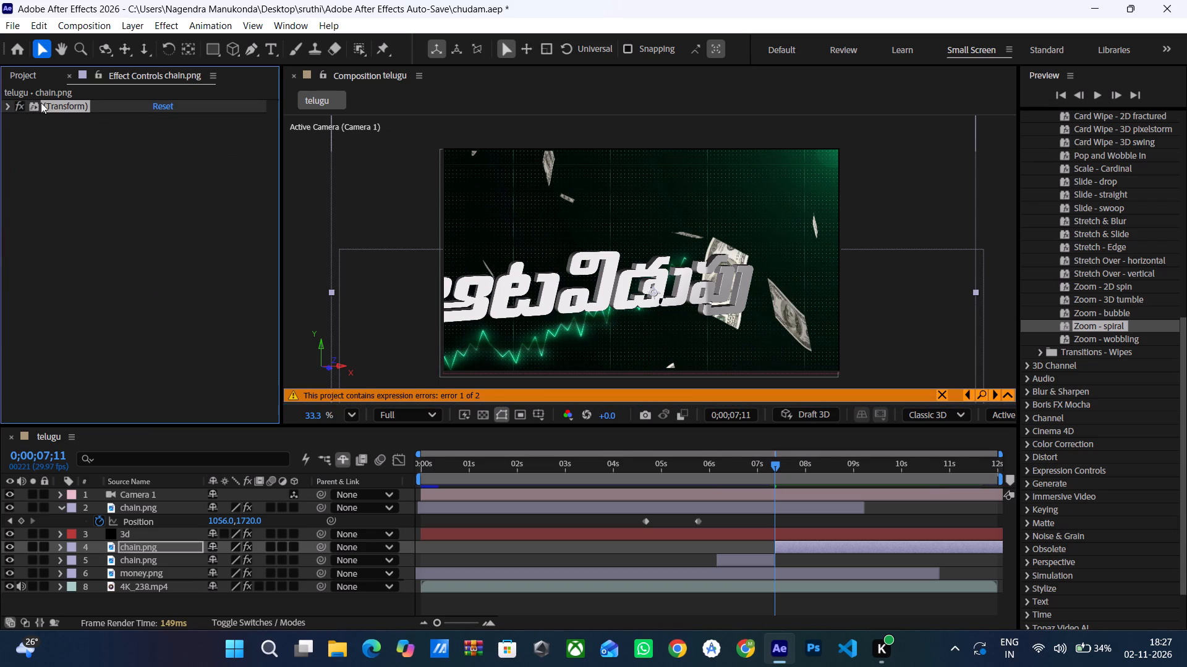
key("Delete")
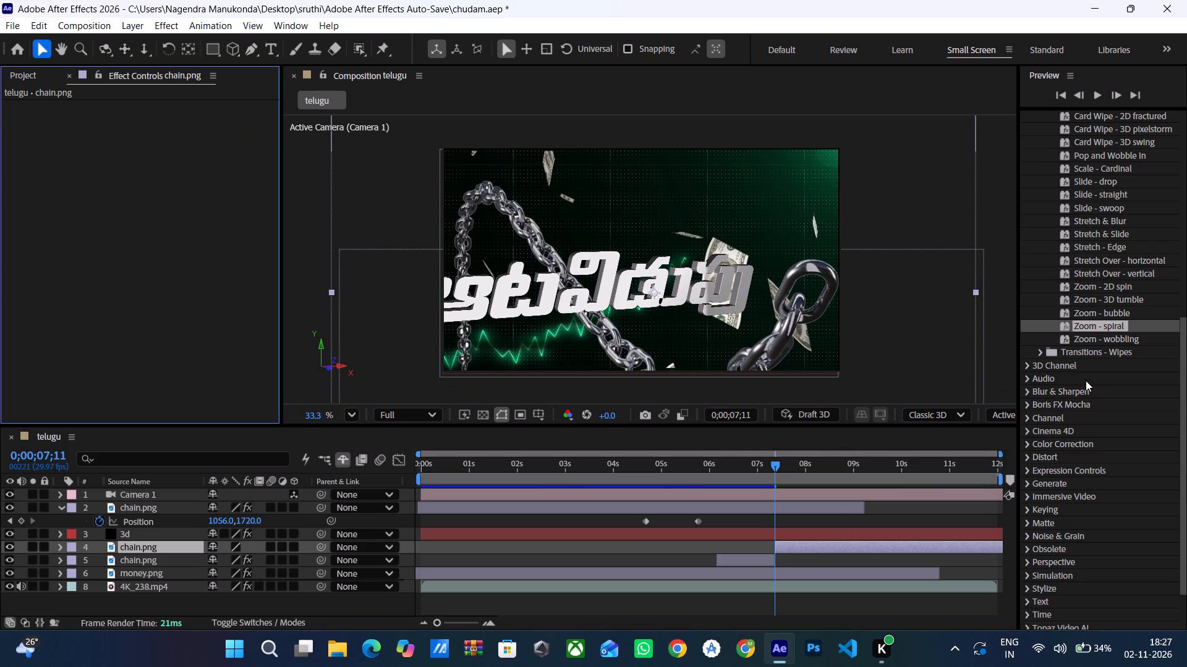
Look through the animation preset folders, including Shapes and Transitions - Dissolves, for a chain transition.
scroll(1073, 298, "up", 2)
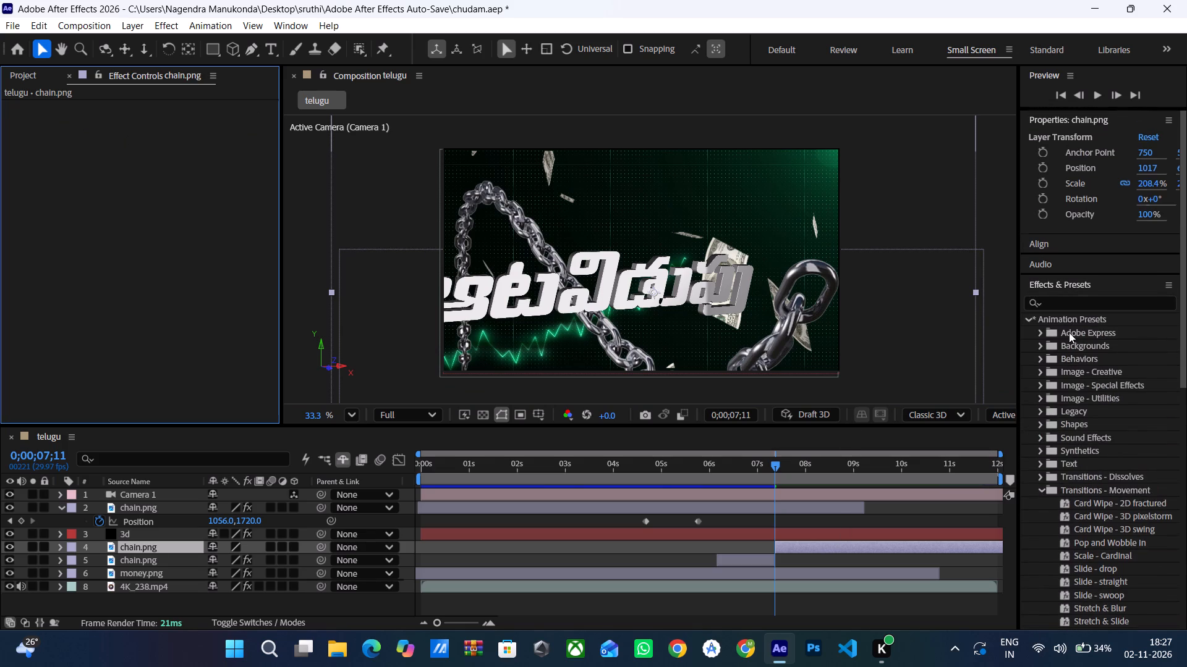
left_click(1042, 485)
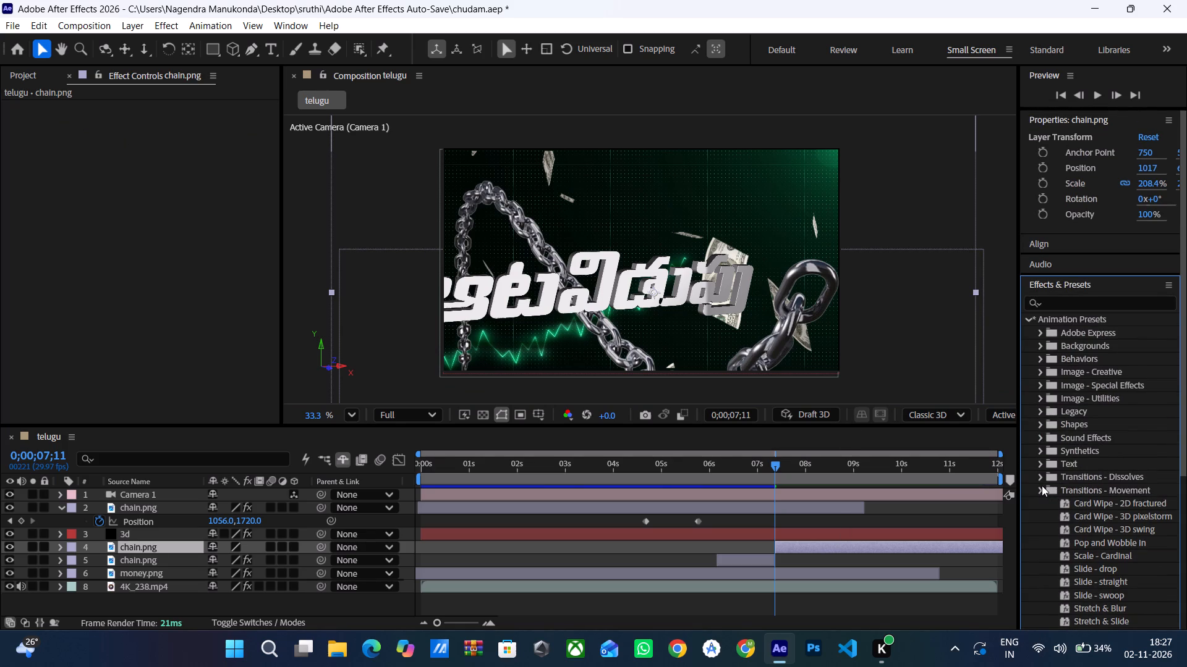
left_click(1037, 420)
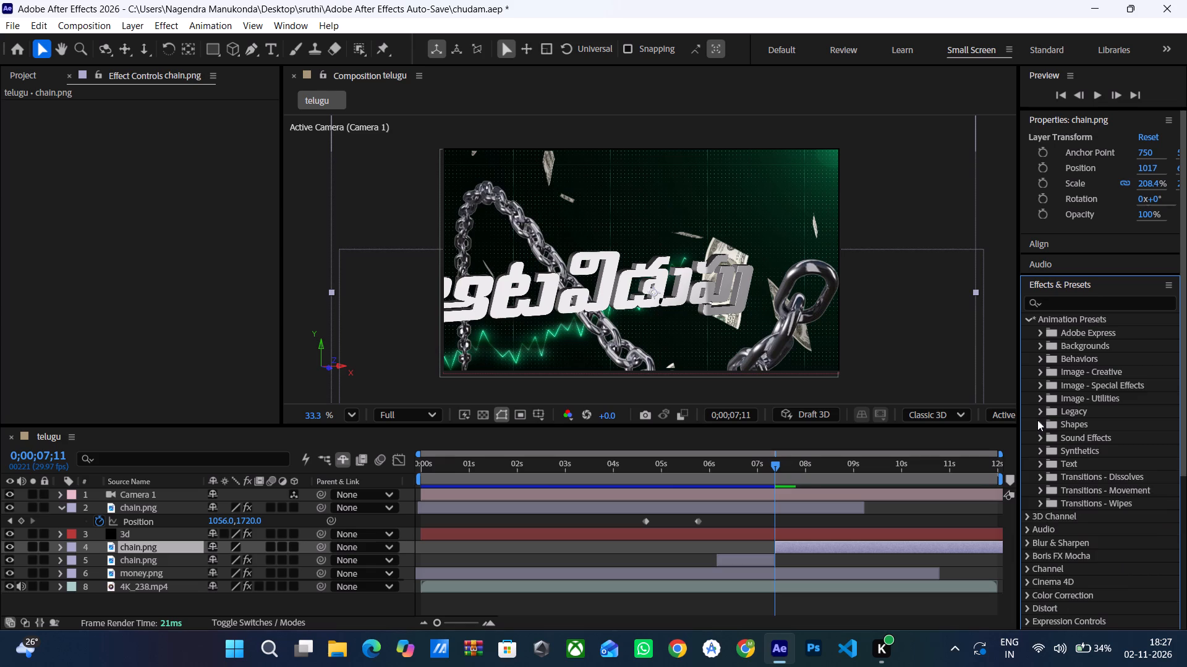
left_click(1040, 422)
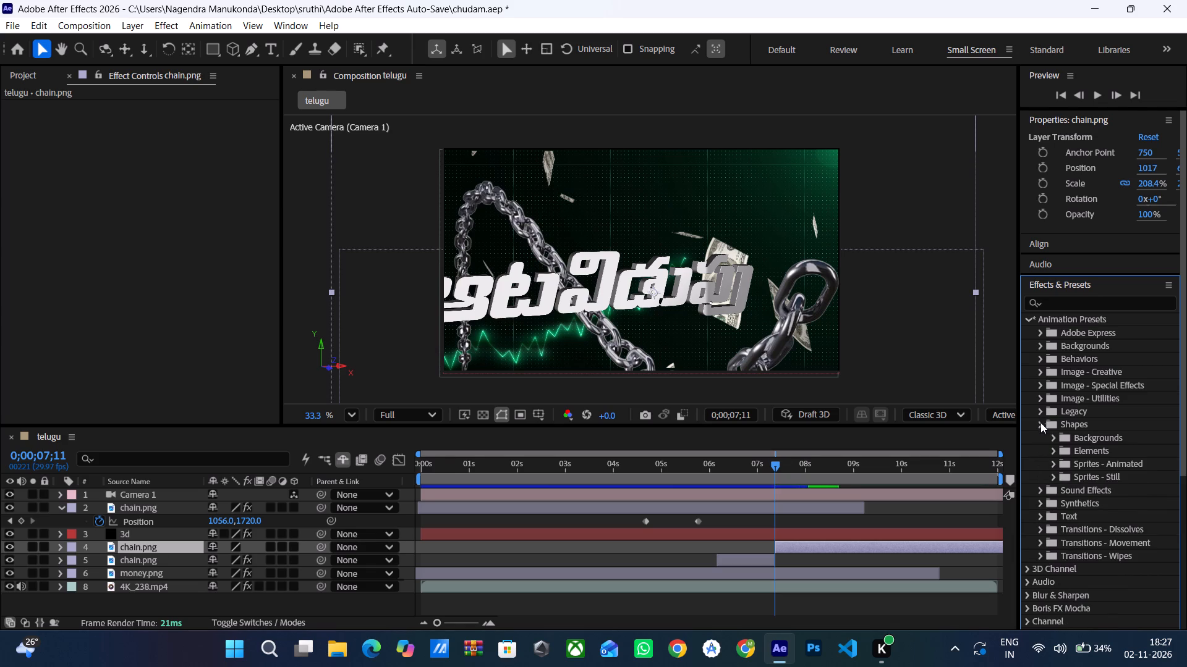
scroll(1040, 422, "down", 1)
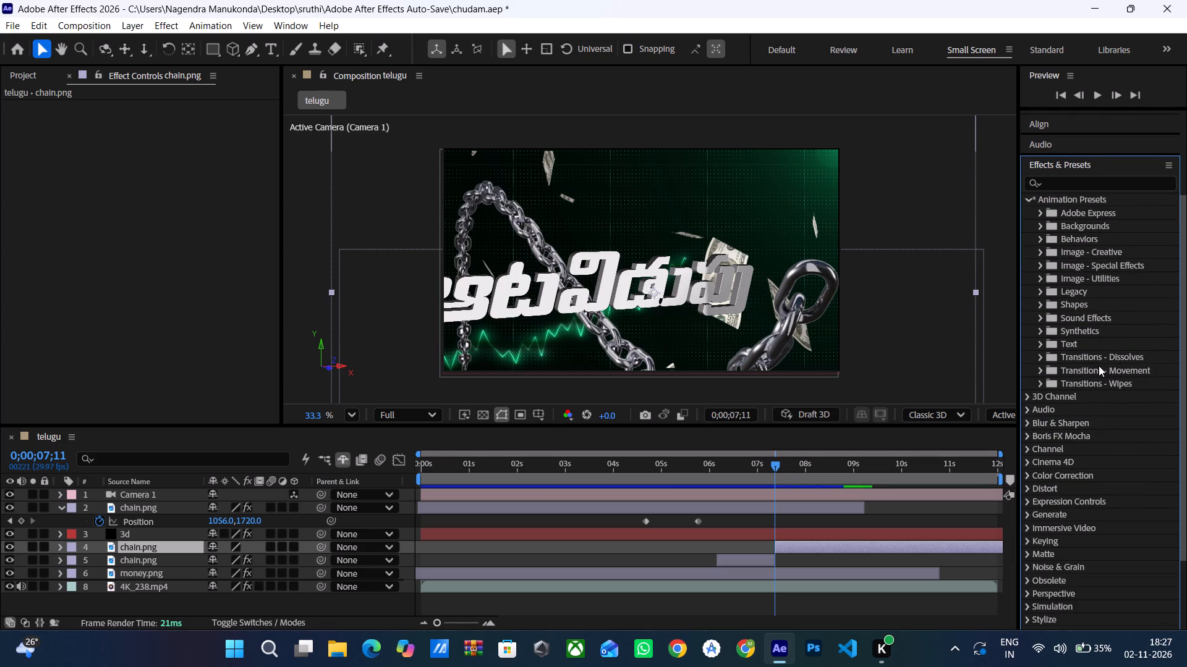
left_click(1037, 361)
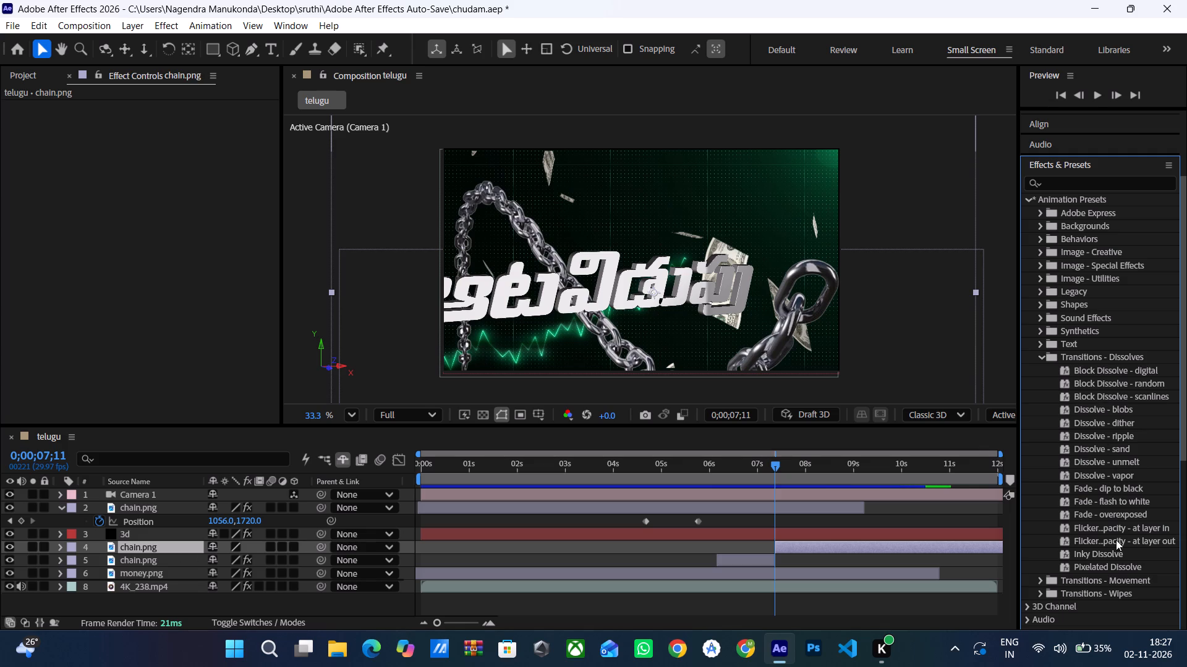
left_click(1042, 351)
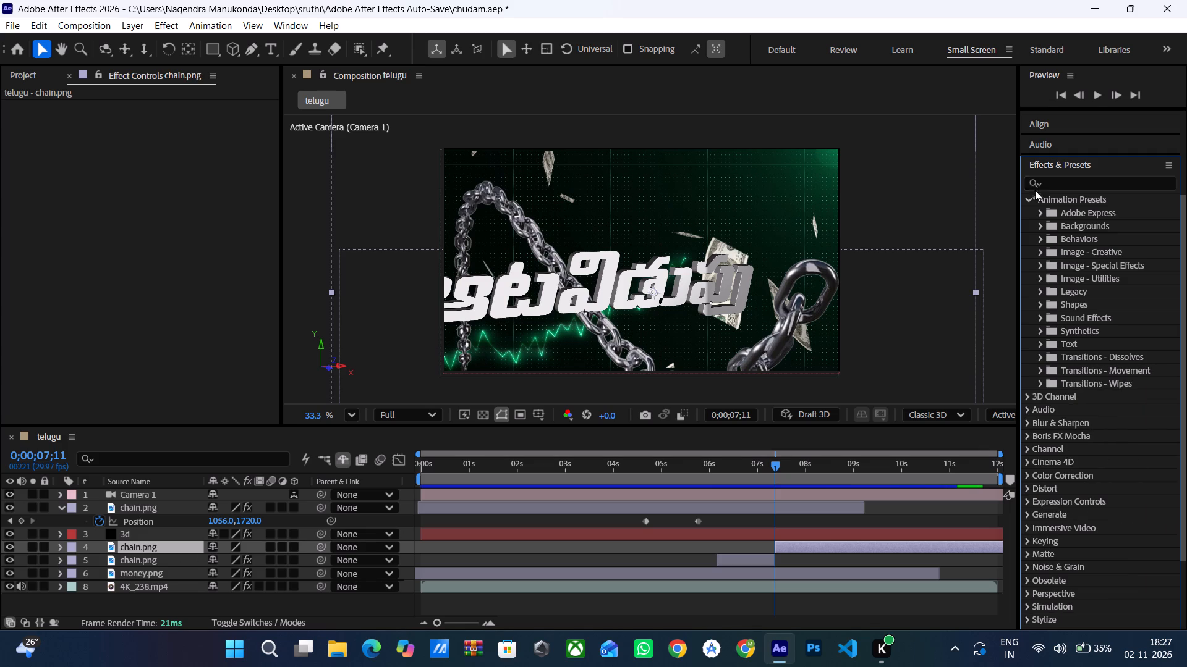
Search the effects for "split" and apply CC Split 2 to the chain.png layer that starts at 0;00;07;11.
left_click(1055, 190)
left_click(1055, 190)
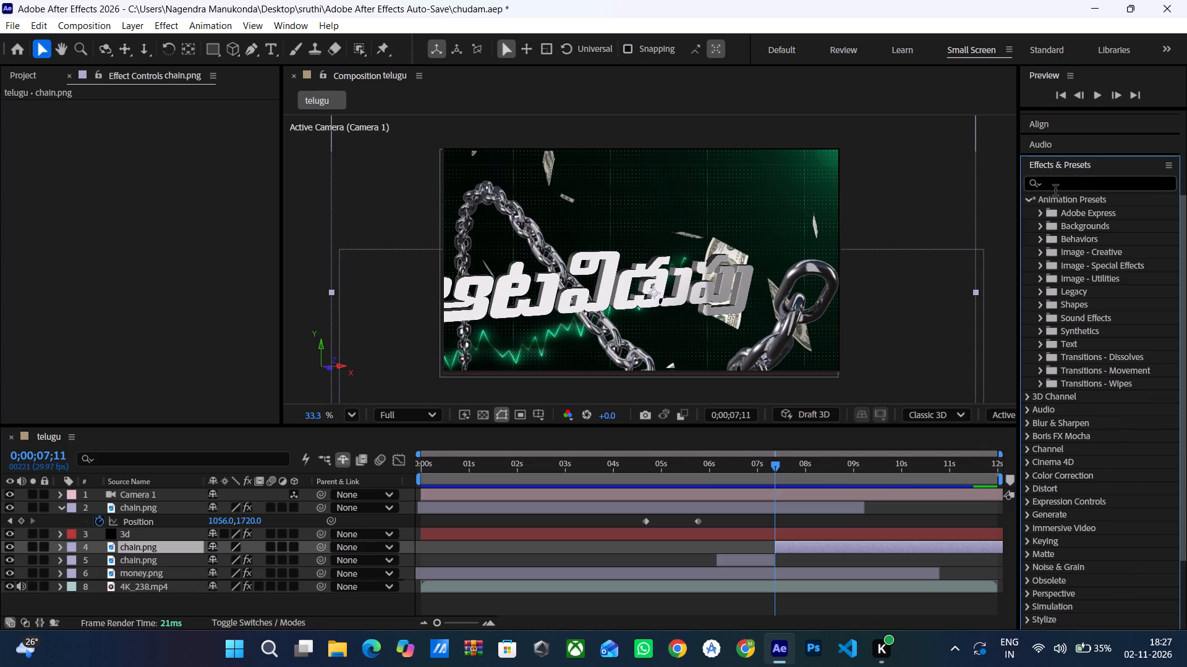
left_click(1057, 183)
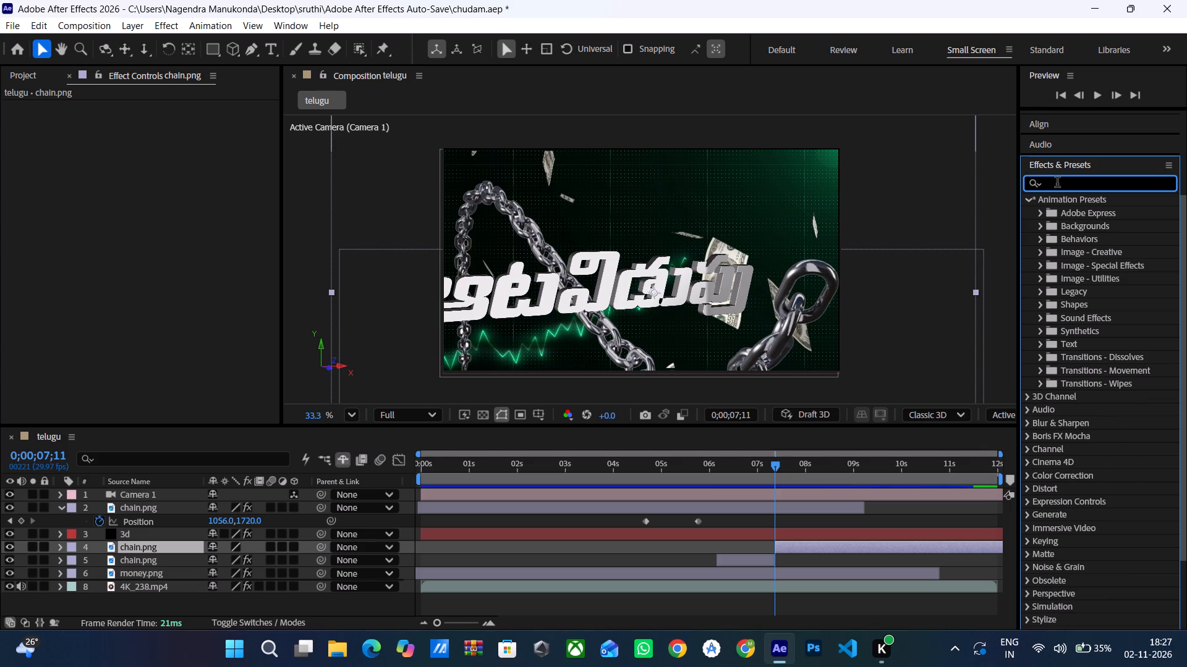
key("s")
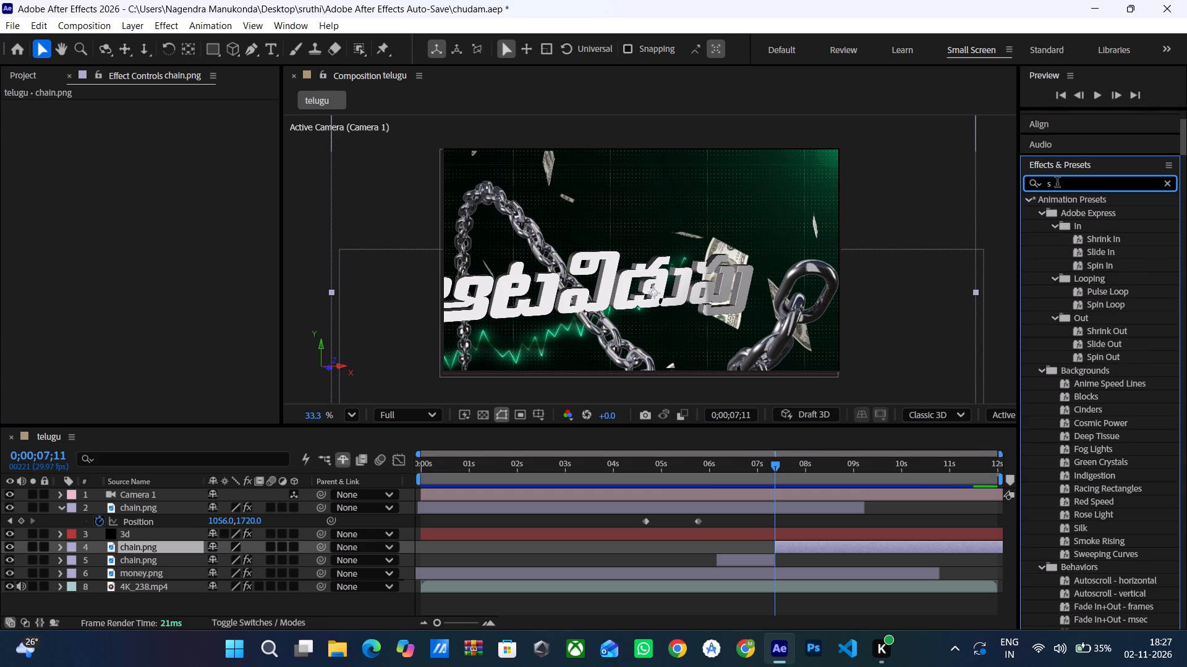
key("p")
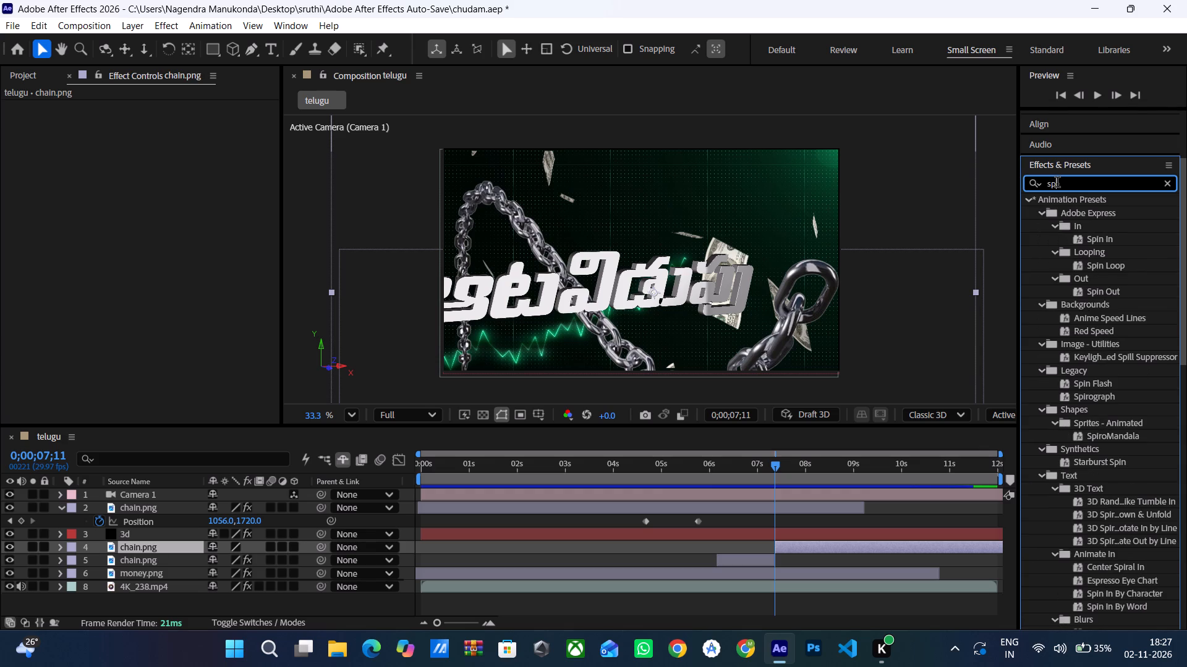
key("i")
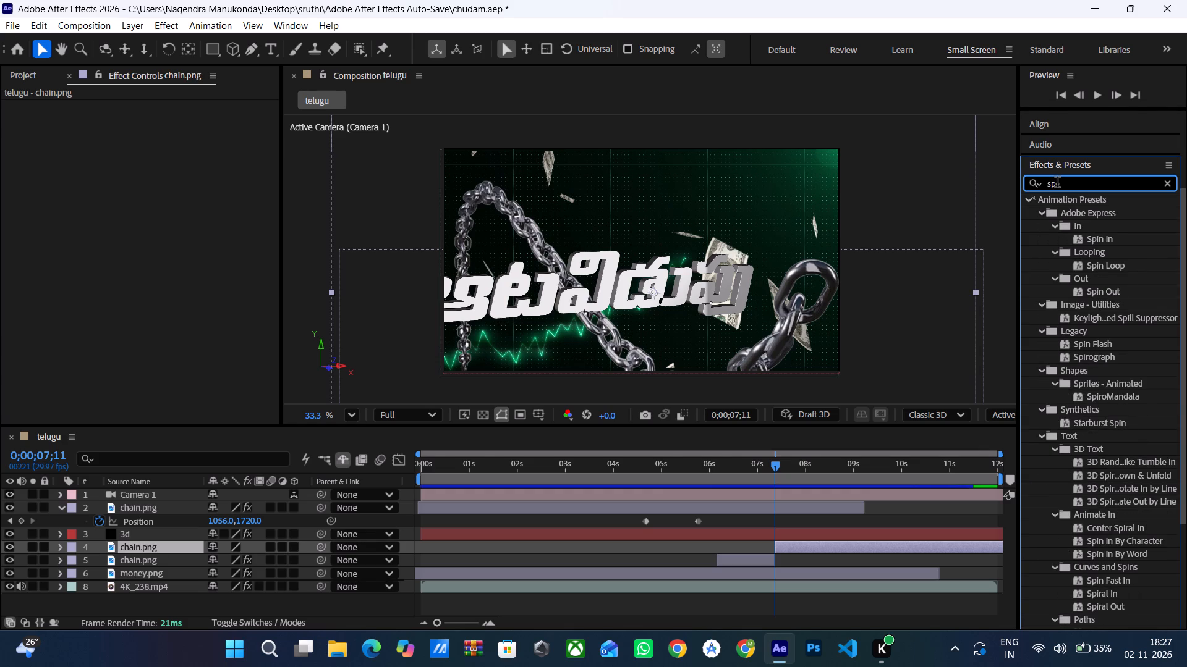
key("t")
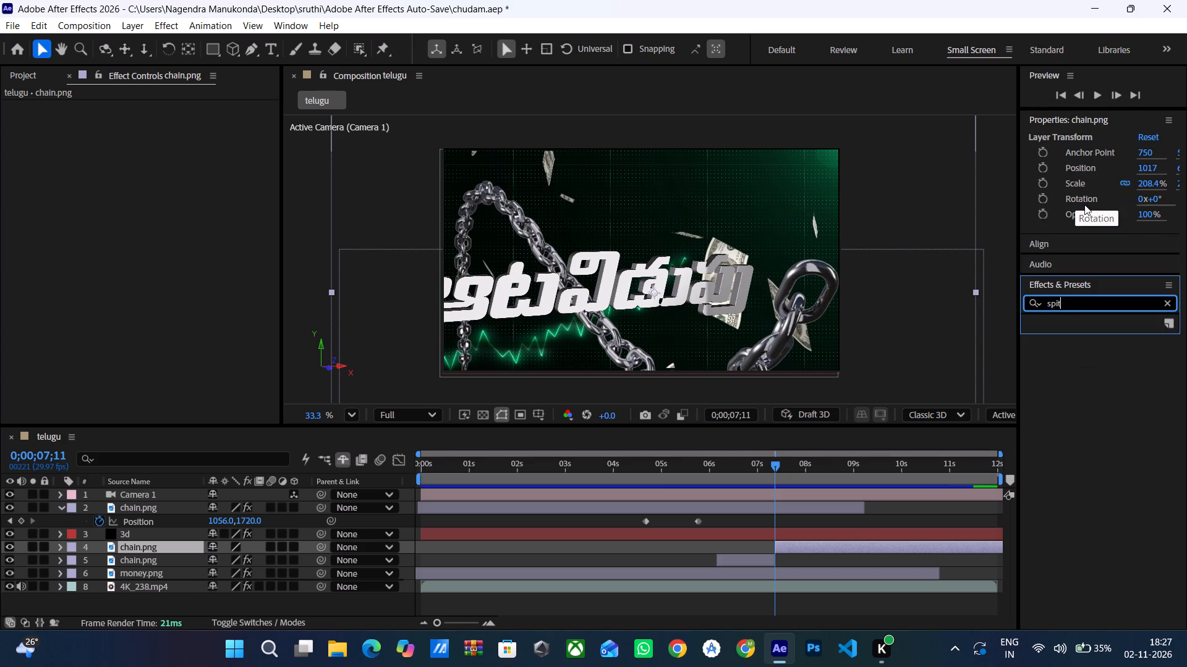
key("BackSpace")
key("BackSpace")
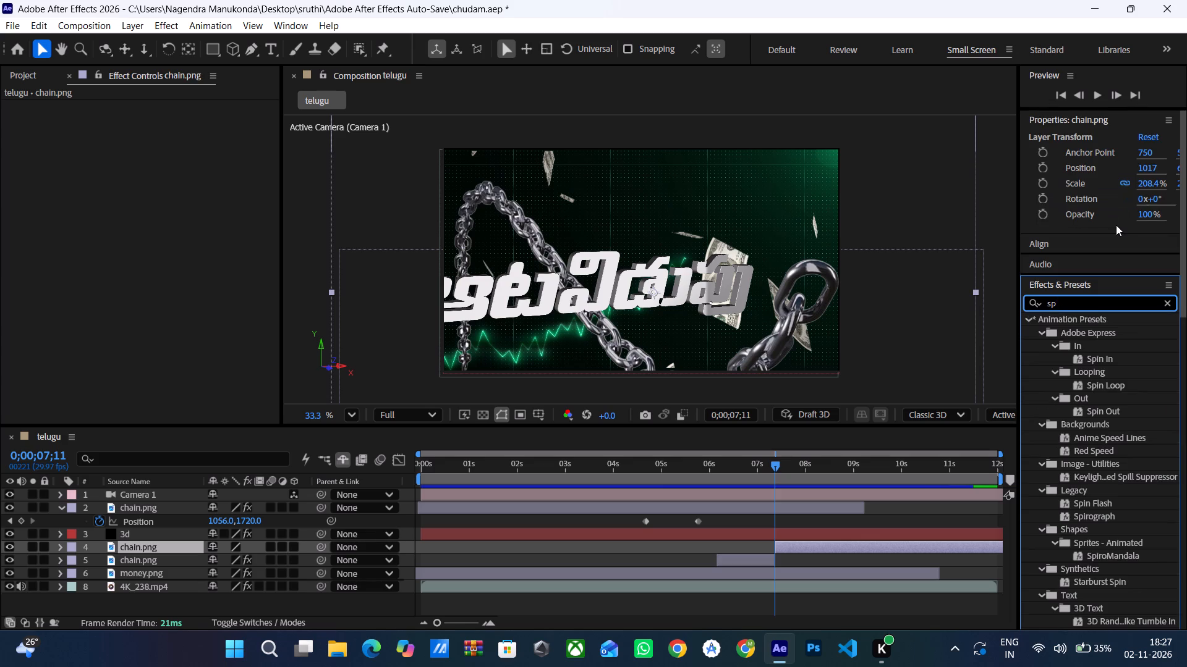
type("liy")
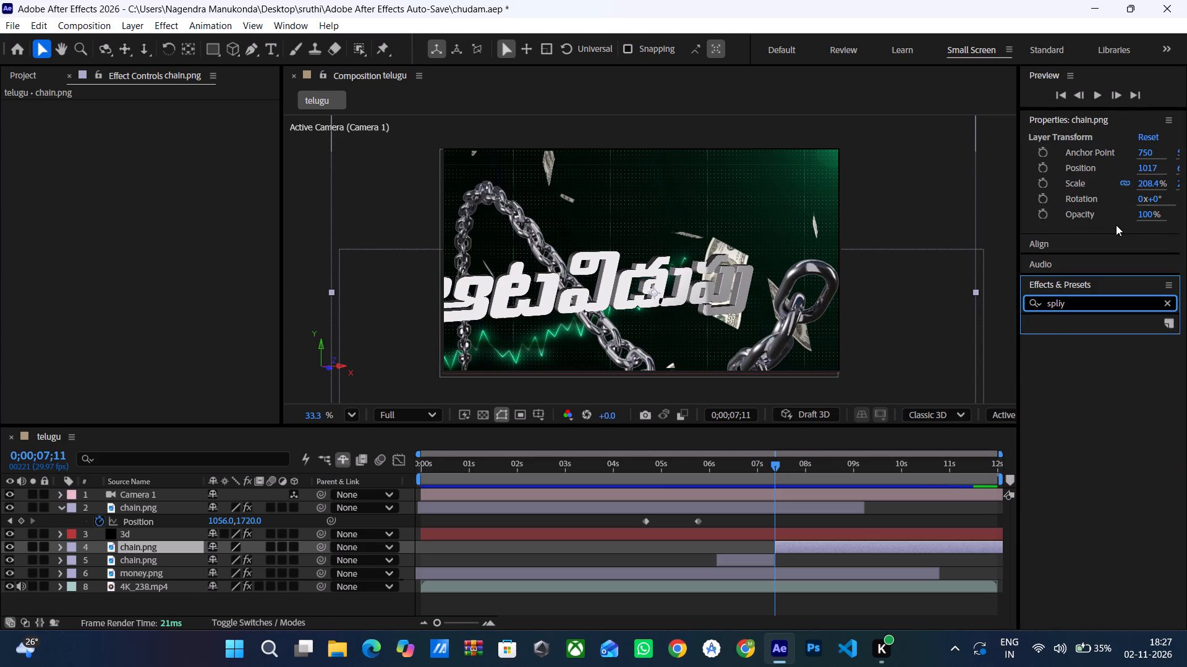
key("BackSpace")
key("t")
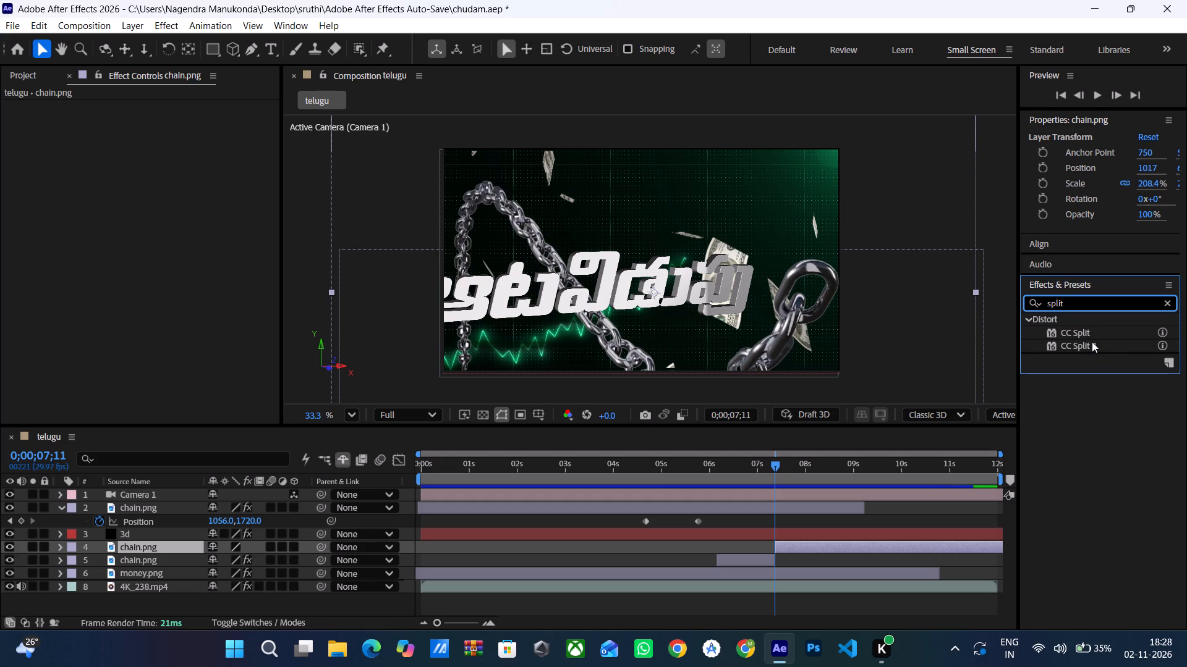
left_click_drag(1092, 342, 362, 574)
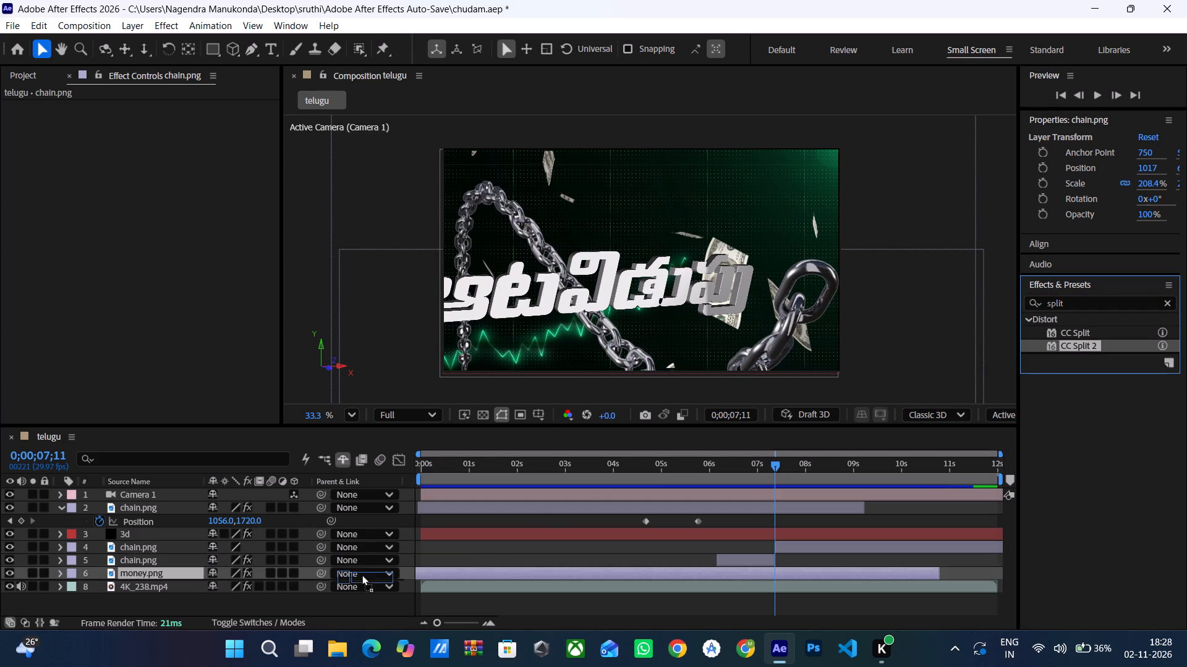
left_click_drag(362, 574, 216, 542)
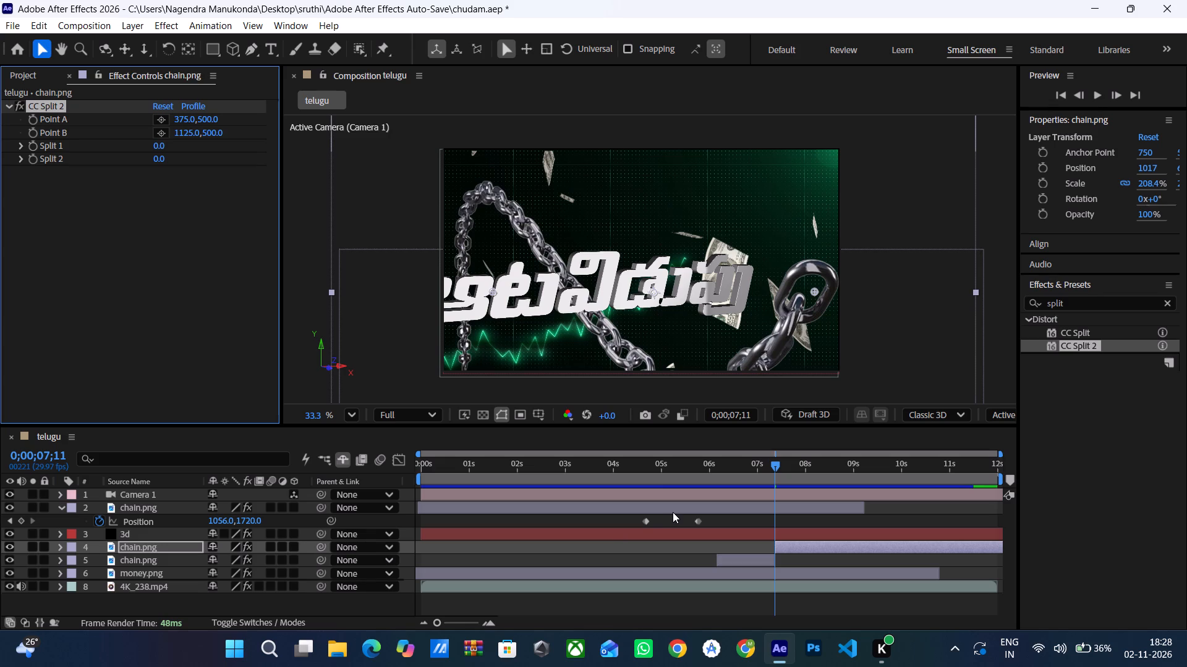
Preview the composition from 0;00;07;11 to 0;00;08;27.
key("space")
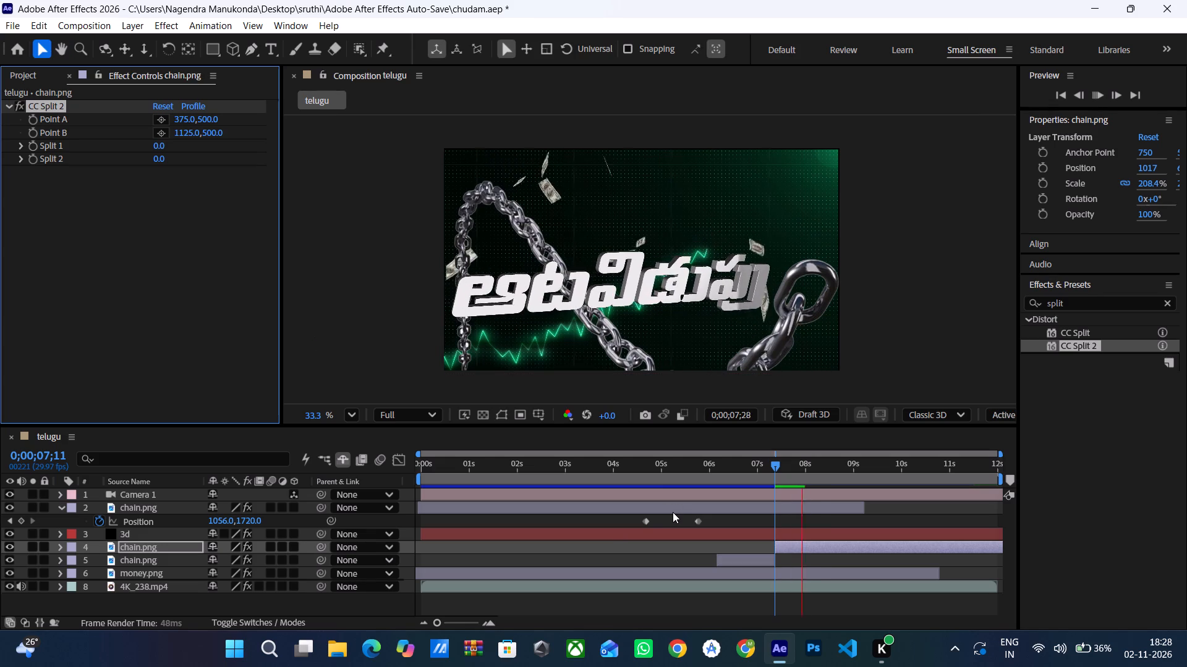
key("space")
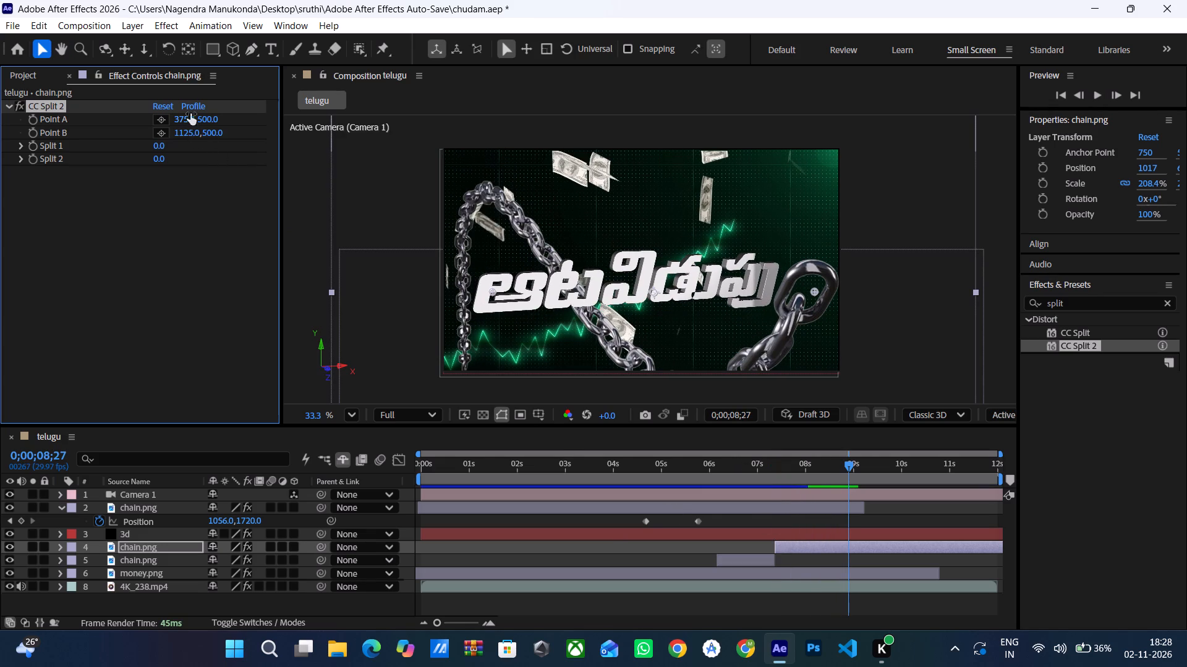
Set CC Split 2's Point A to 415, 500 and Point B to 1110, 500 on the chain.png layer.
left_click_drag(184, 119, 325, 117)
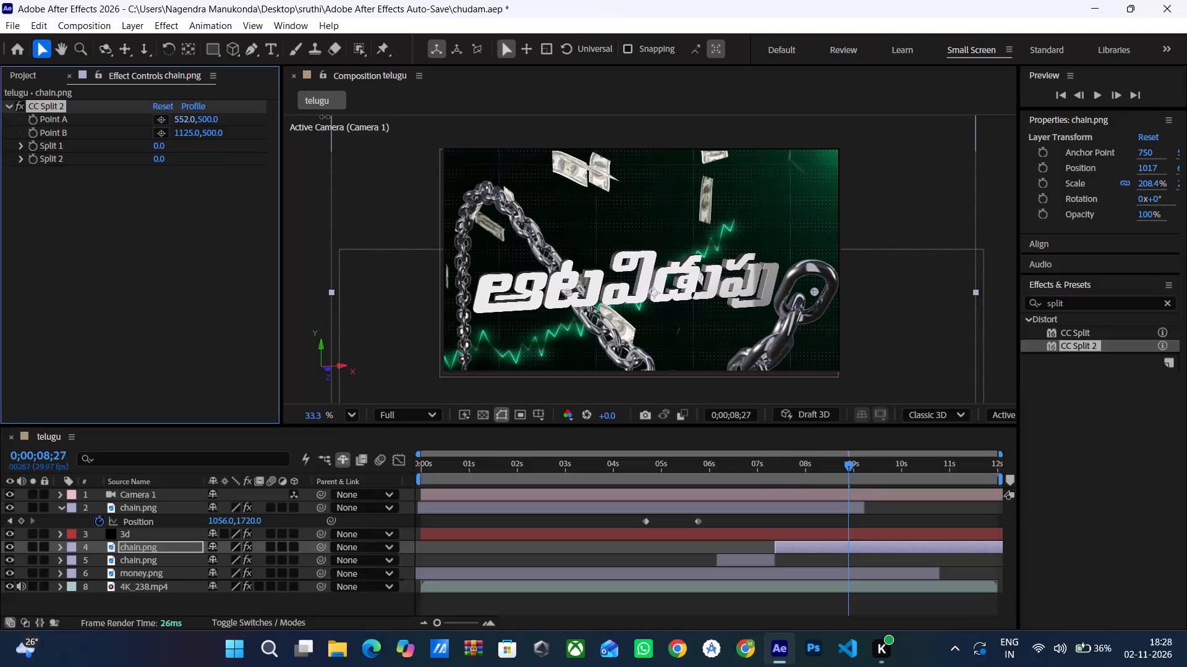
left_click_drag(325, 117, 221, 125)
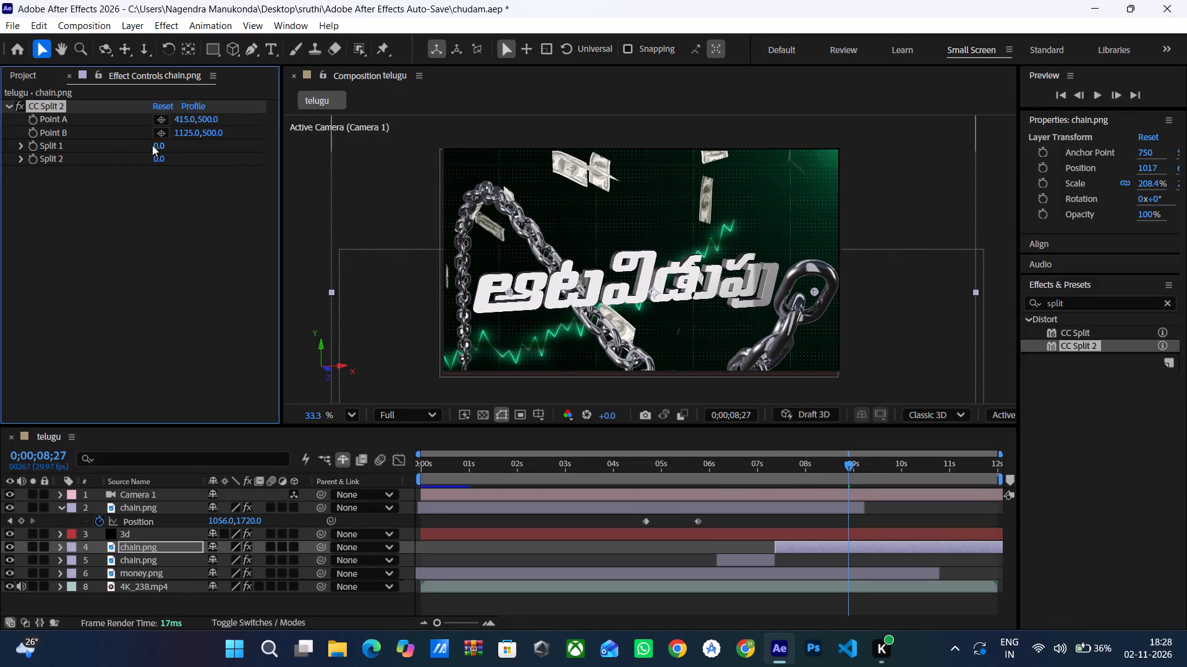
left_click_drag(185, 133, 178, 138)
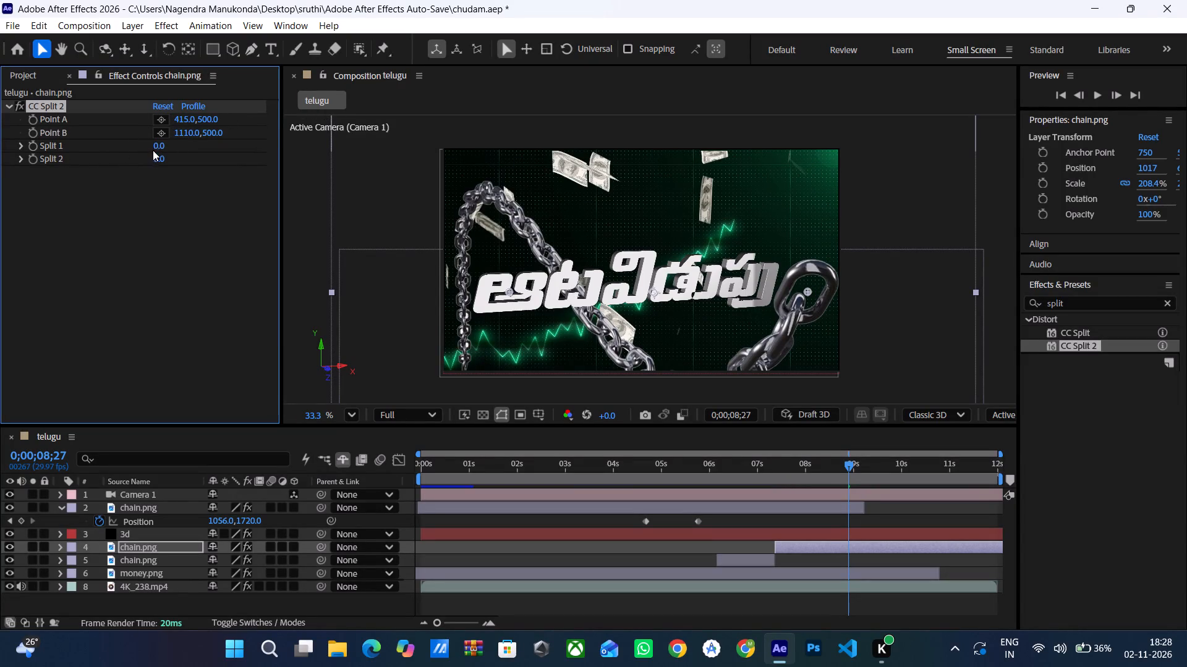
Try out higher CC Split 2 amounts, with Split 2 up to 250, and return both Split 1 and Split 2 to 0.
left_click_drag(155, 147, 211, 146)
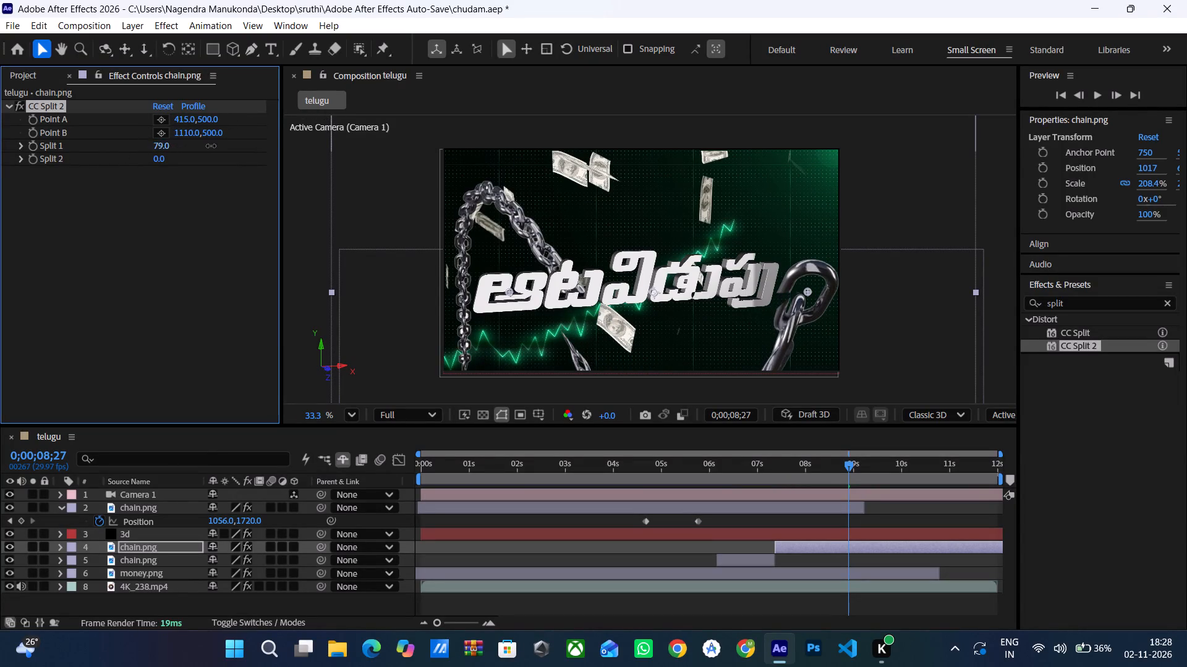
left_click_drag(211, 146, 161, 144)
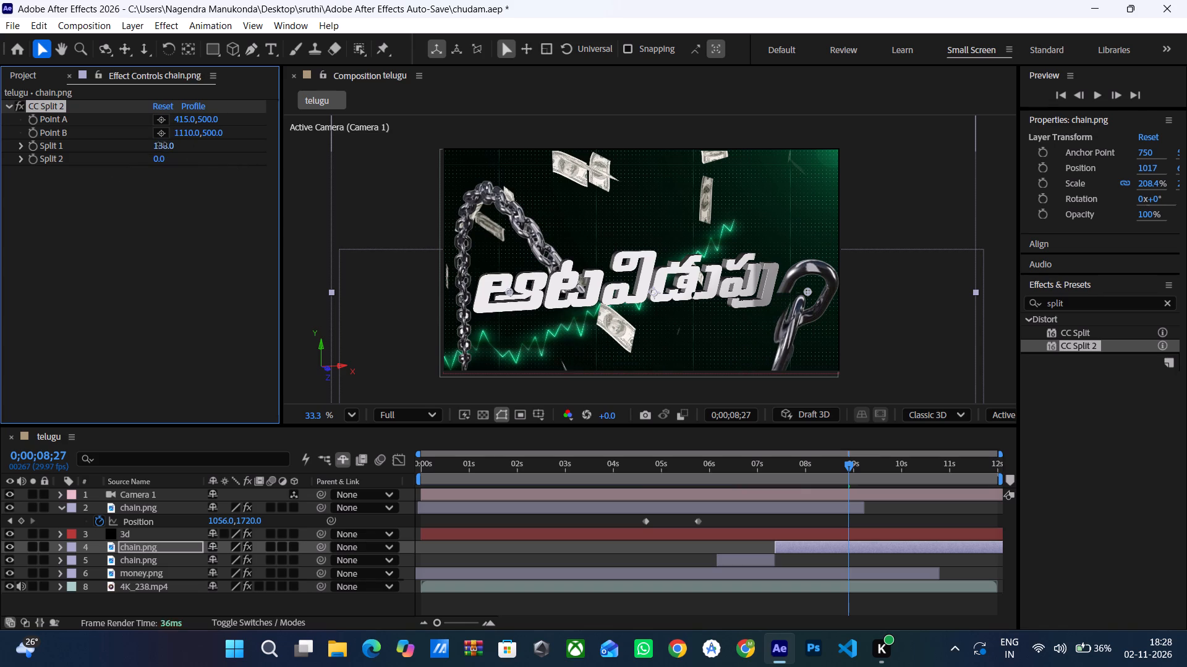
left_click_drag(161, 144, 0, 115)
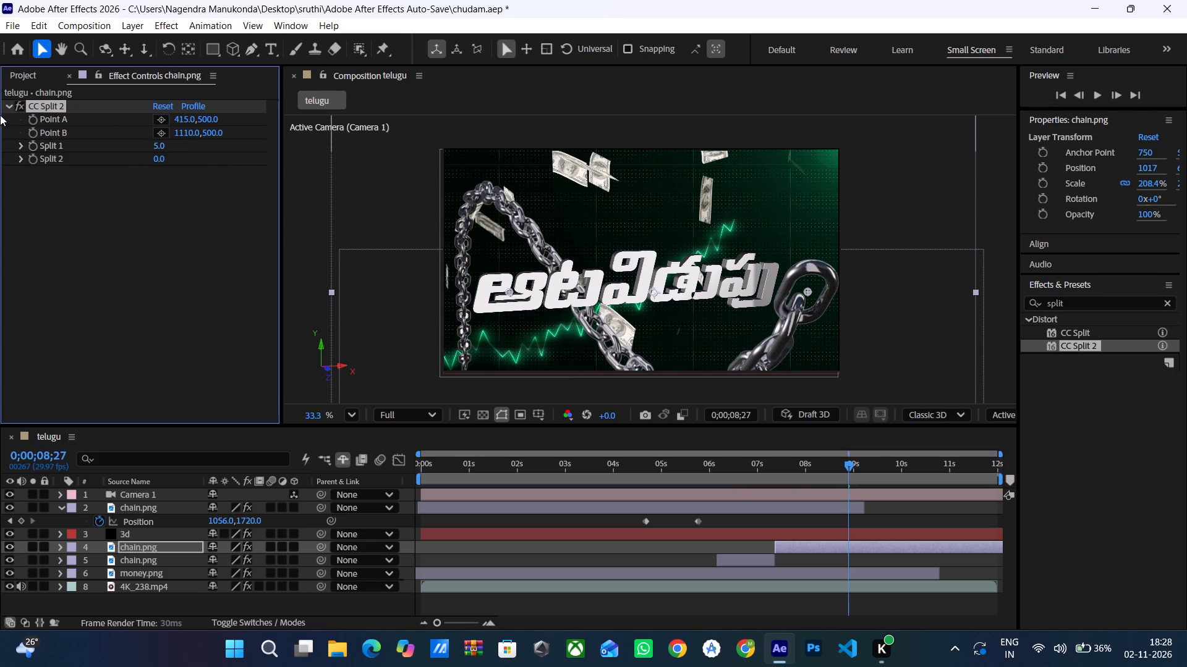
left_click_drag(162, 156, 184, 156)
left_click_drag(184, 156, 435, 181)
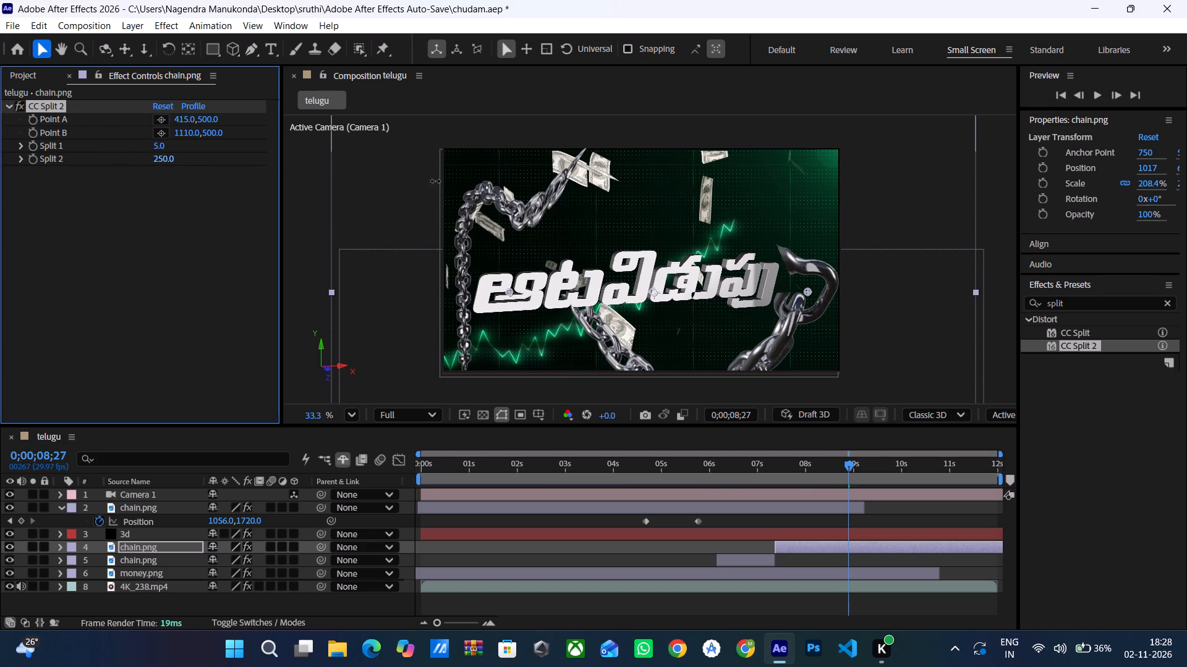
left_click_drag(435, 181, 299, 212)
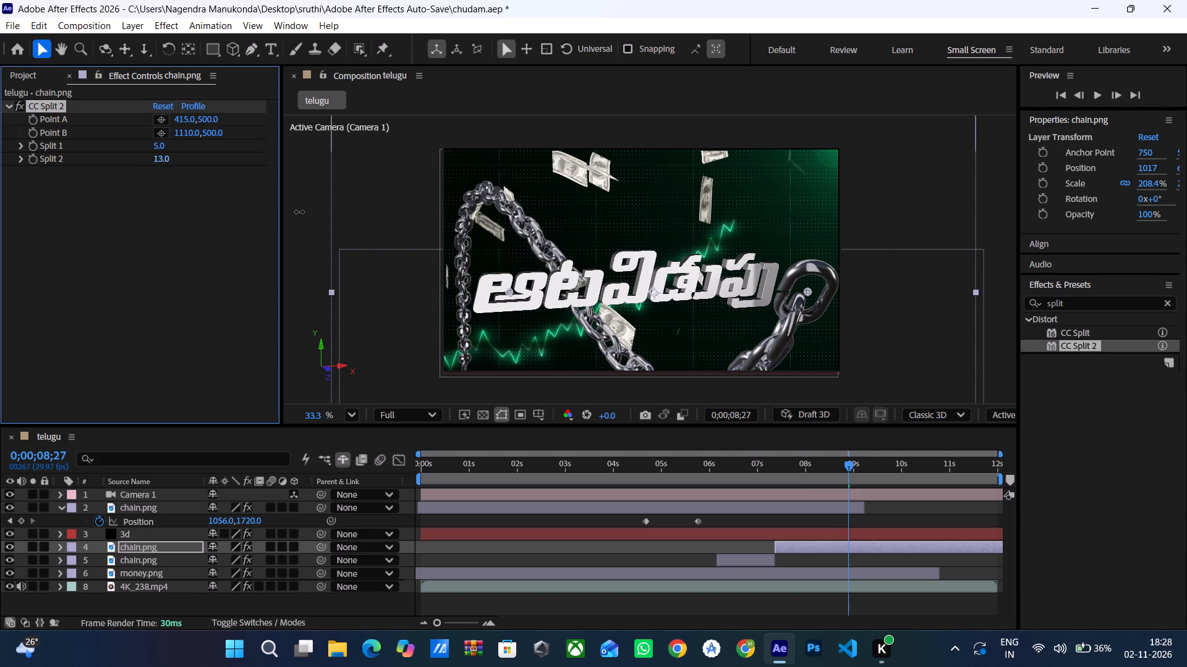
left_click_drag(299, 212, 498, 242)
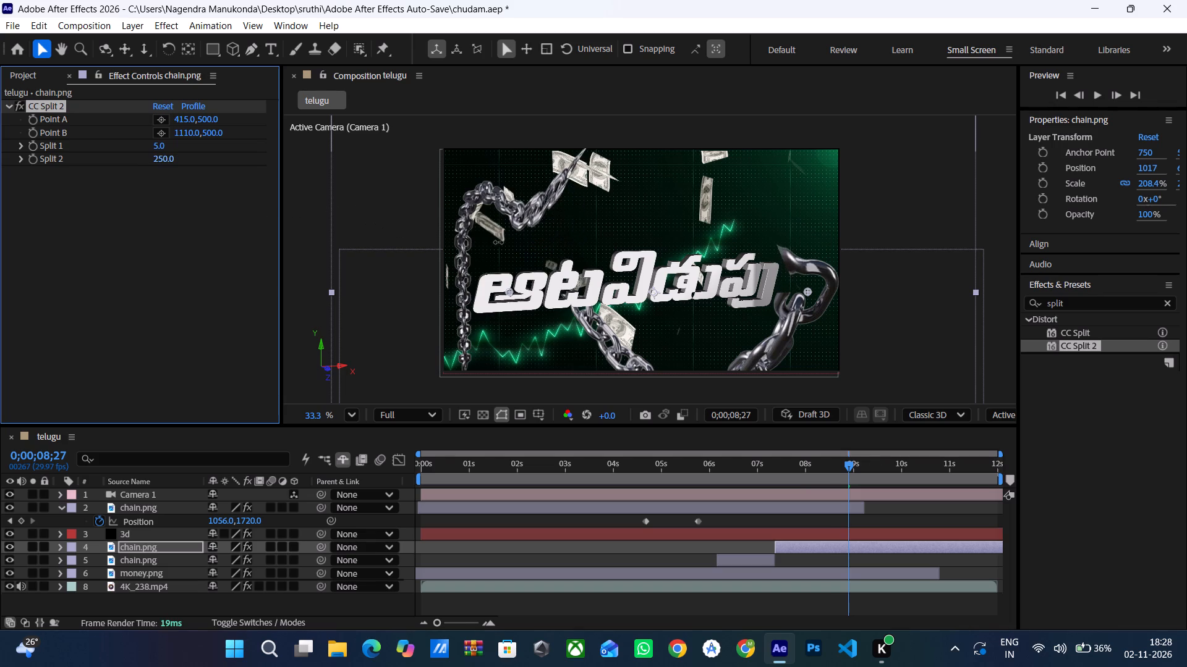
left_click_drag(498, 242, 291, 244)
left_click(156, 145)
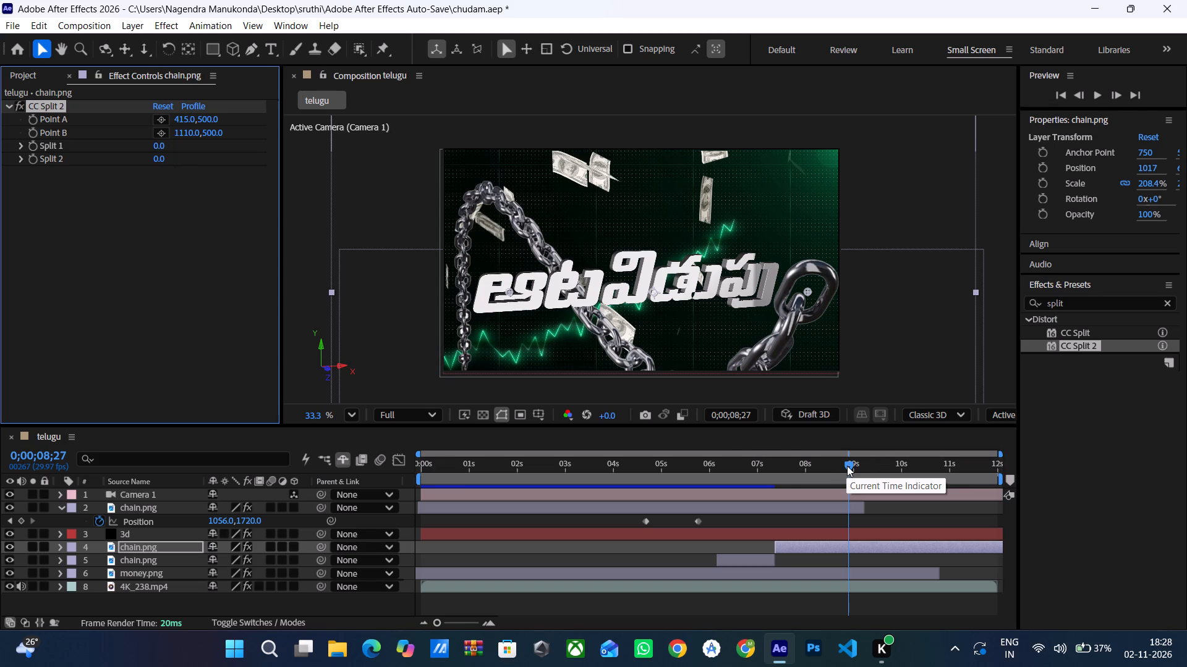
At 0;00;07;12, enable keyframing for CC Split 2's Point A, Split 1 and Split 2 on the fourth layer, chain.png.
left_click(778, 467)
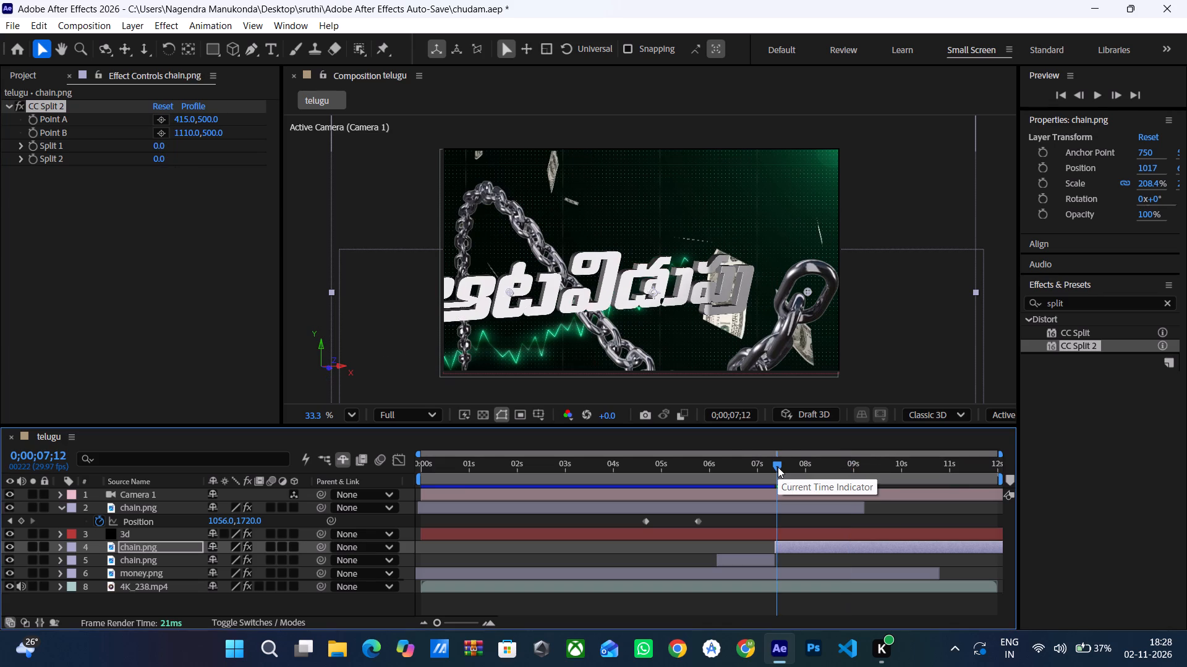
left_click(777, 470)
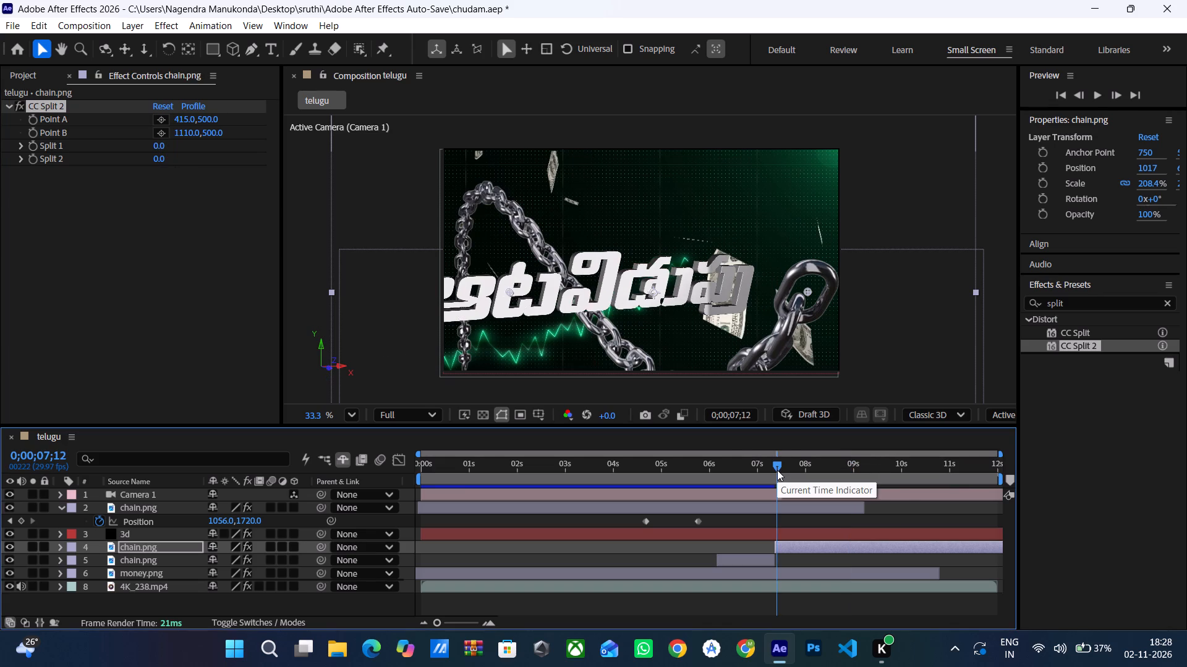
left_click(174, 543)
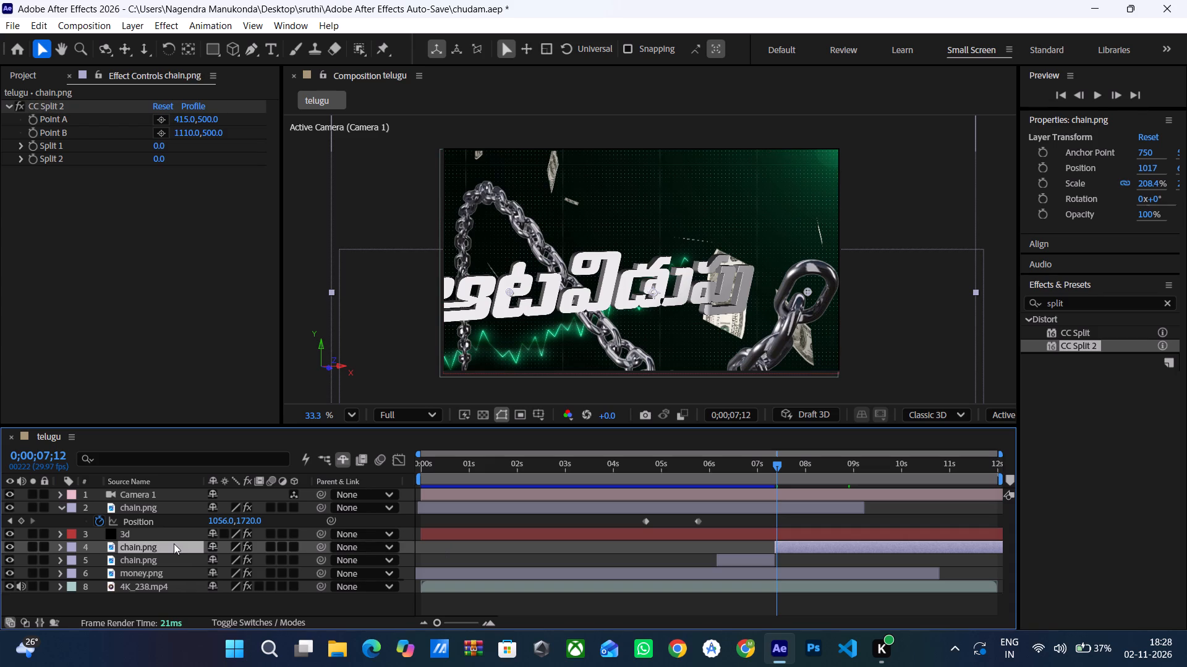
left_click(14, 146)
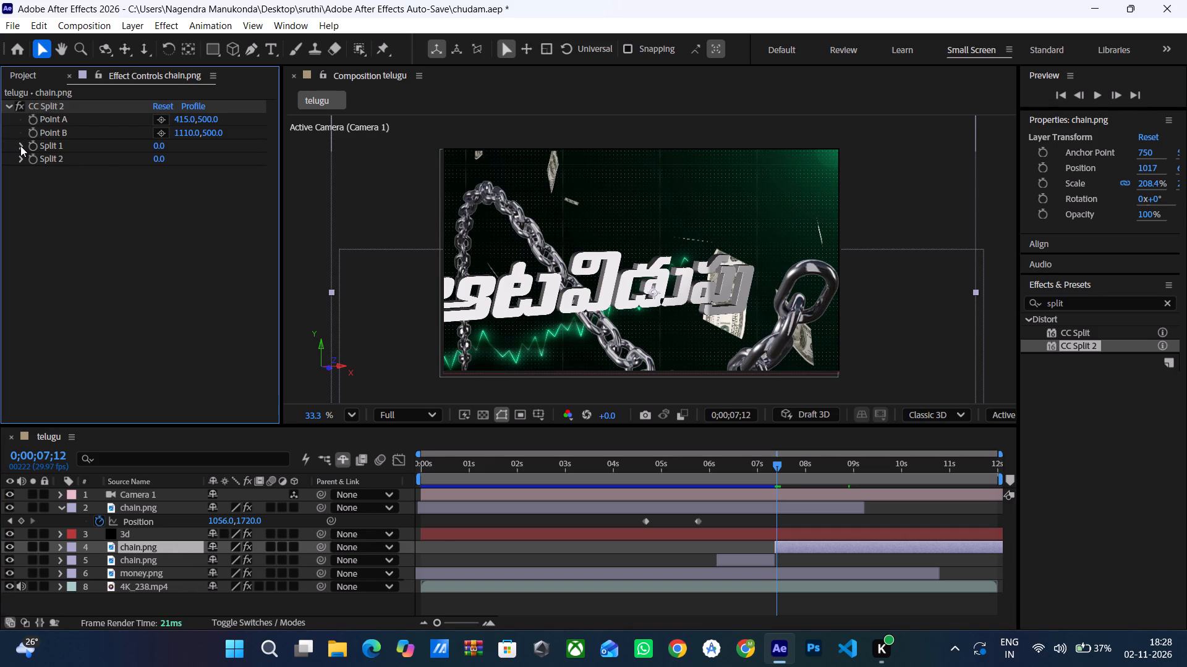
left_click(34, 120)
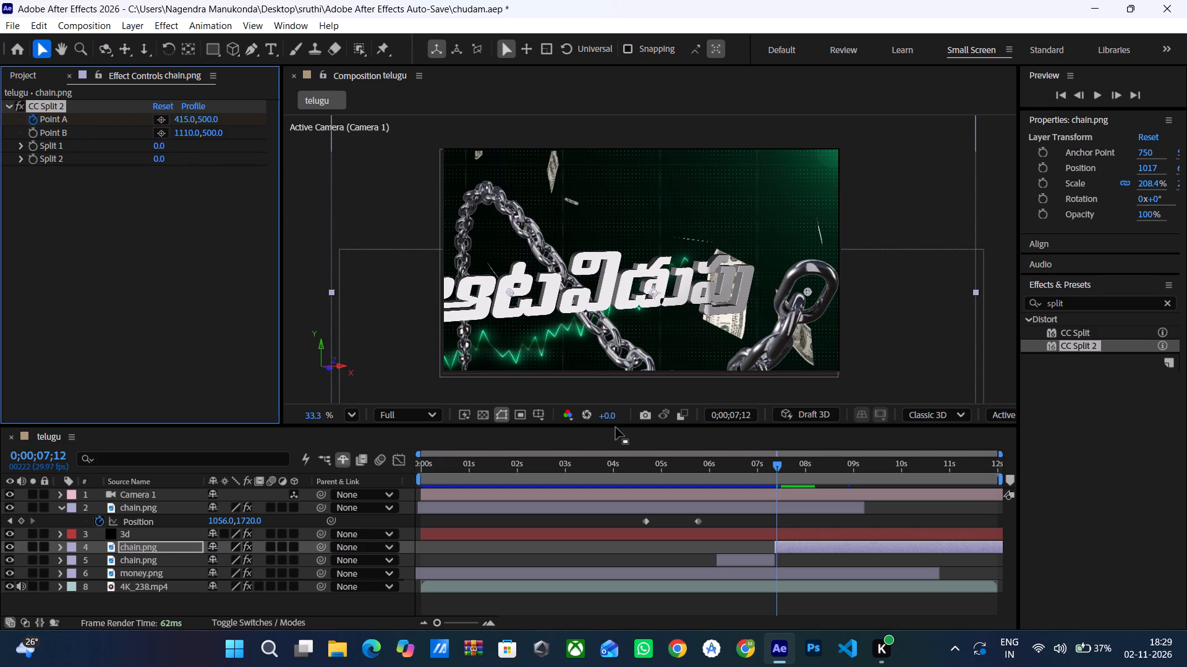
left_click(20, 149)
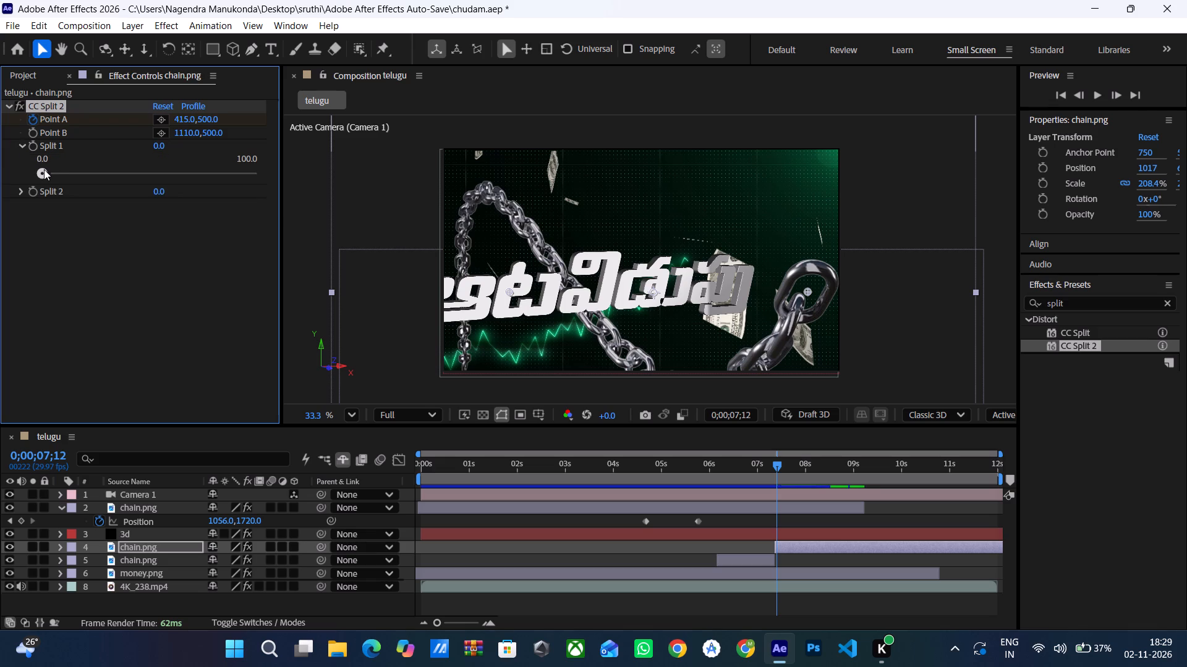
left_click(36, 144)
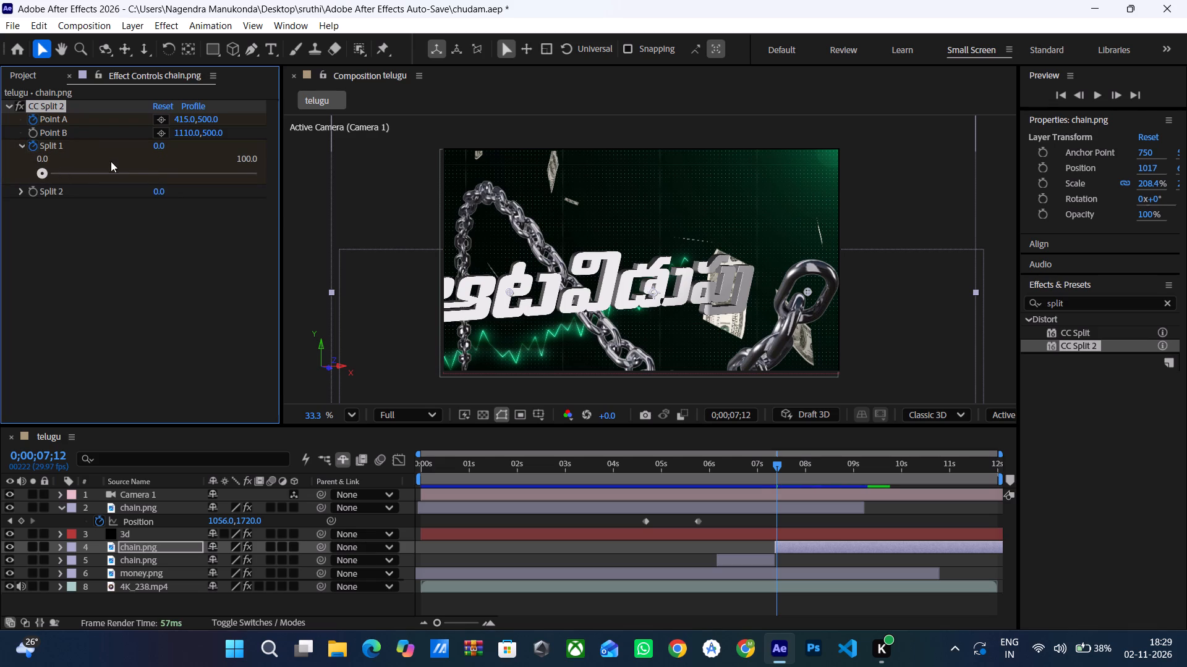
left_click(30, 192)
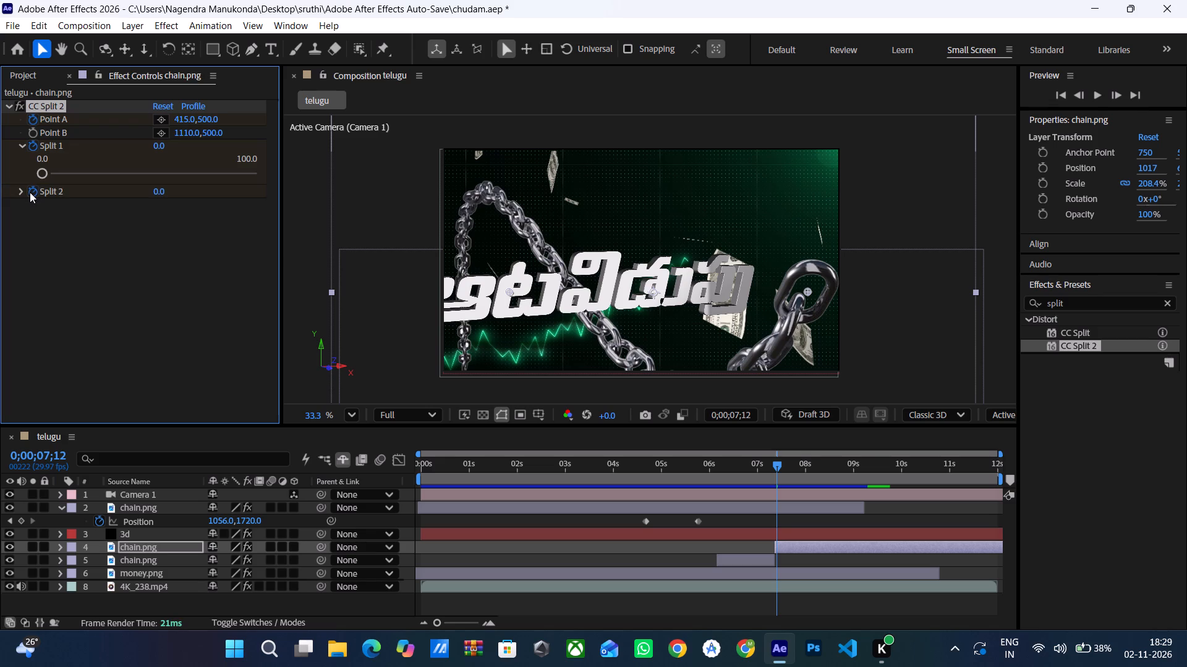
left_click(19, 192)
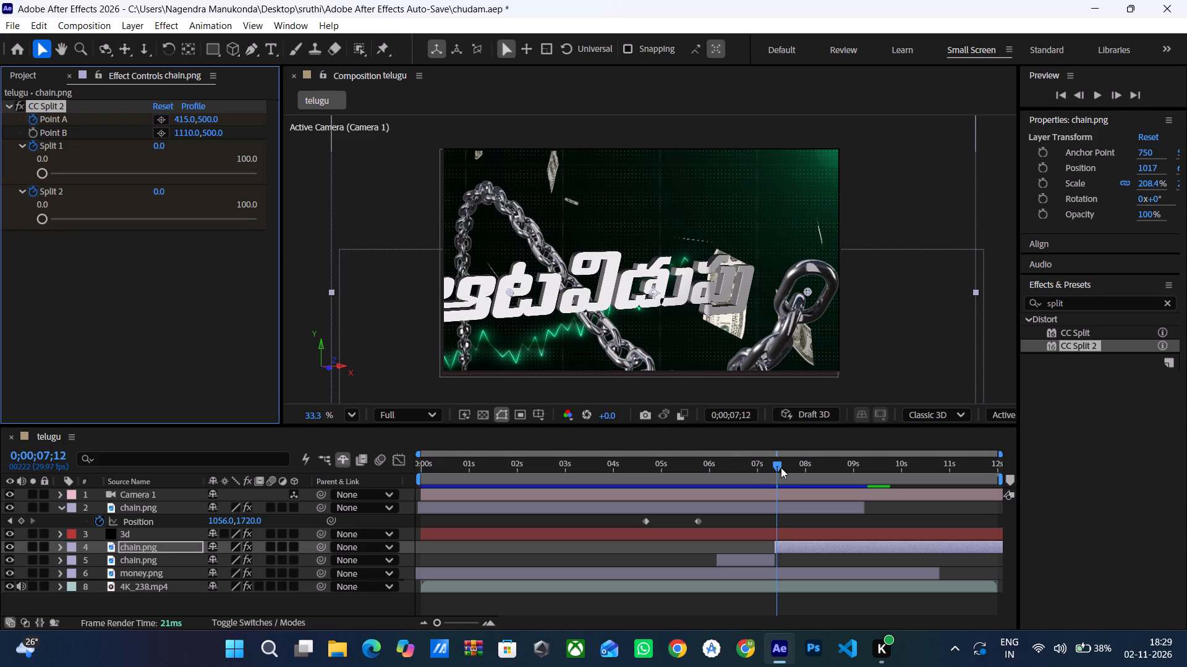
At 0;00;08;23, keyframe CC Split 2's Split 1 at 46.3 on the same chain.png layer.
left_click_drag(778, 466, 840, 463)
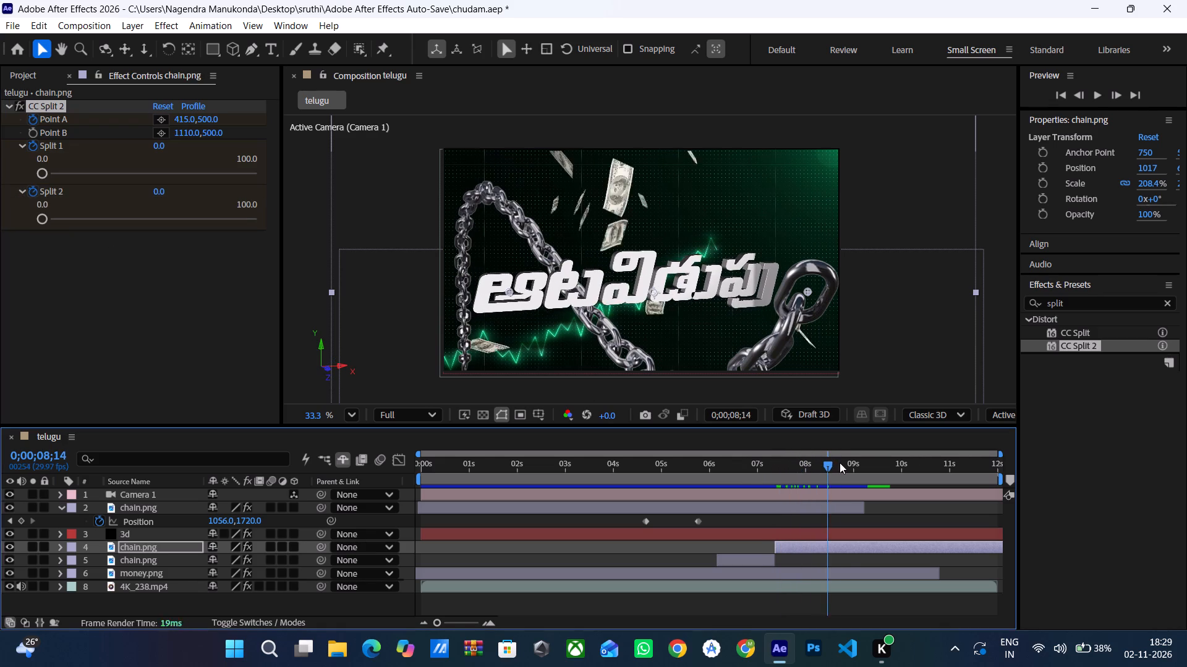
left_click_drag(840, 463, 841, 463)
left_click(841, 463)
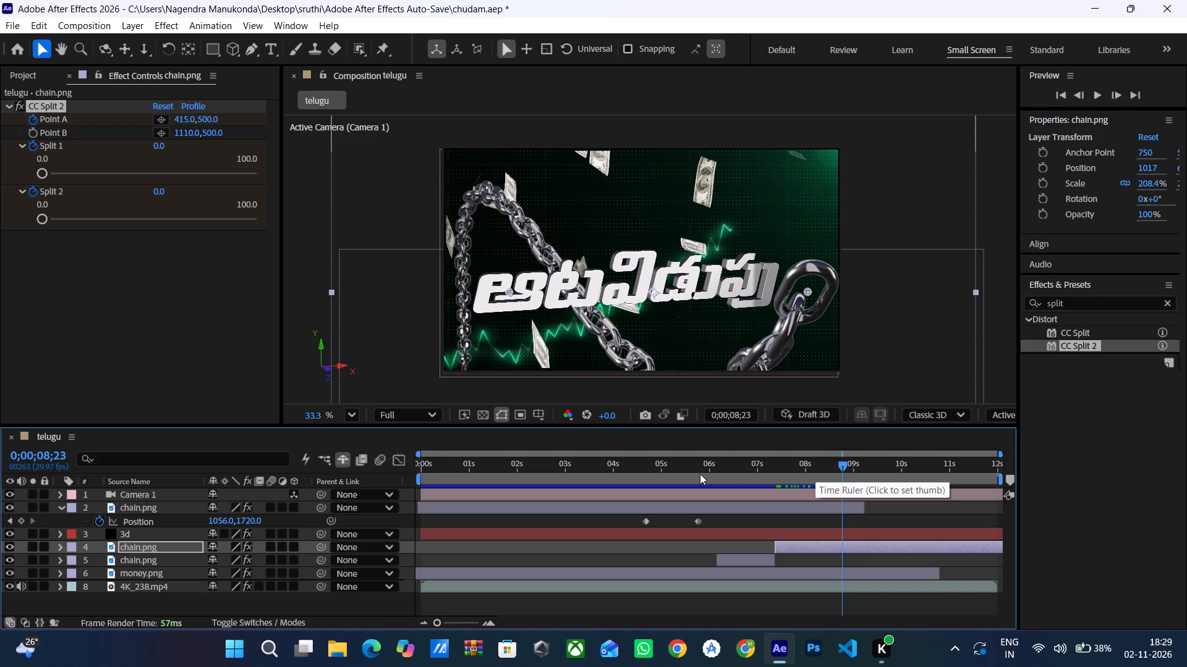
left_click_drag(38, 173, 49, 170)
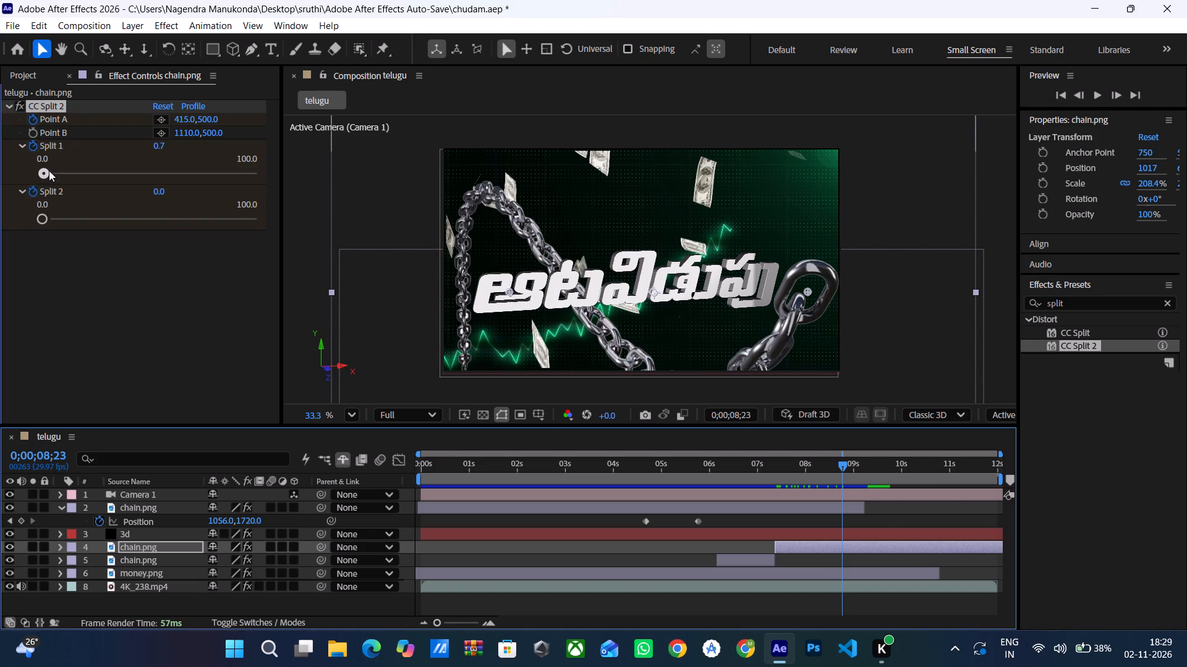
left_click_drag(49, 170, 443, 183)
scroll(307, 185, "right", 1)
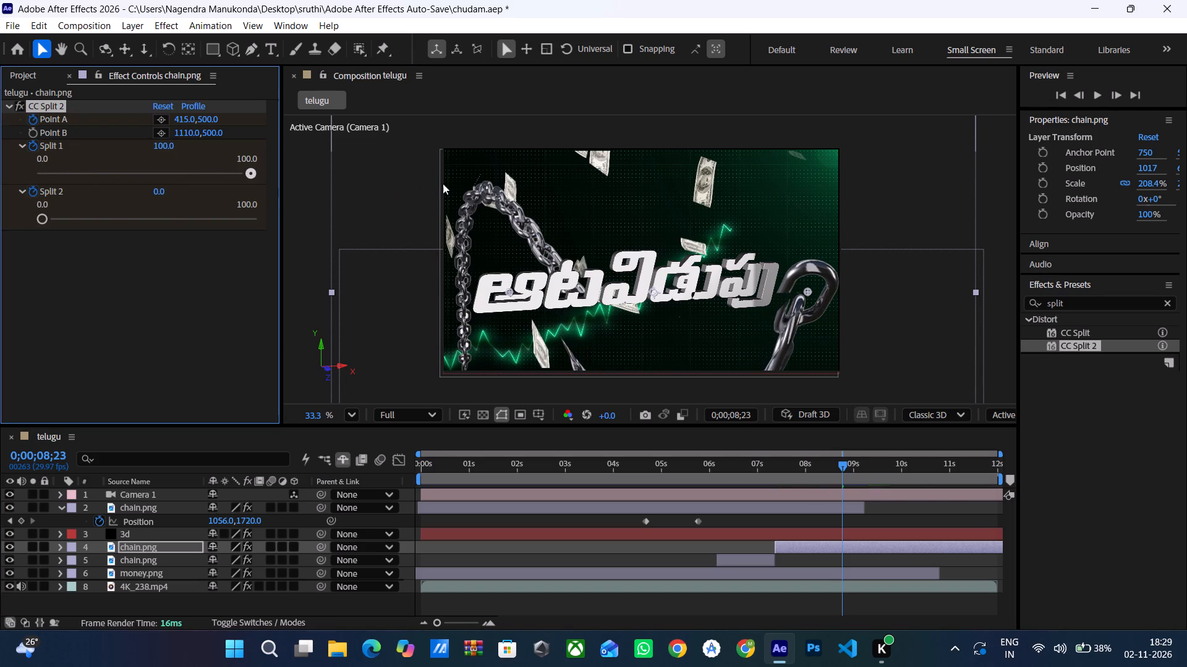
left_click_drag(443, 183, 255, 180)
left_click_drag(122, 163, 144, 165)
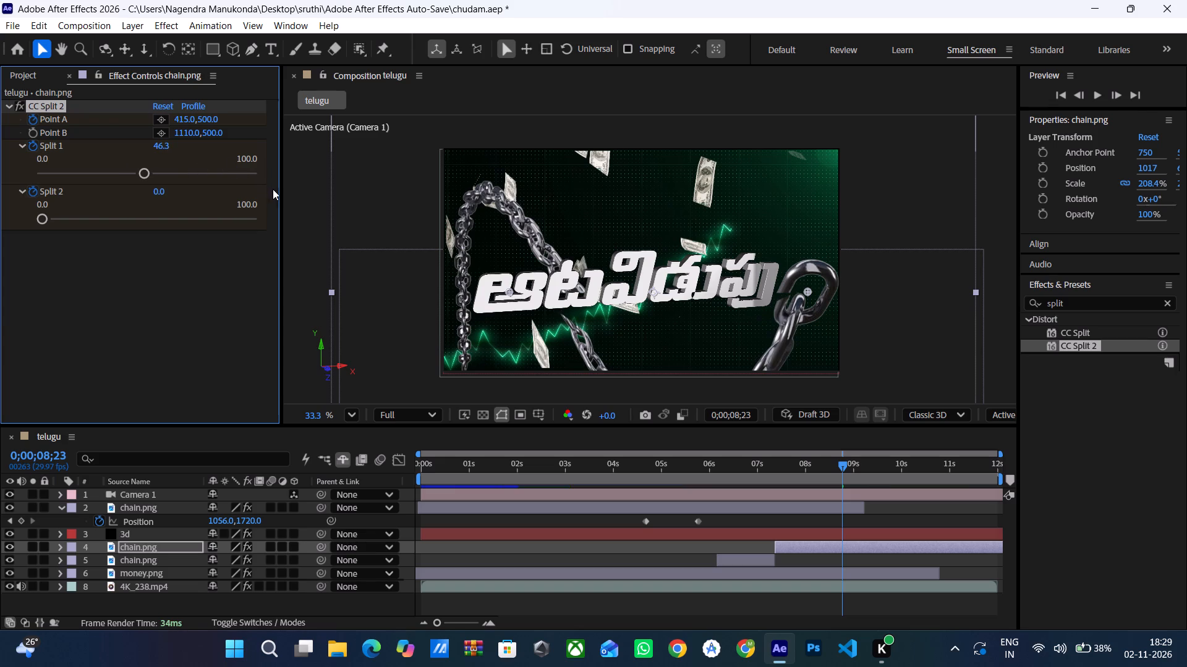
Keyframe CC Split 2's Split 2 at 81.1 at 0;00;08;23.
left_click_drag(39, 220, 91, 216)
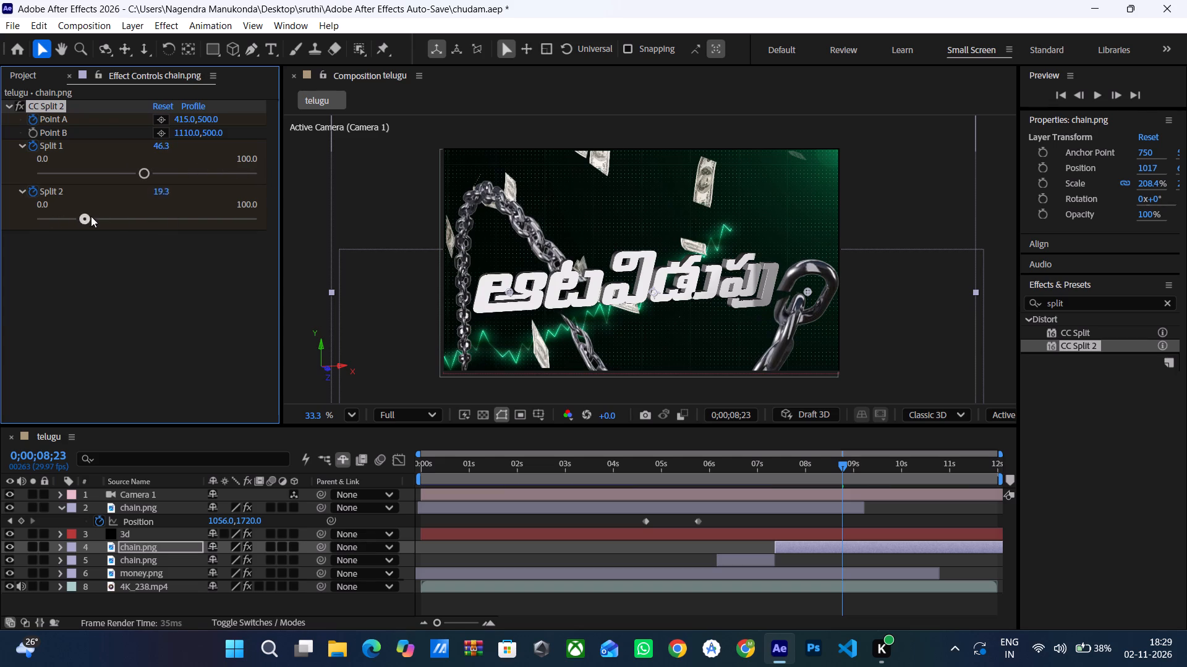
left_click_drag(91, 216, 324, 261)
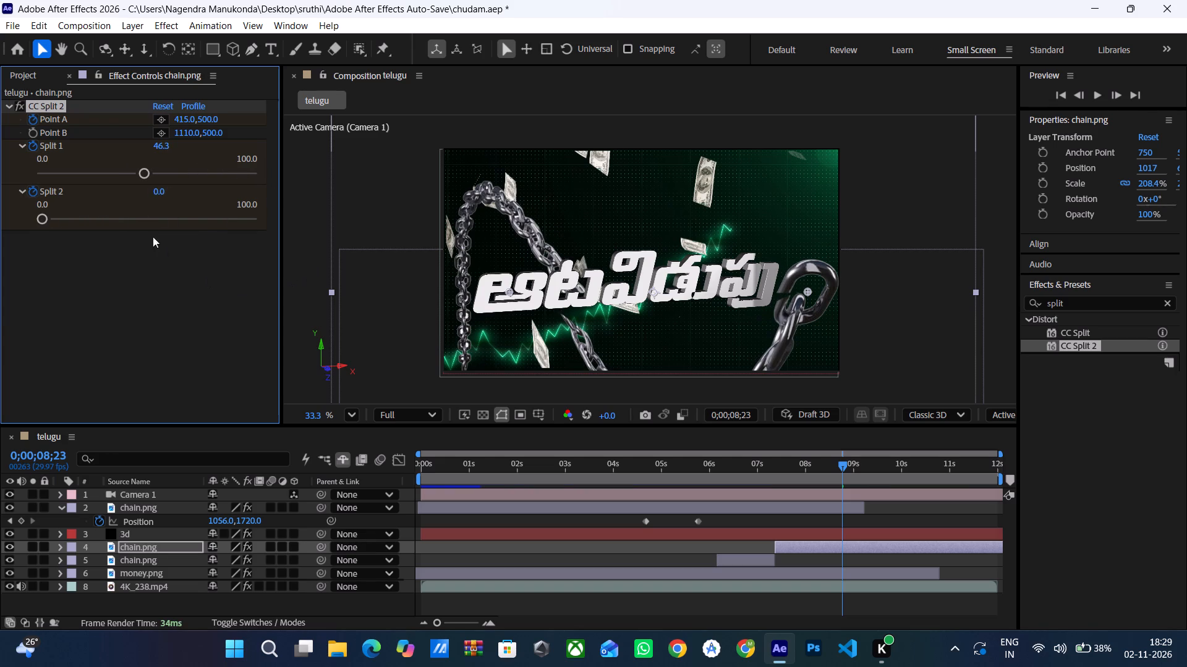
left_click(159, 217)
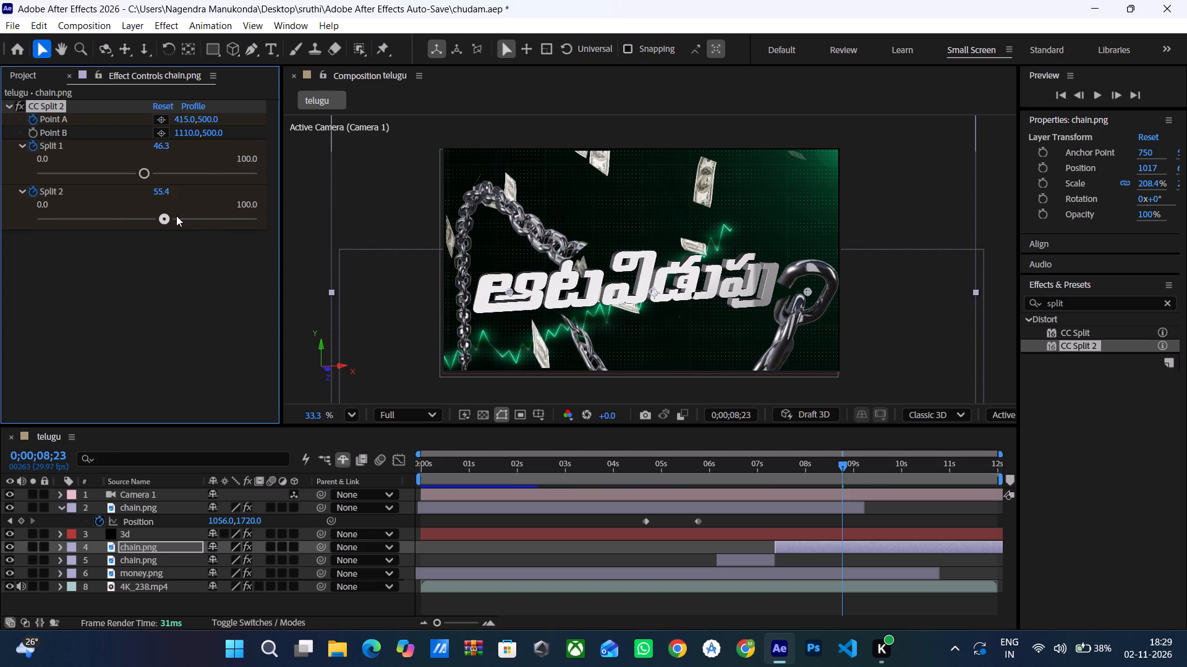
left_click(176, 216)
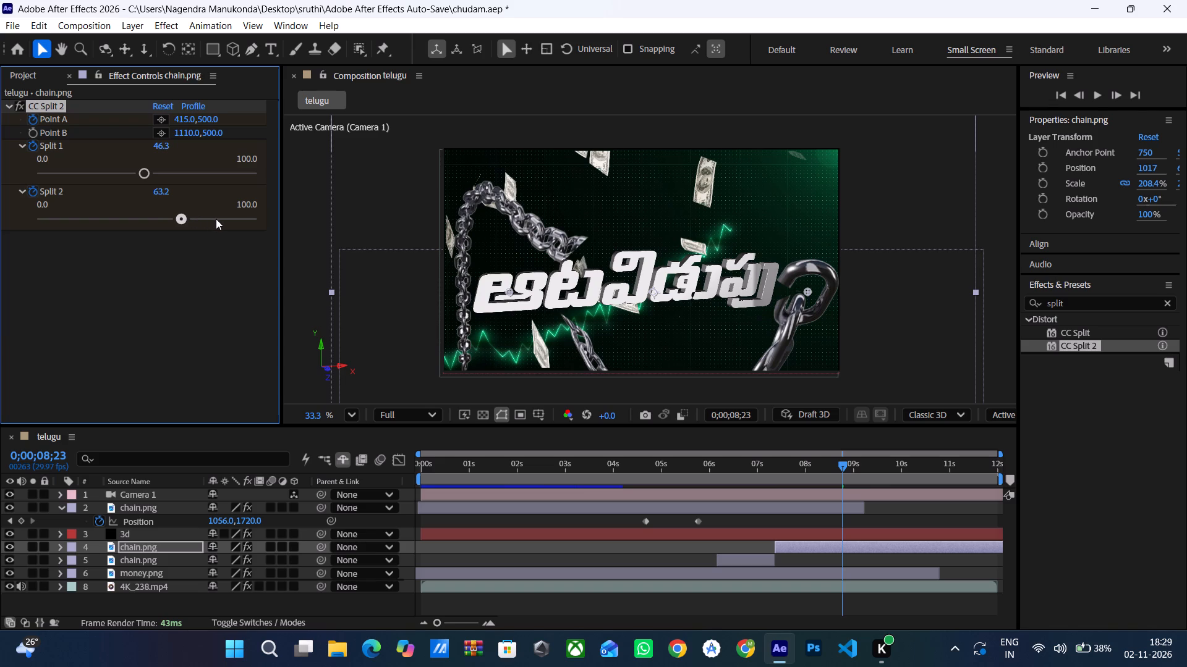
left_click(216, 219)
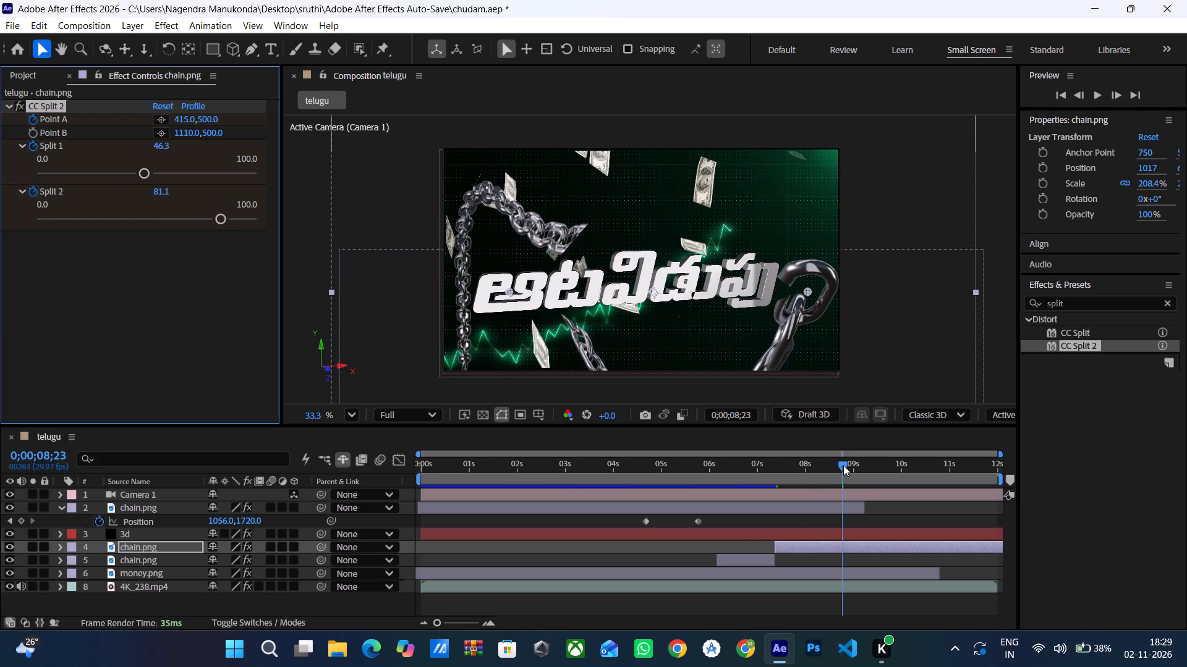
Preview the chain-break animation twice, starting from 0;00;07;03 and from 0;00;07;05.
left_click_drag(840, 464, 760, 482)
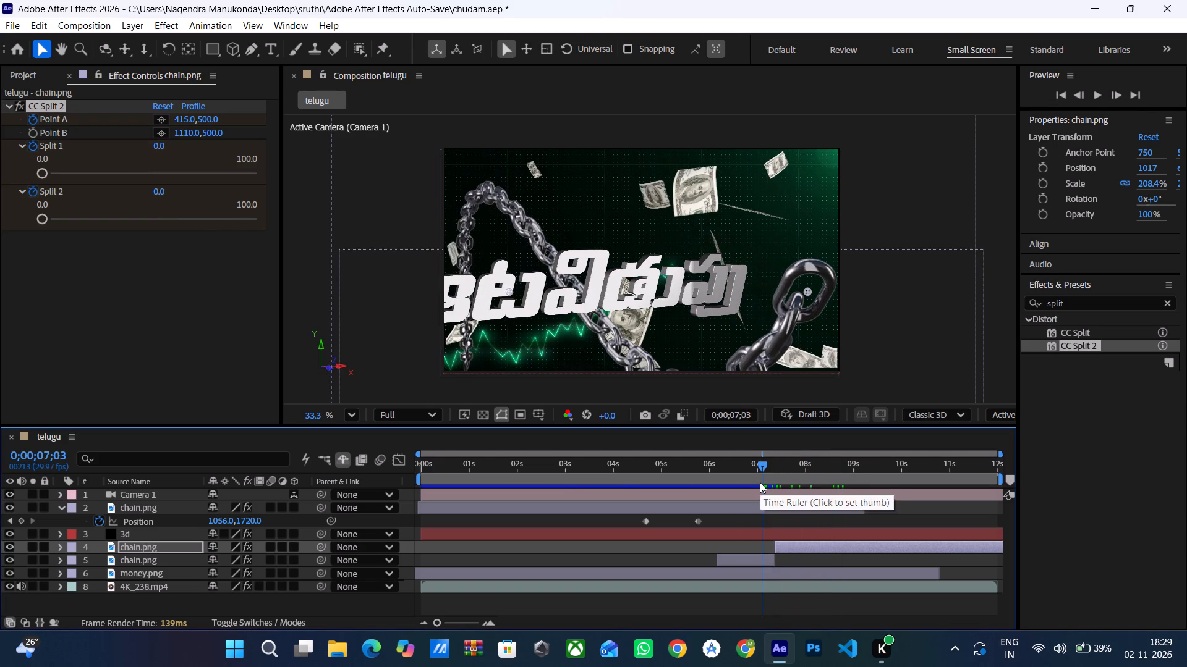
key("space")
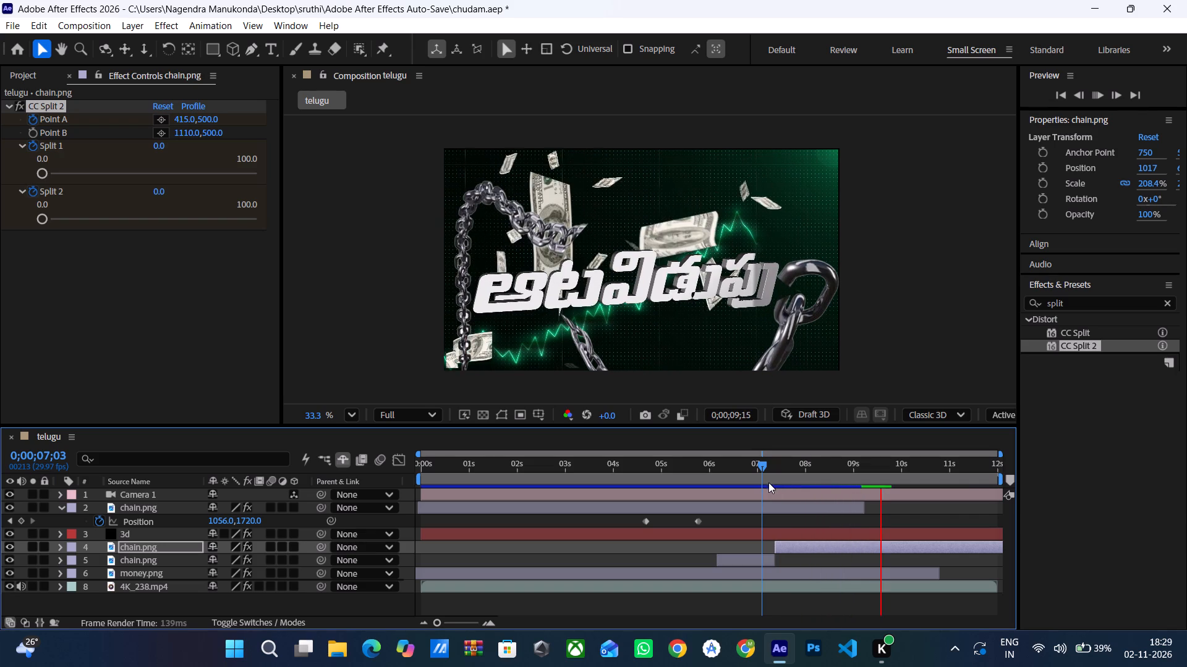
key("space")
key("space")
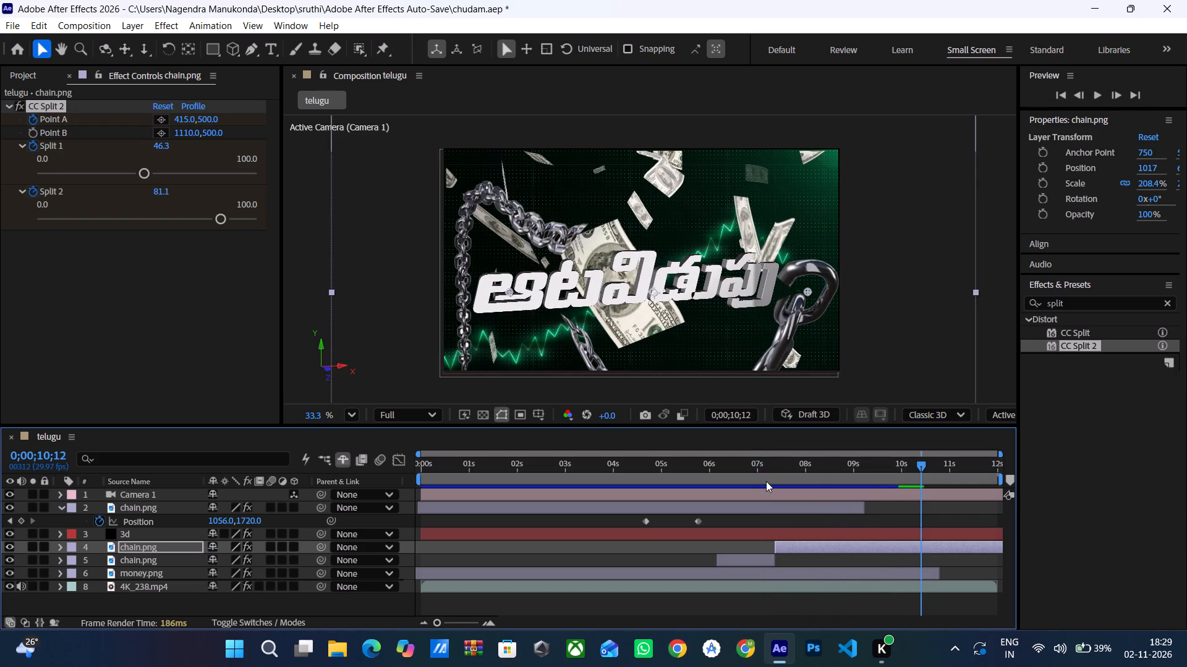
left_click(766, 459)
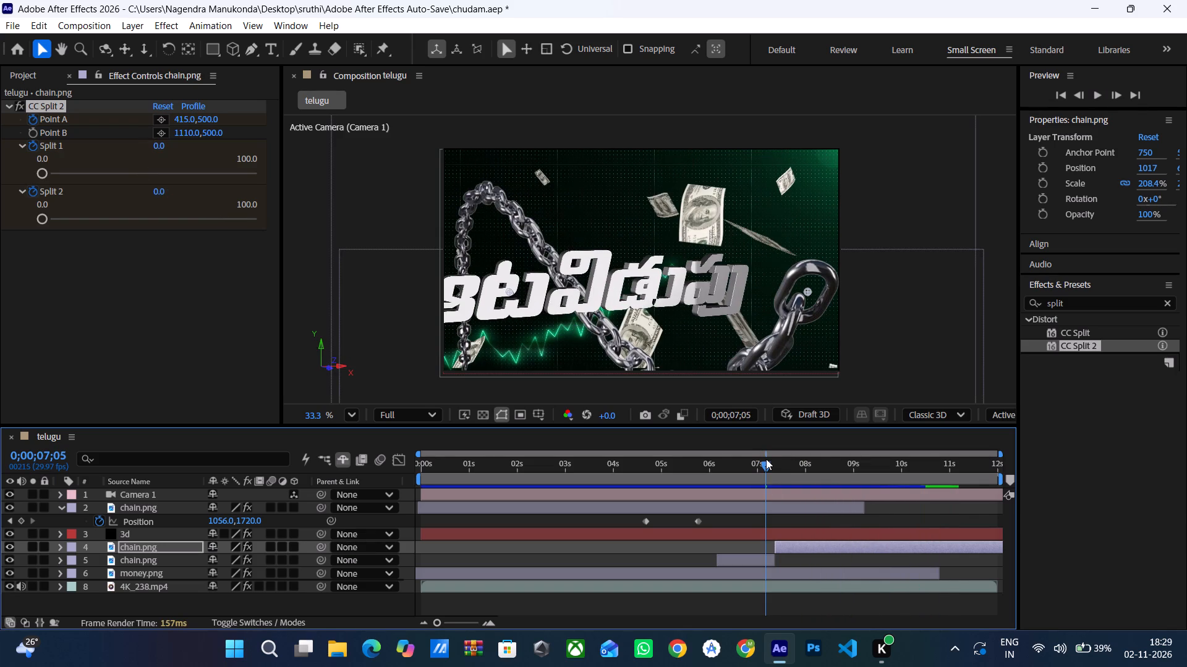
key("space")
key("space")
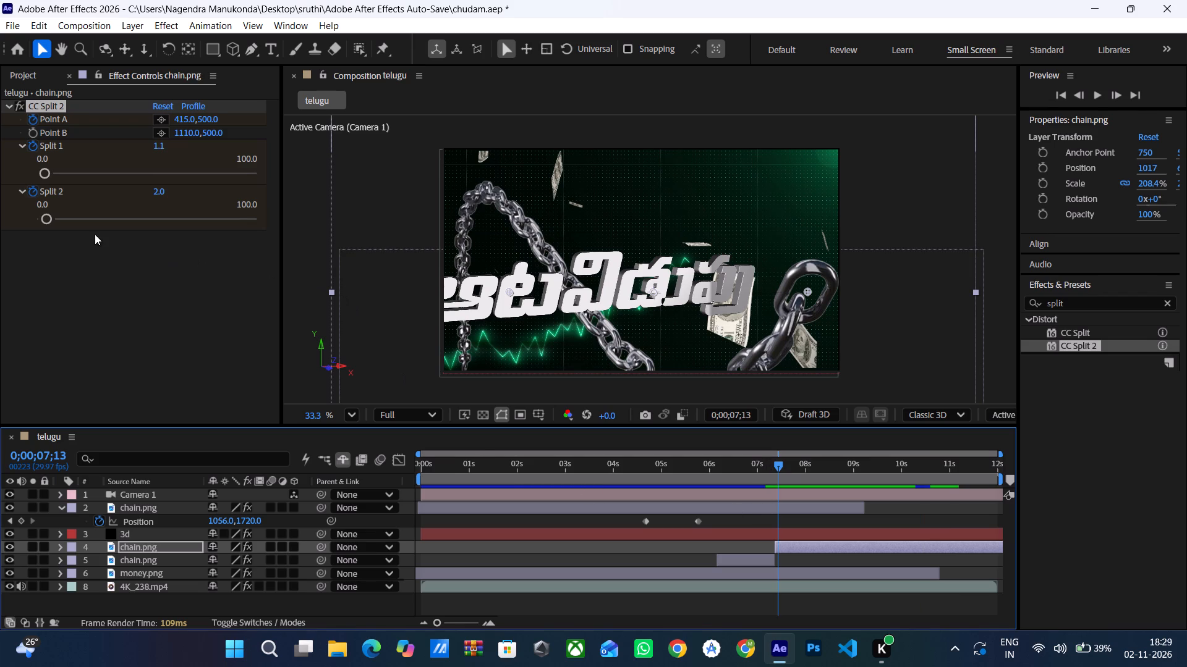
Collapse the CC Split 2 settings and add a first Position keyframe to the fourth layer, chain.png, at 0;00;07;13.
left_click(22, 146)
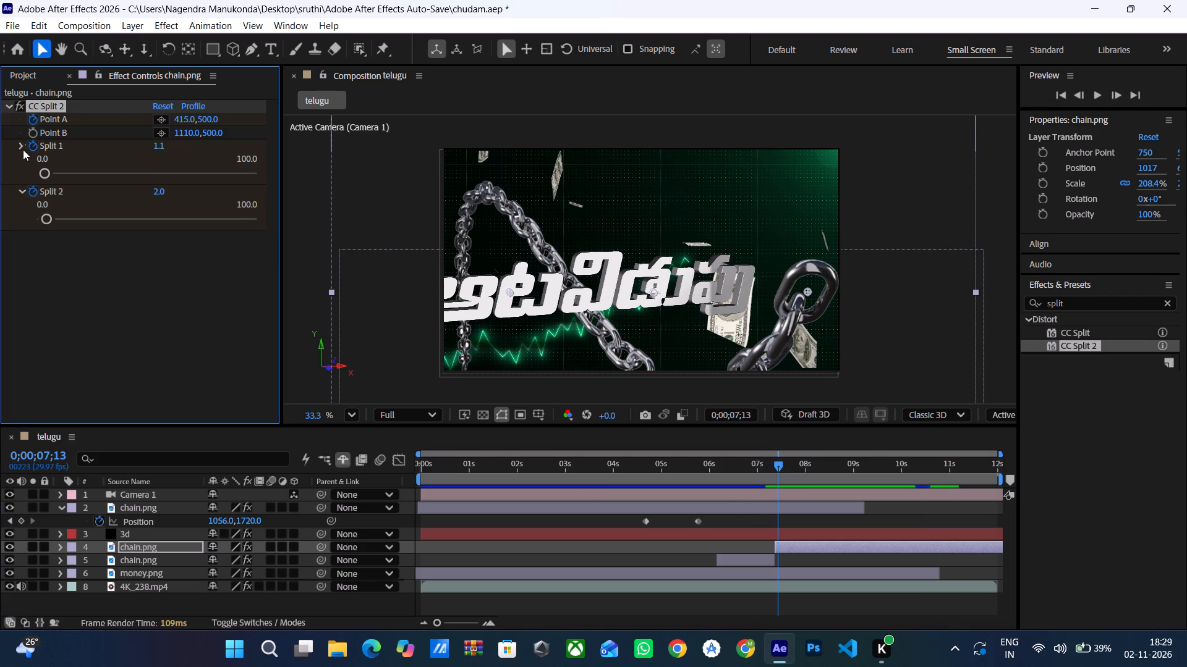
left_click(23, 159)
left_click(7, 102)
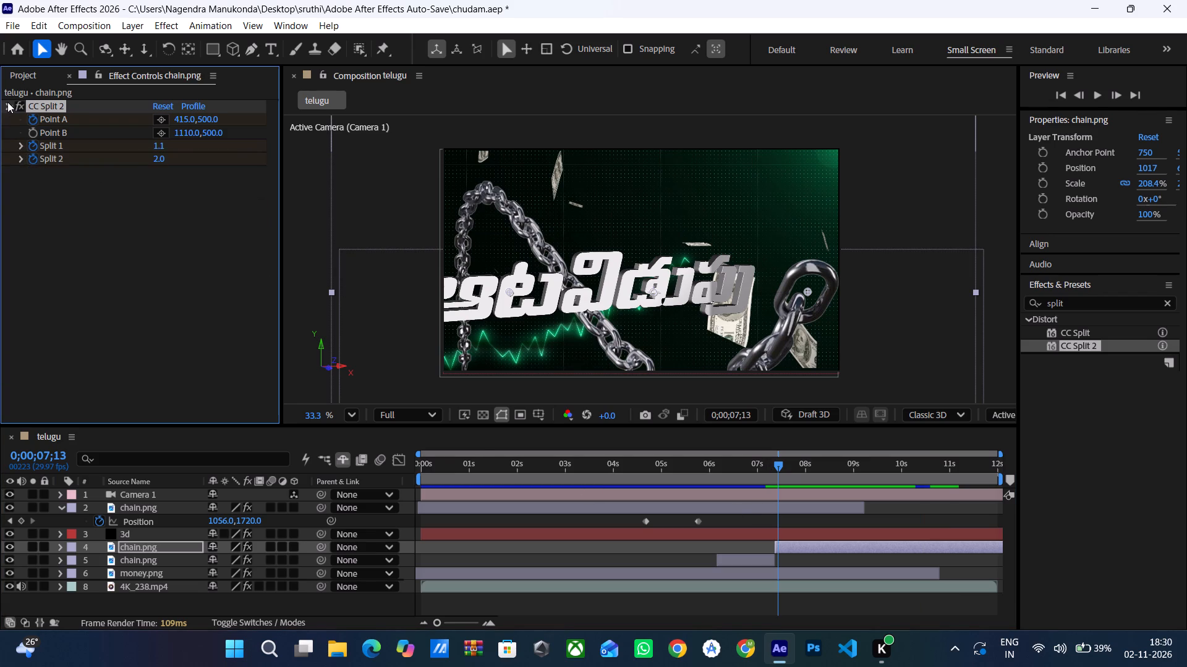
left_click(148, 548)
key("p")
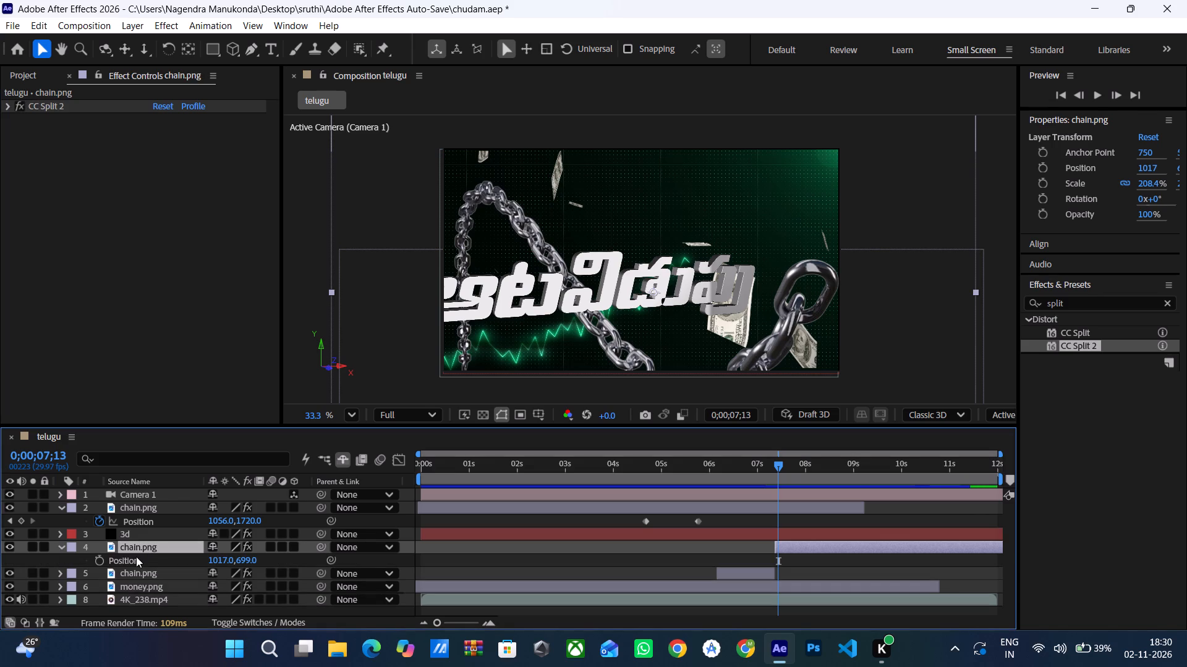
left_click(101, 563)
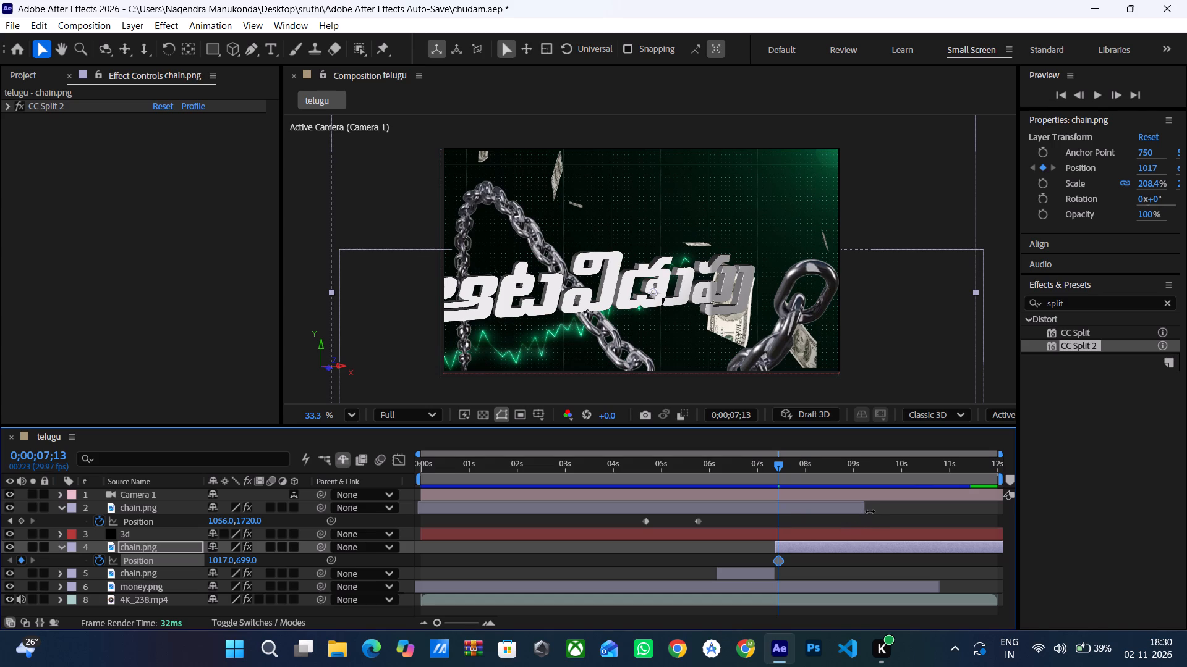
Deselect the layers and preview the chain-break animation from 0;00;07;13.
left_click(852, 515)
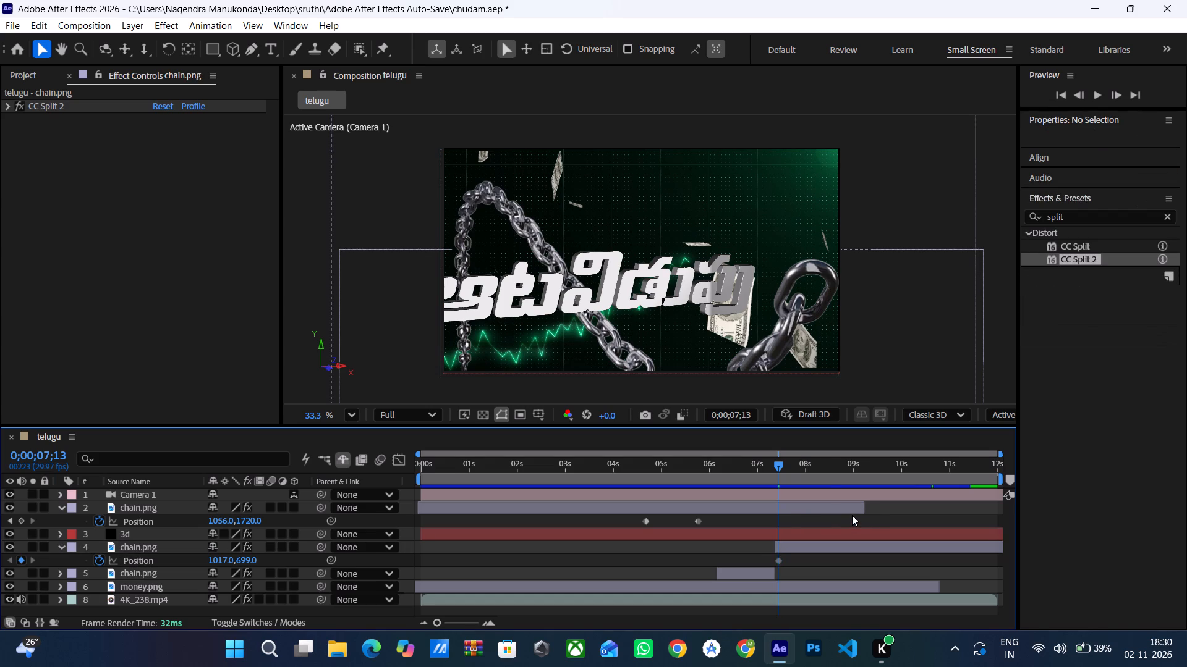
key("space")
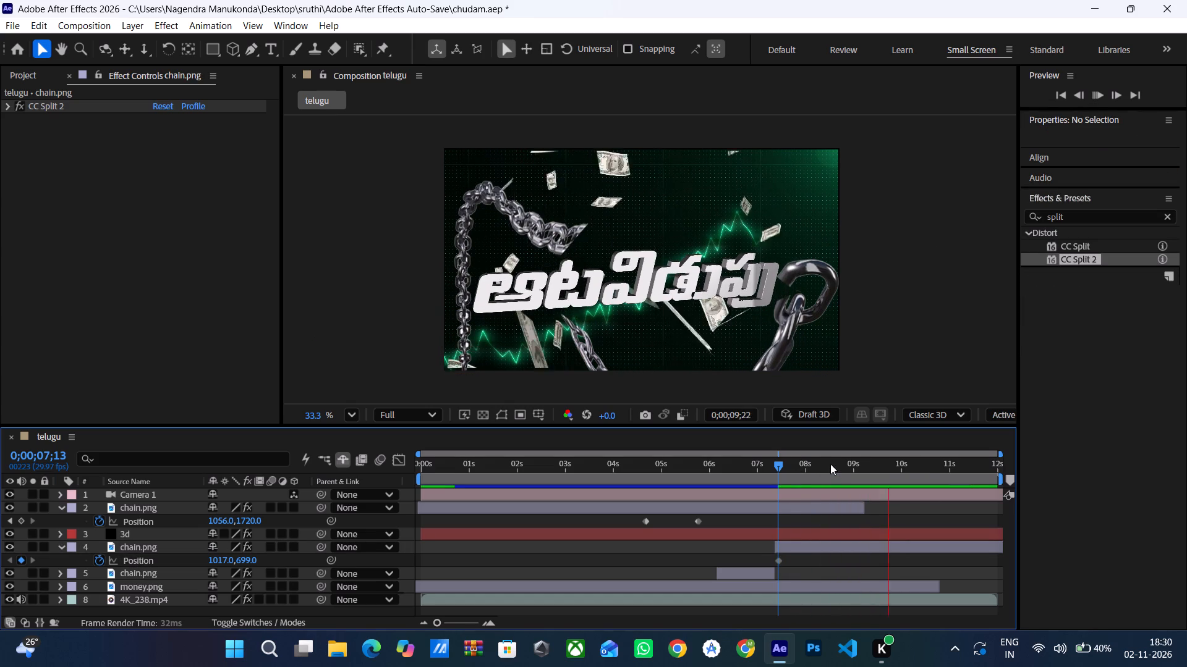
At 0;00;08;25, keyframe the fourth layer chain.png's Position at about 1001, 1659, moving the chain down out of frame.
left_click_drag(775, 464, 795, 466)
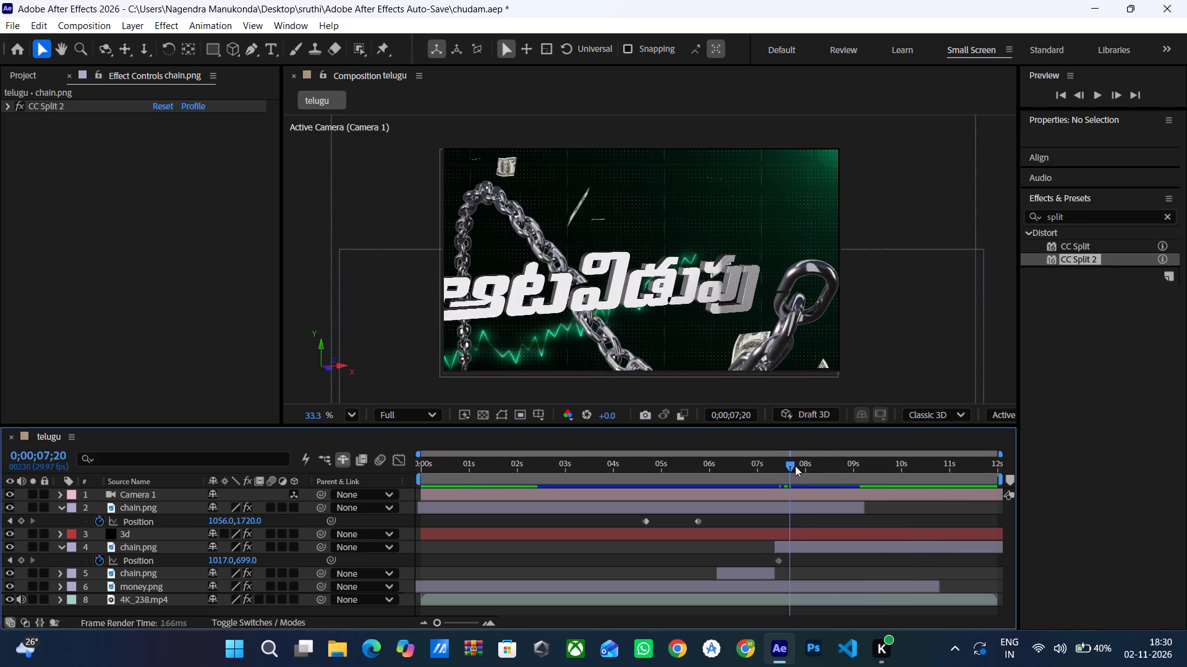
left_click_drag(795, 466, 843, 473)
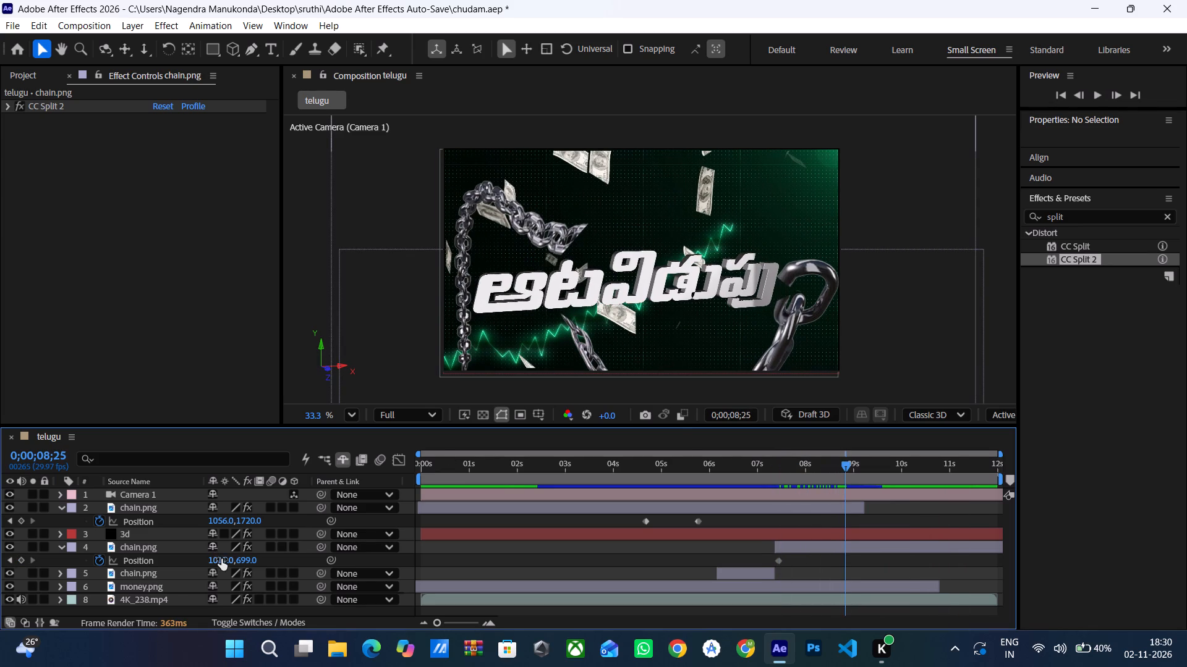
left_click_drag(222, 559, 172, 570)
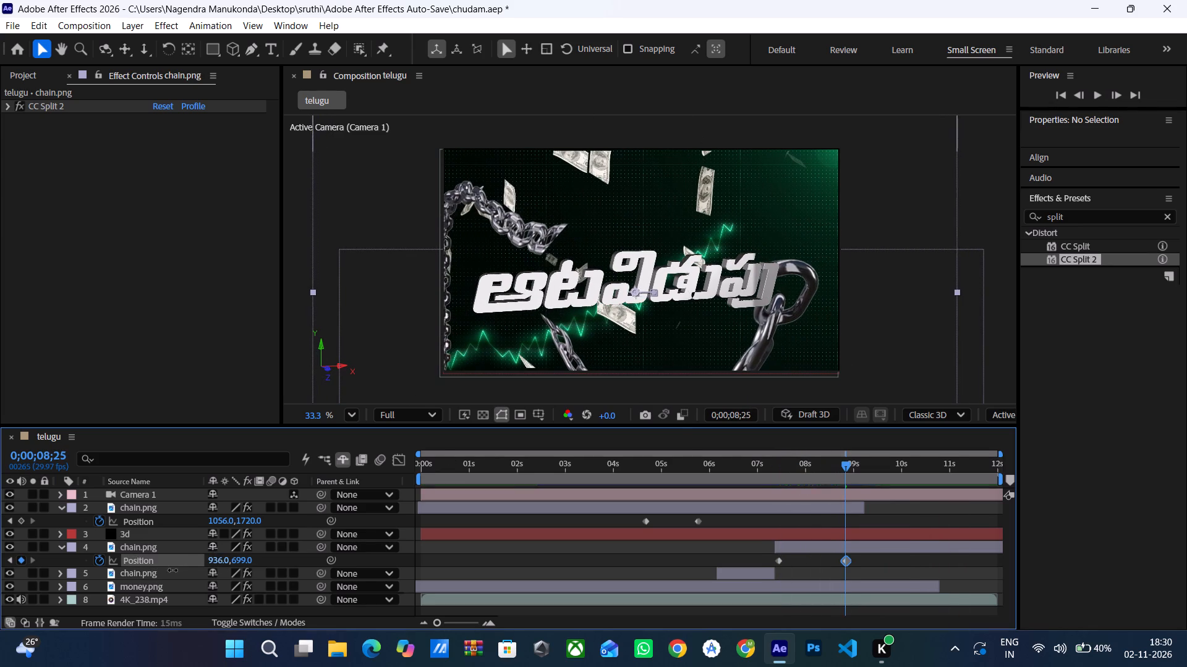
left_click_drag(172, 570, 218, 568)
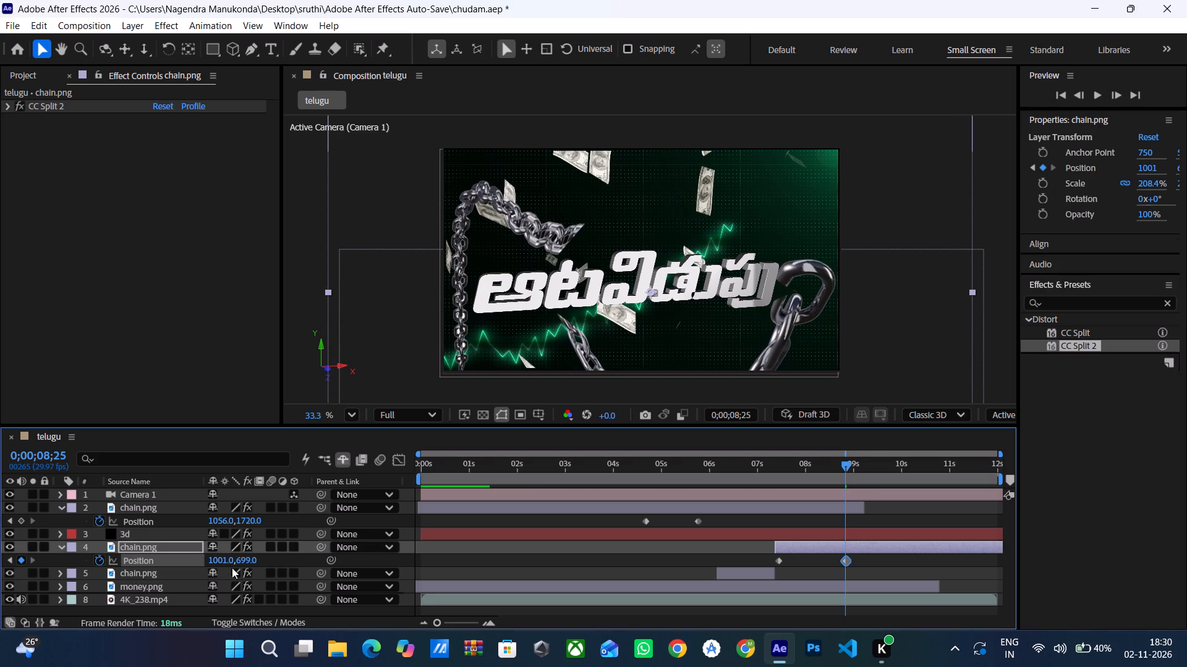
left_click_drag(246, 564, 297, 573)
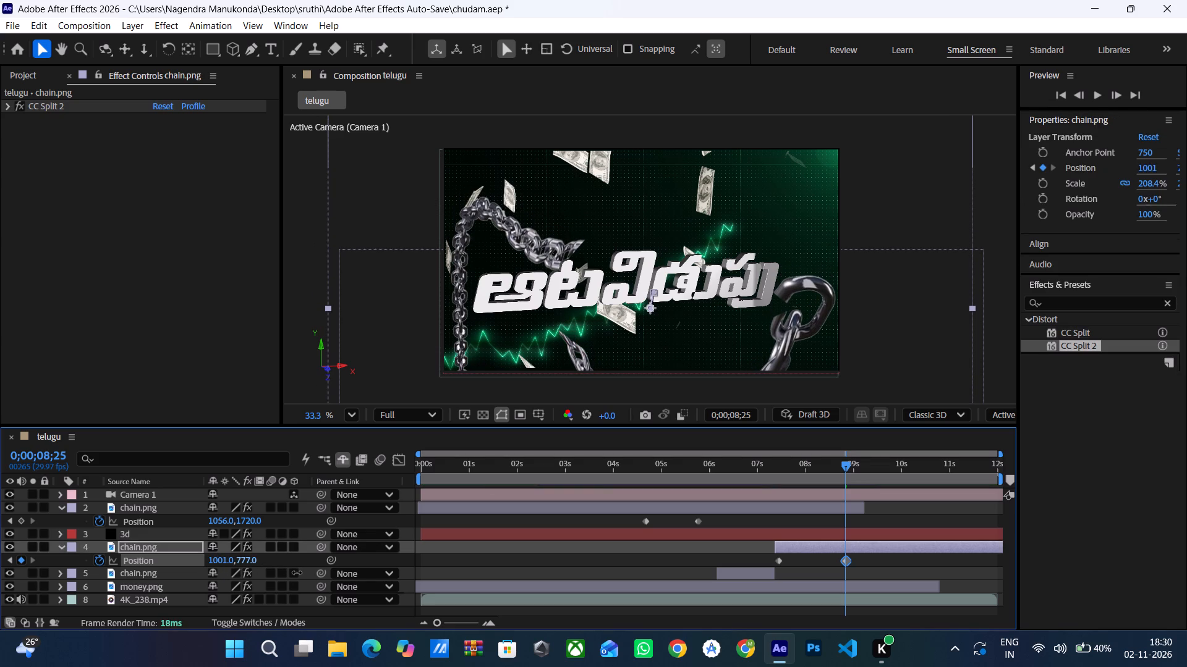
left_click_drag(297, 573, 741, 666)
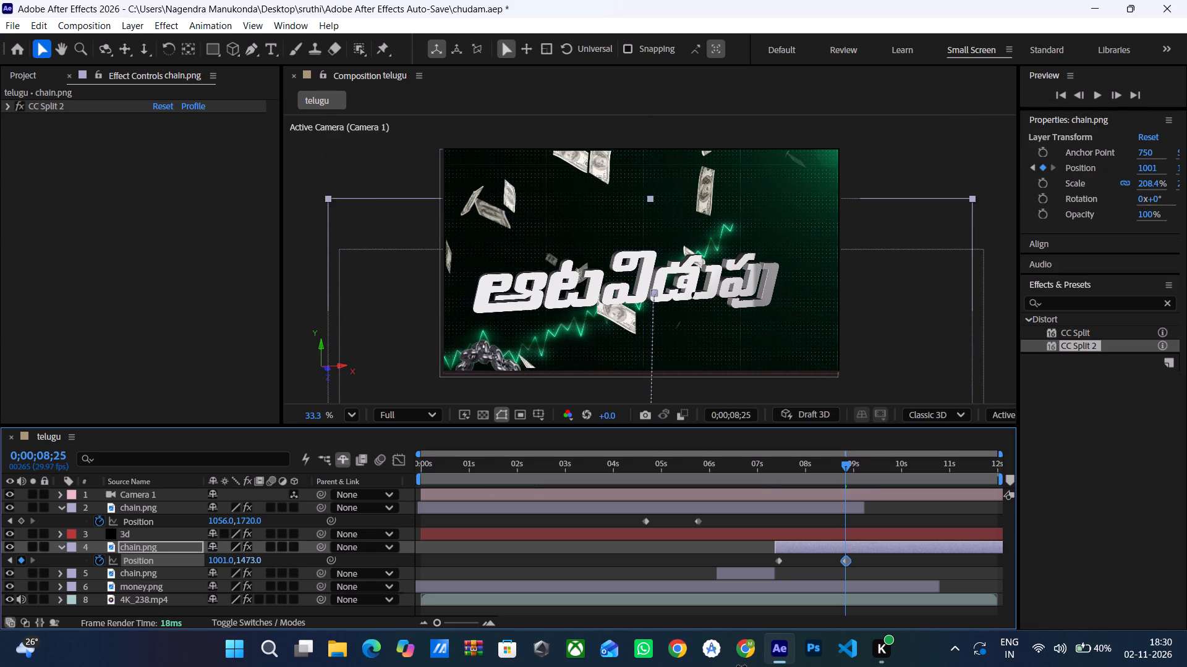
left_click_drag(741, 666, 885, 666)
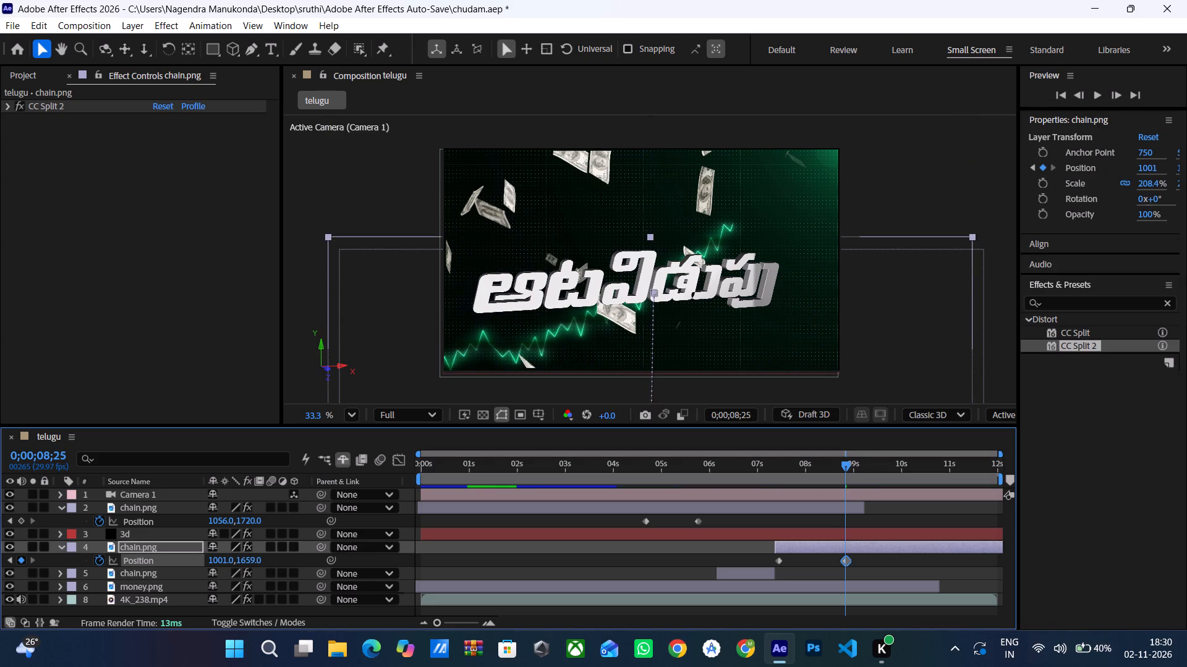
Preview the whole telugu composition from 0;00;00;00.
left_click_drag(847, 461, 846, 463)
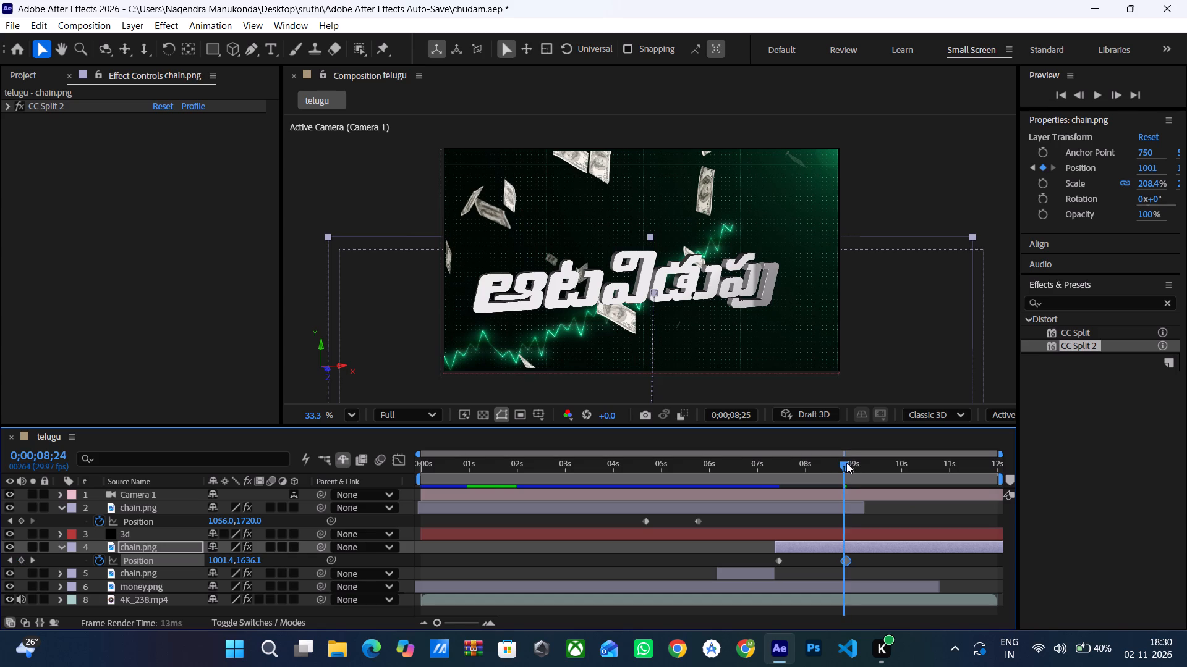
left_click_drag(846, 463, 327, 522)
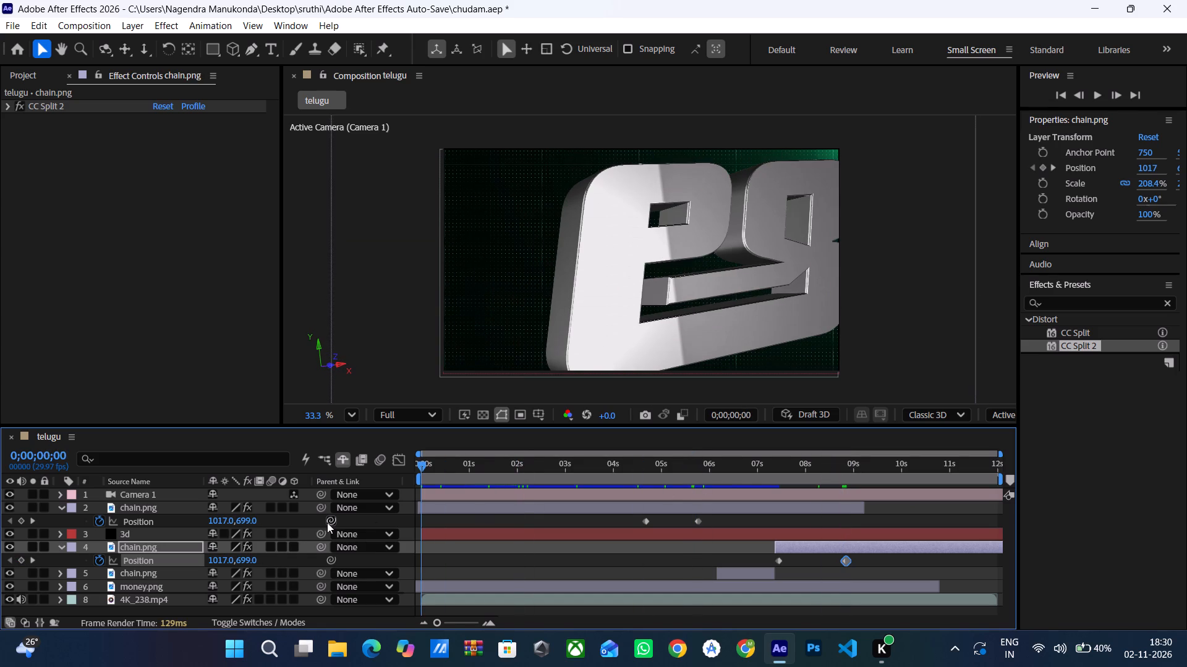
key("space")
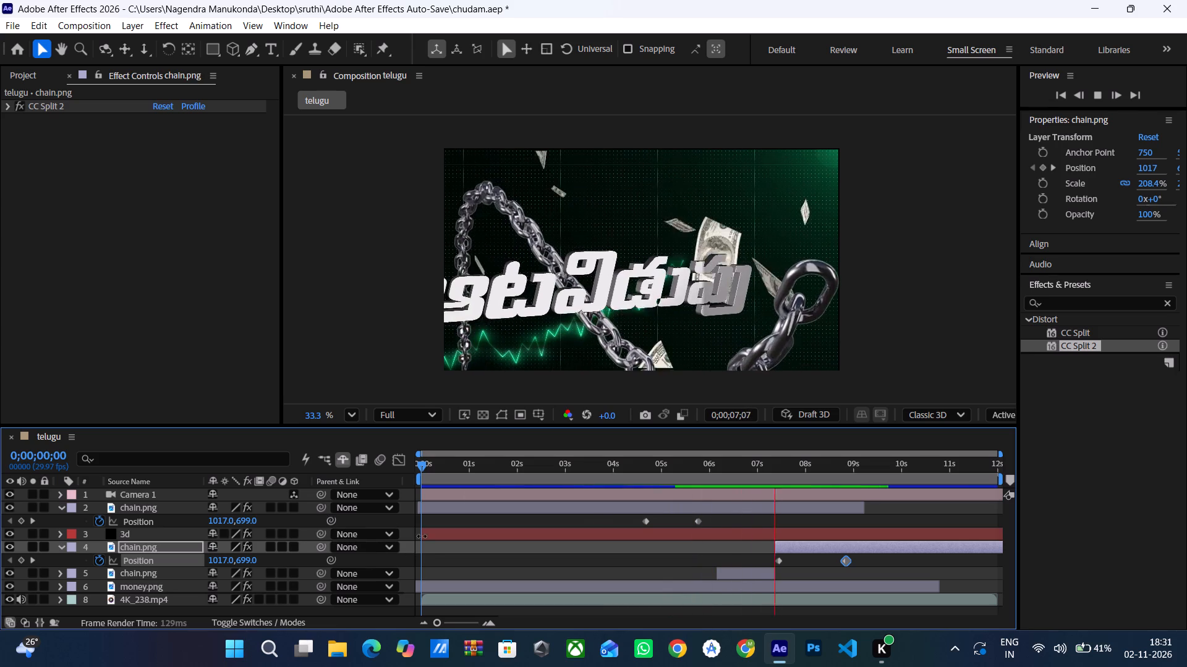
Scrub through the composition to examine the chain's entrance between its Position keyframes, stopping at 0;00;04;26.
left_click_drag(420, 467, 521, 452)
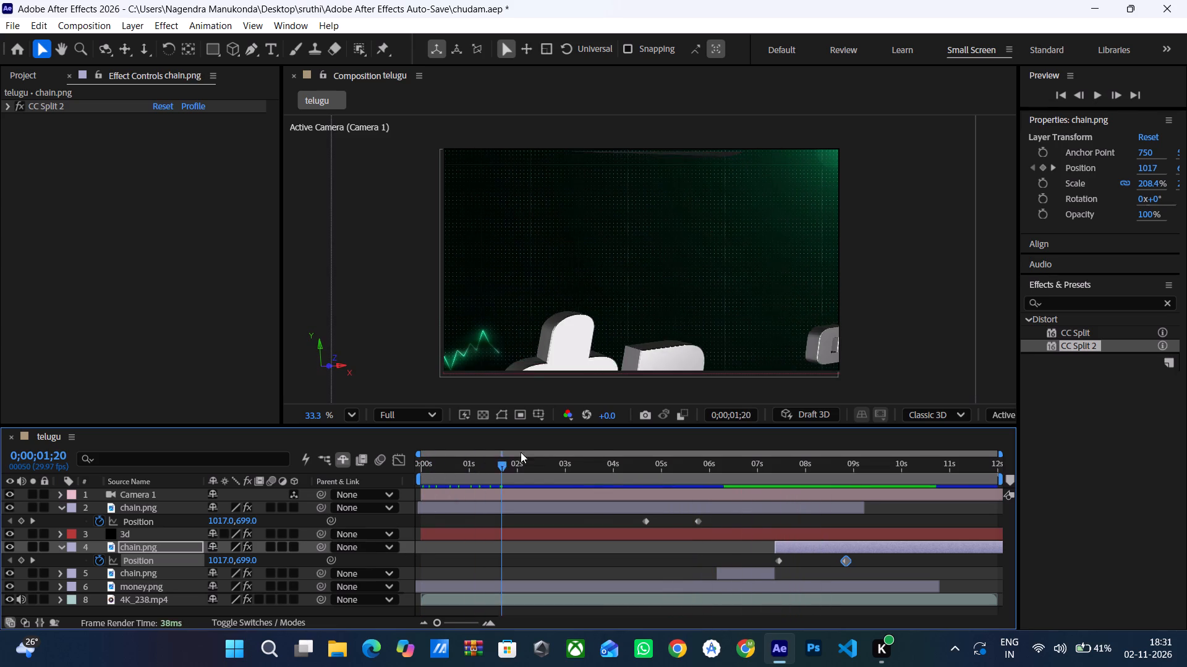
left_click_drag(521, 452, 687, 442)
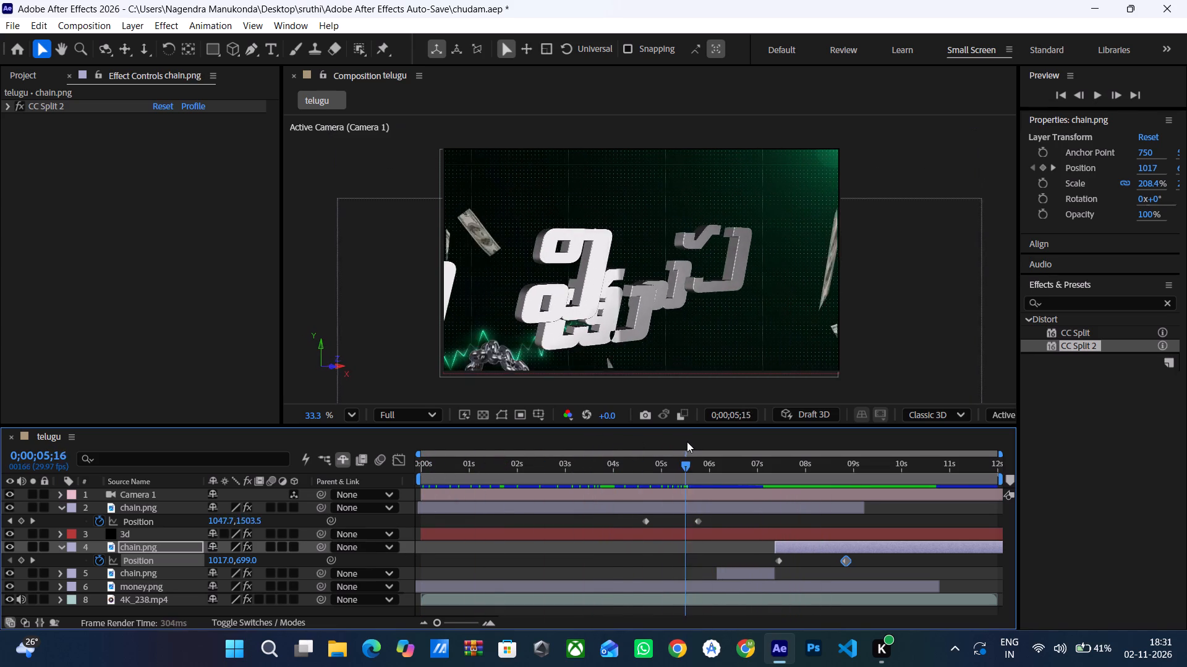
left_click_drag(687, 442, 657, 432)
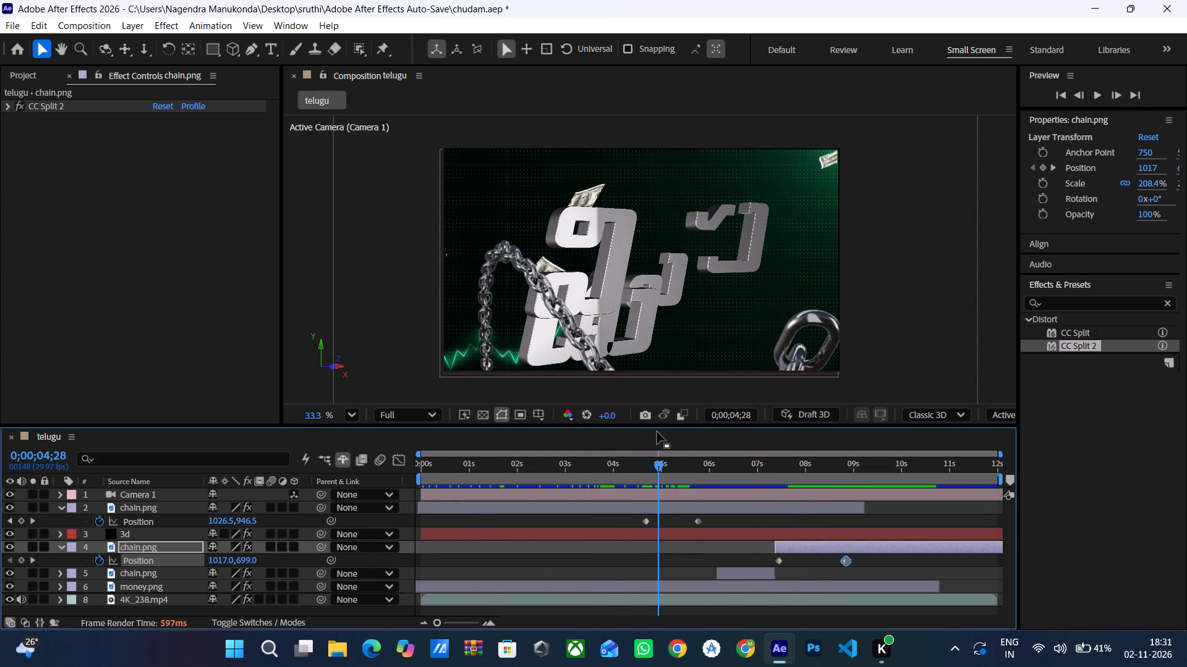
left_click_drag(682, 431, 691, 430)
left_click_drag(660, 468, 668, 468)
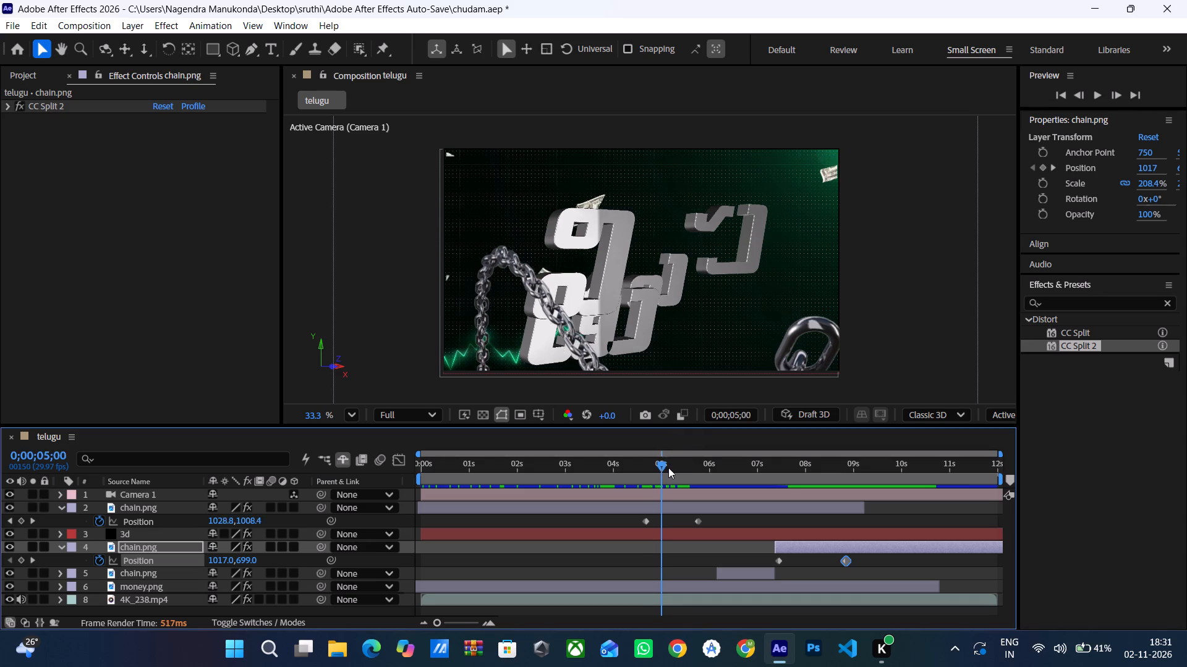
left_click_drag(668, 468, 639, 469)
left_click_drag(639, 469, 650, 469)
left_click(653, 469)
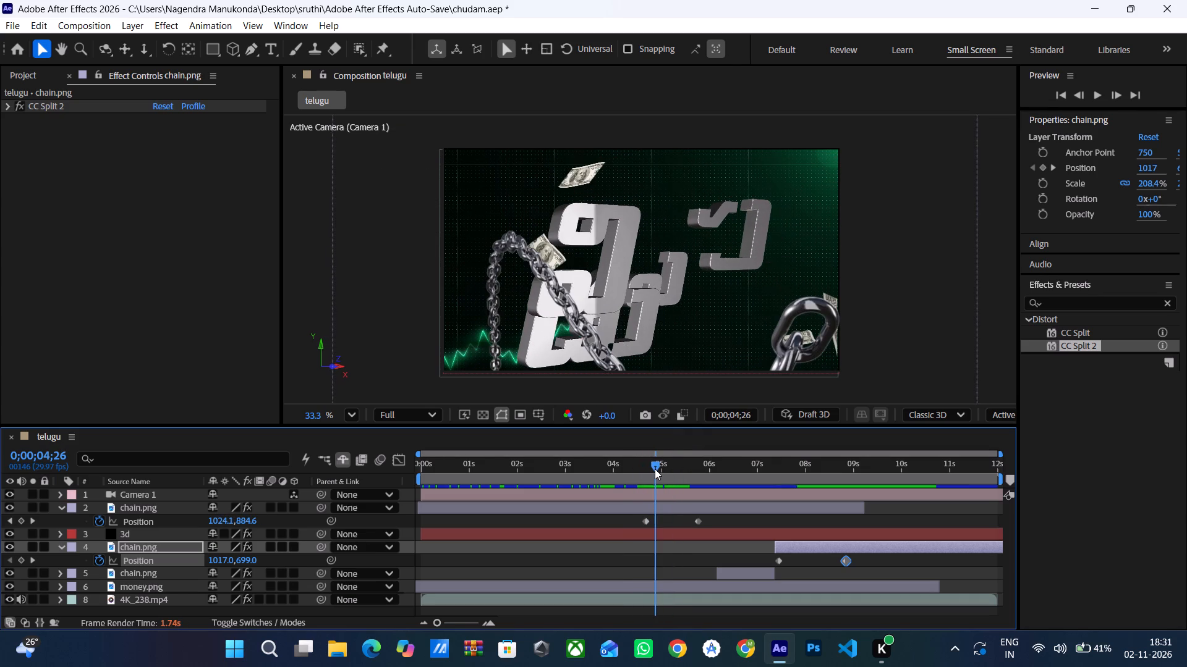
Switch to Google Chrome, search Google for "chain link" and skim the results.
left_click(671, 661)
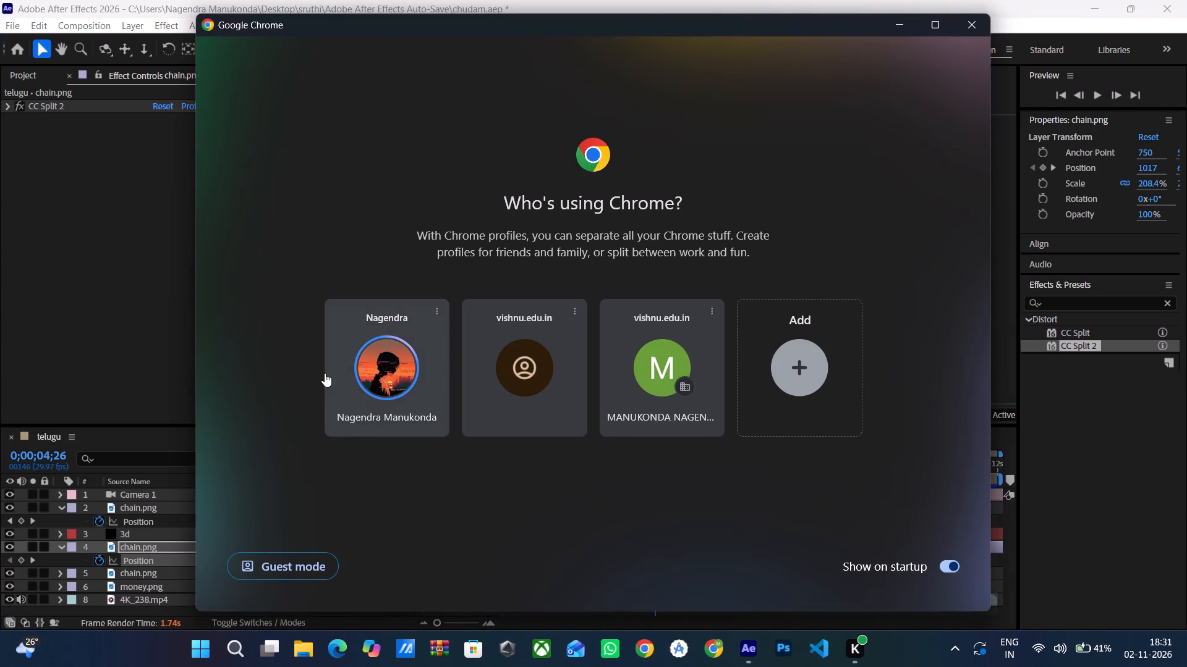
left_click(388, 376)
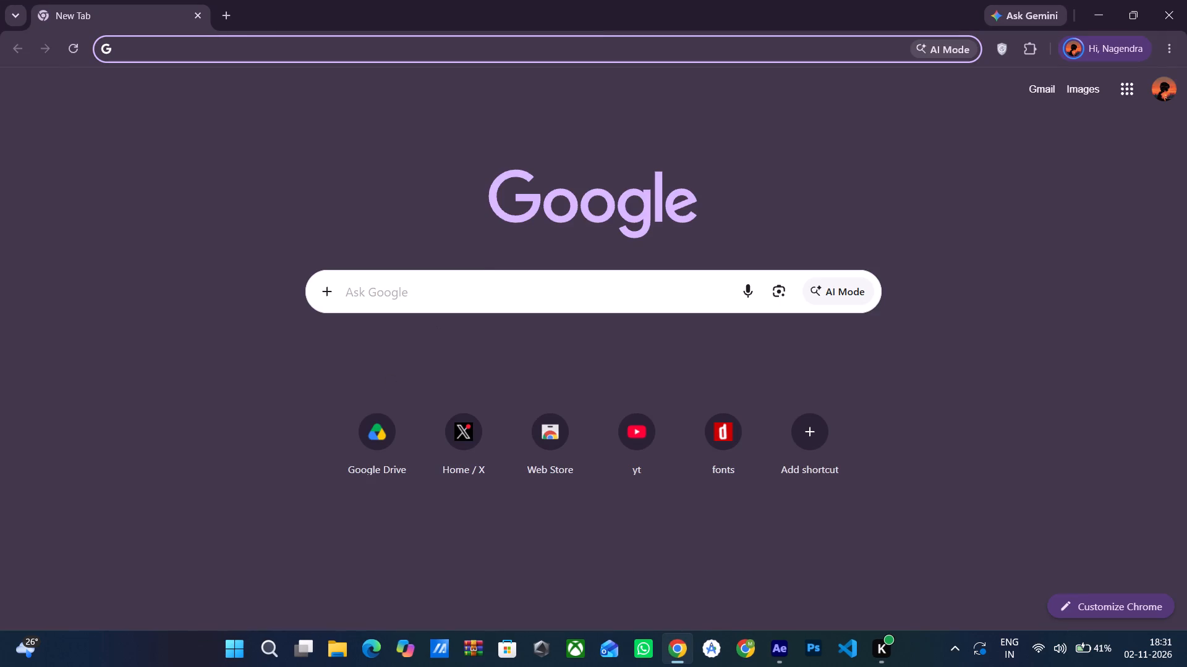
left_click(464, 296)
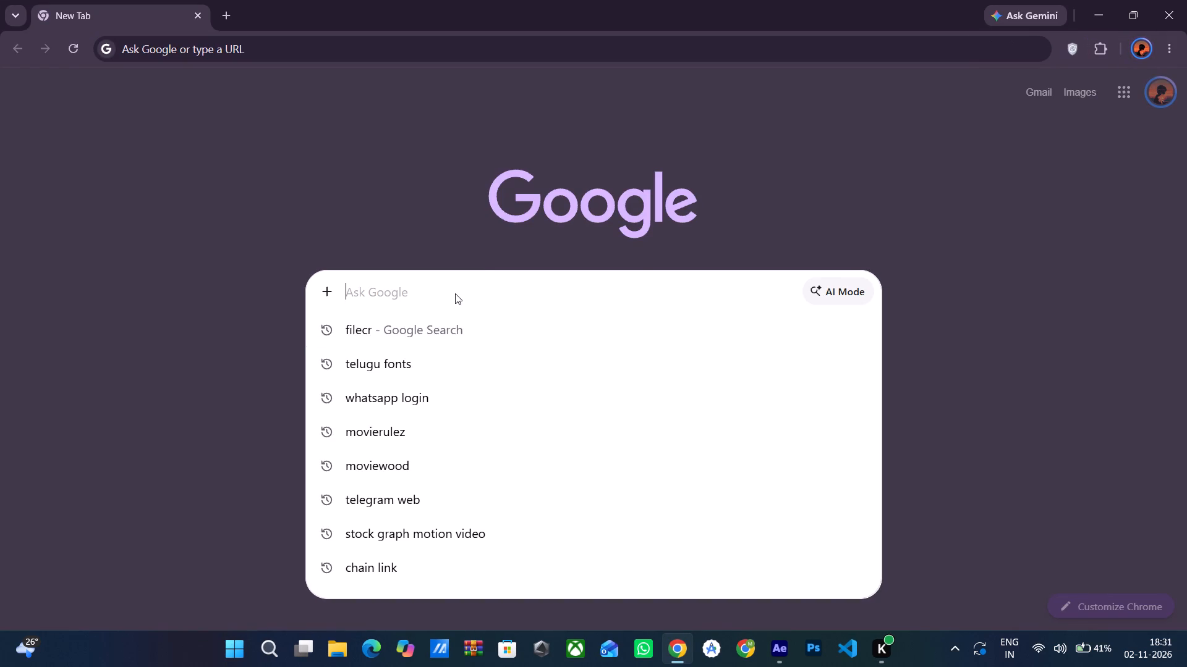
left_click(367, 566)
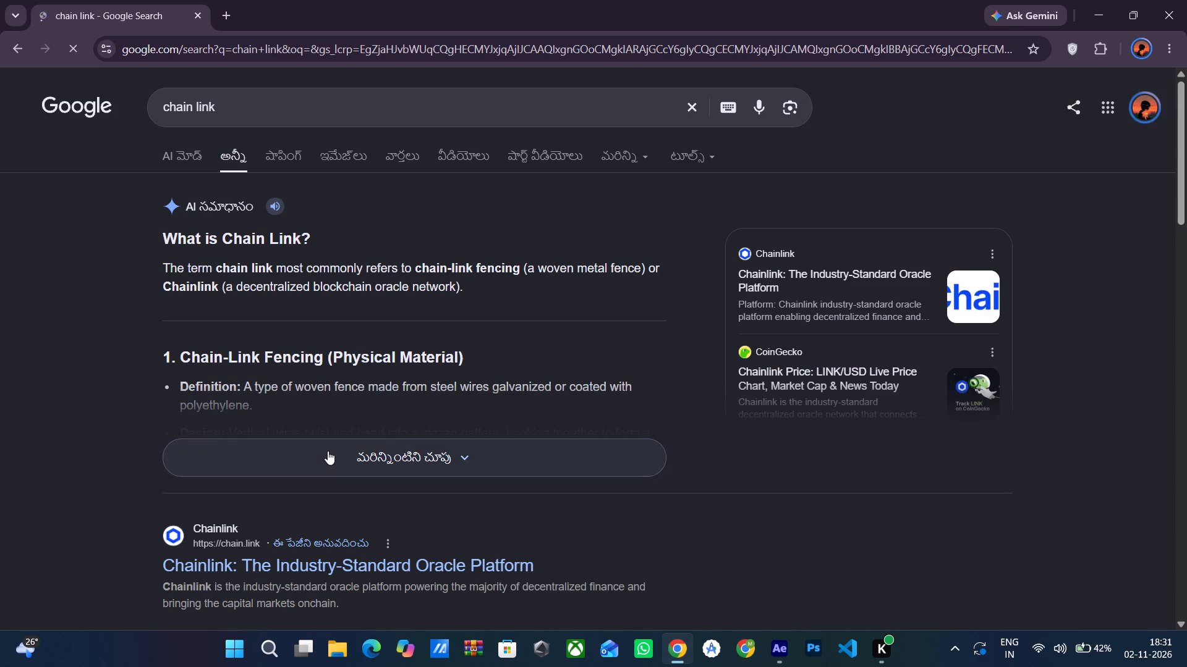
scroll(328, 451, "down", 9)
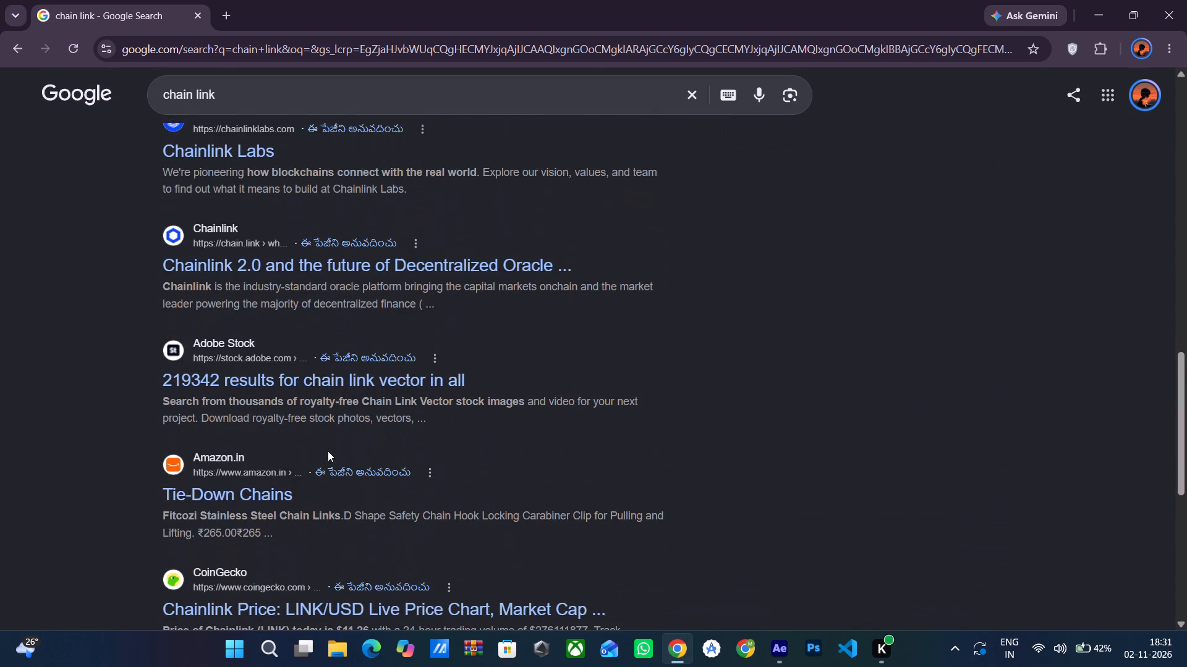
scroll(328, 451, "up", 7)
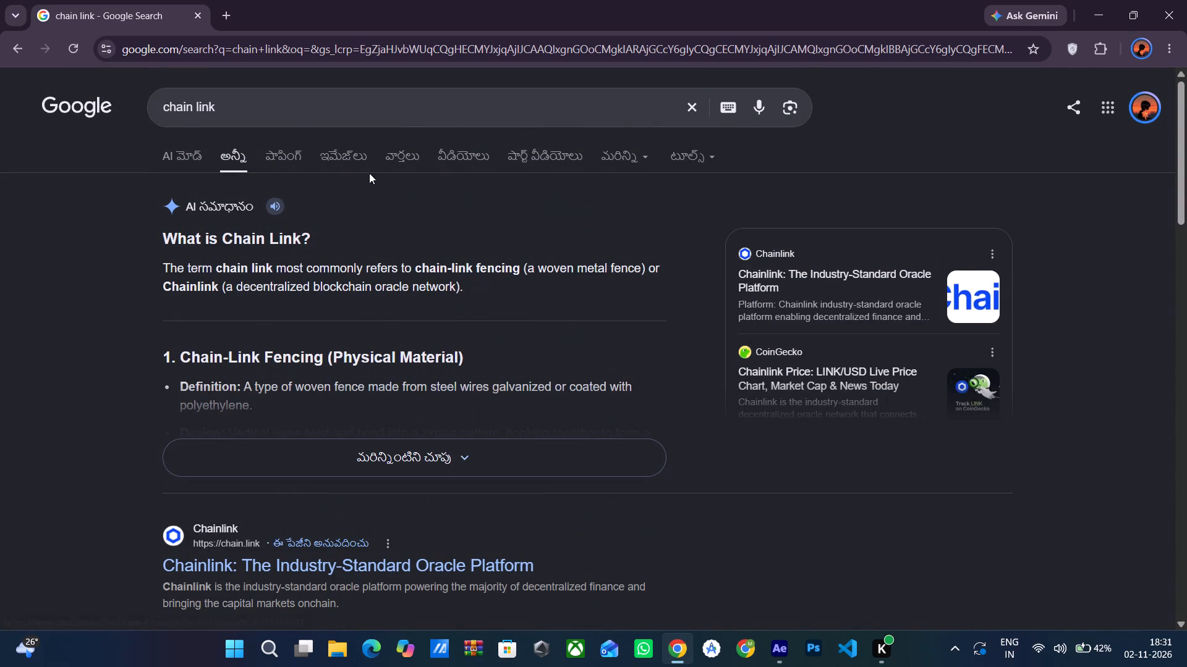
Refine the Google search to "chain link png" and look through the image and web results.
left_click(400, 121)
key("space")
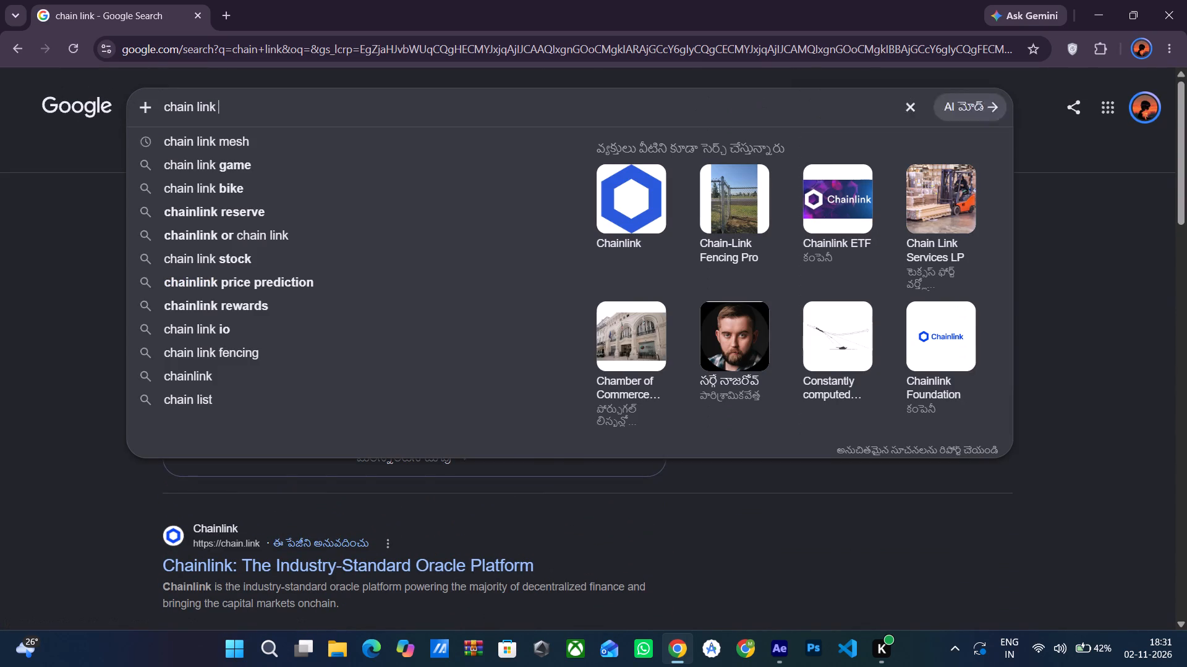
key("p")
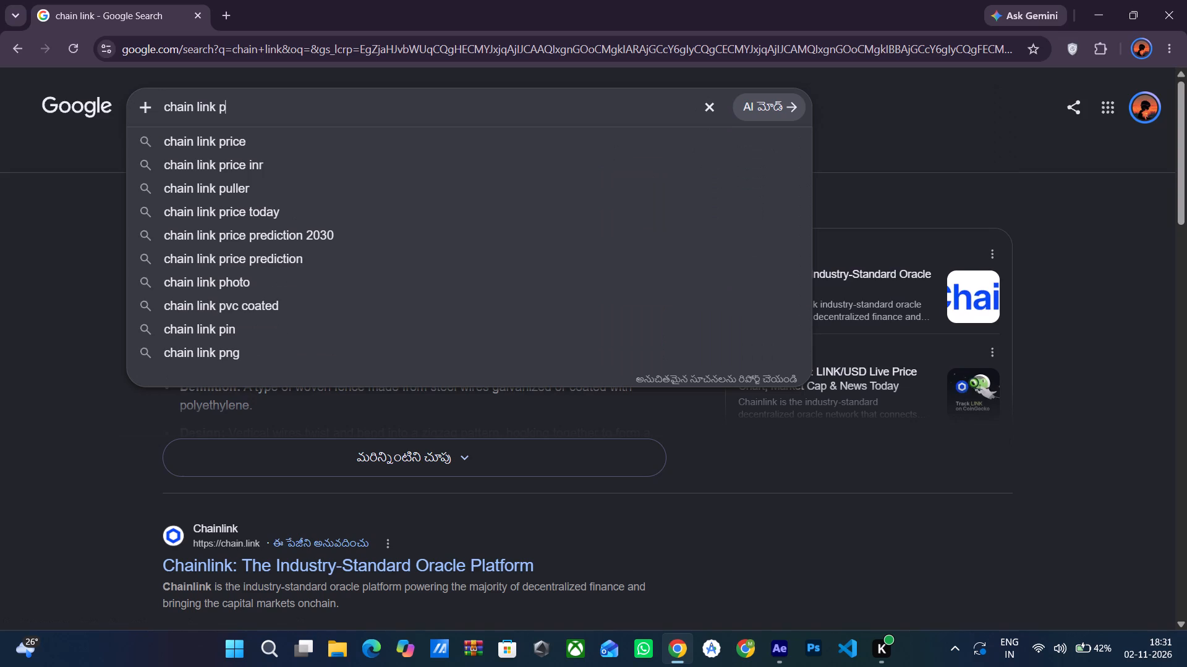
type("ng")
key("Return")
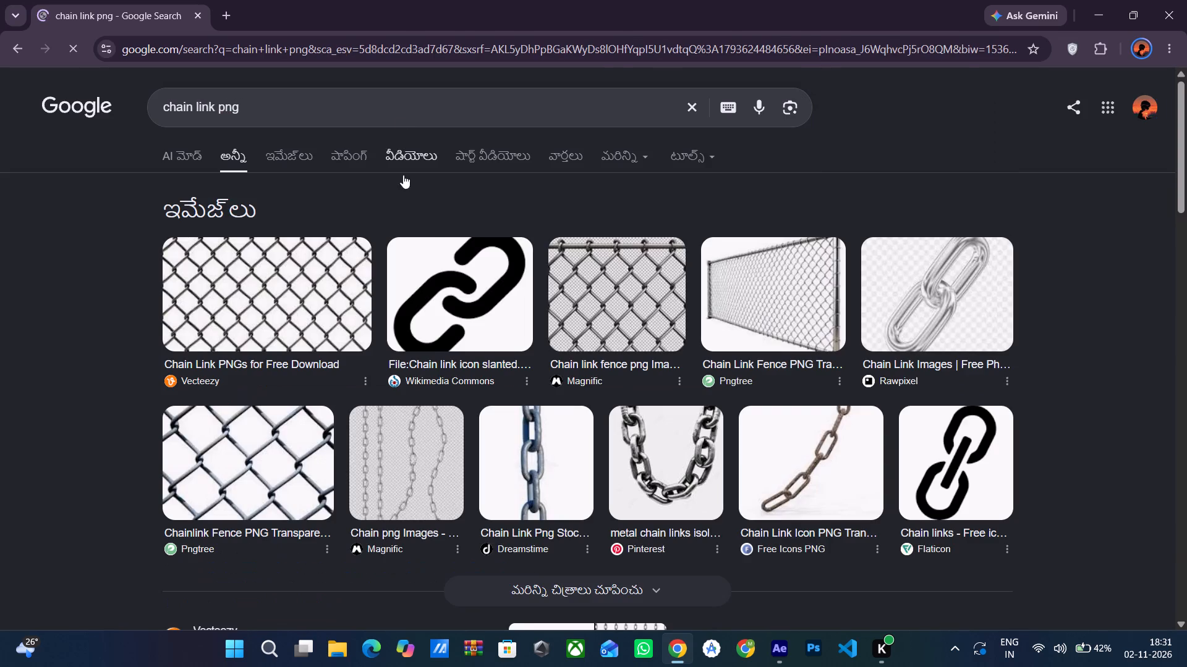
scroll(430, 261, "down", 7)
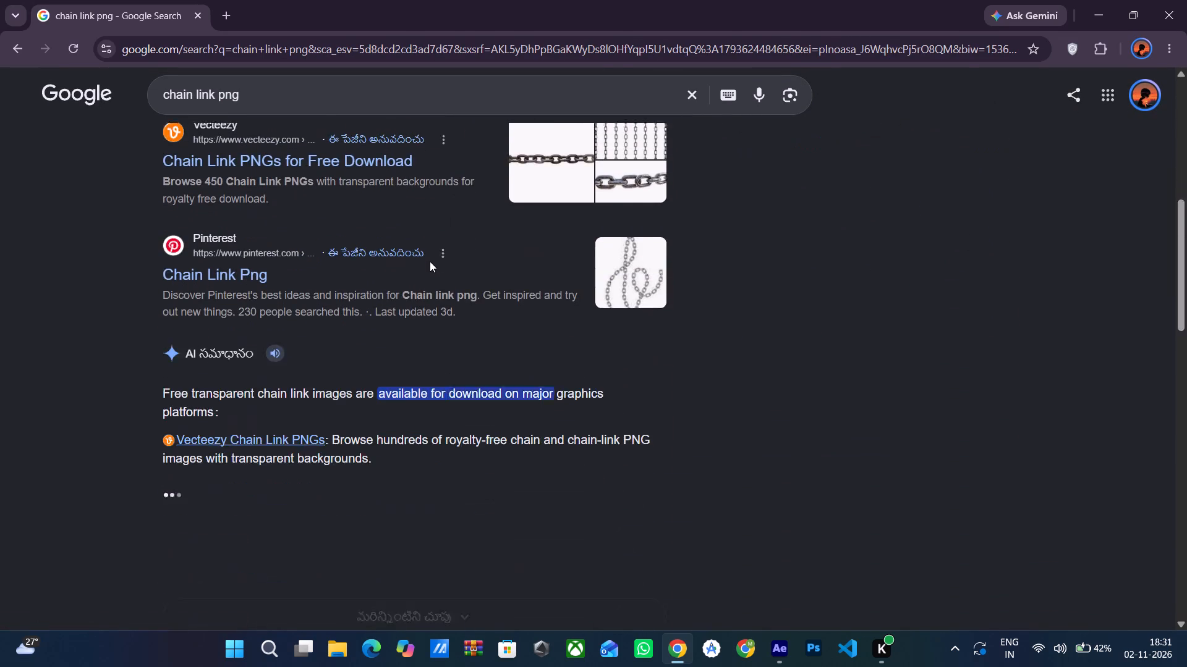
scroll(430, 261, "down", 3)
scroll(430, 261, "up", 6)
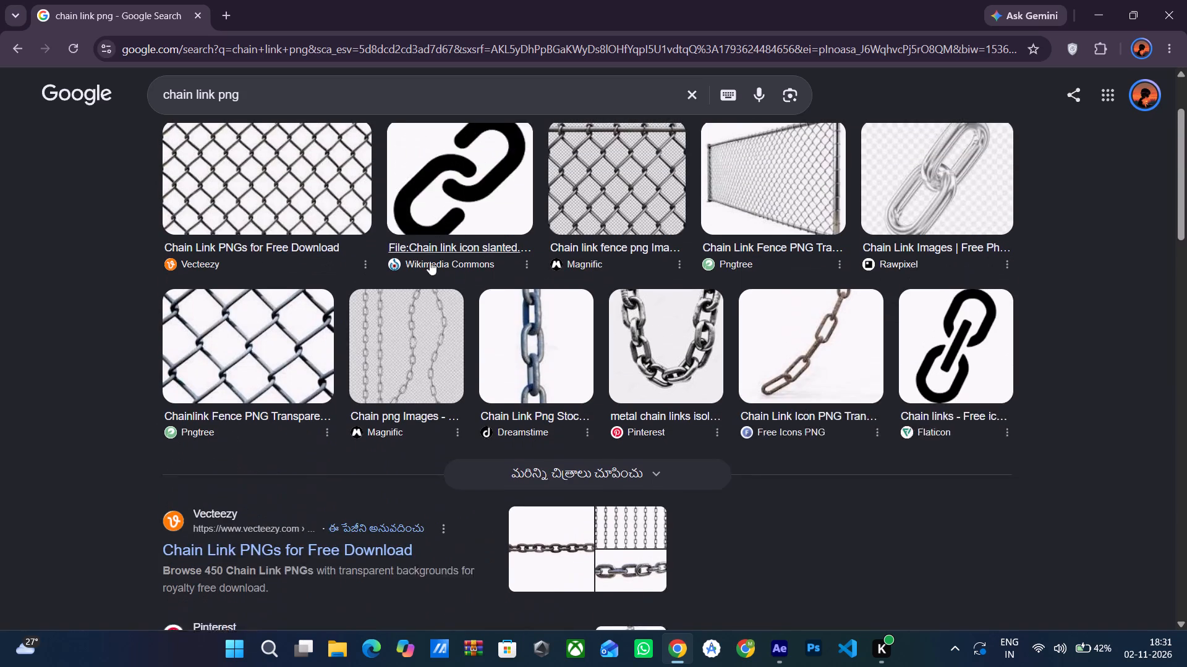
Change the Google search to "chain link png videos" and look through the stock footage results.
left_click(474, 102)
key("space")
type("videp")
key("BackSpace")
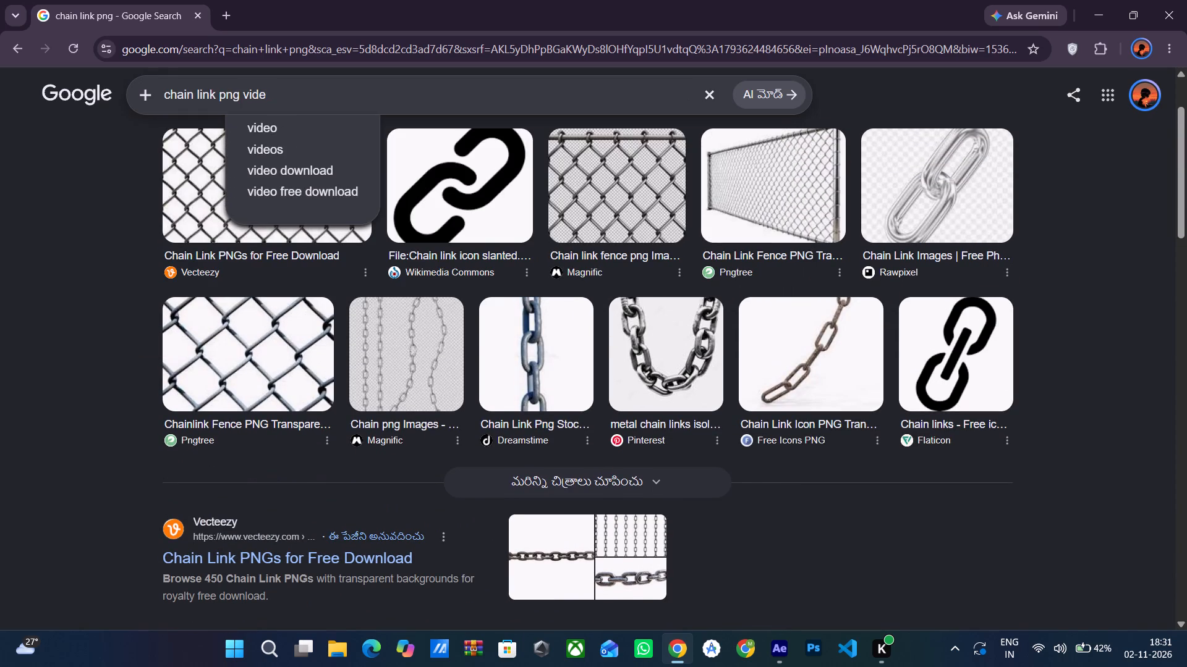
type("os")
key("Return")
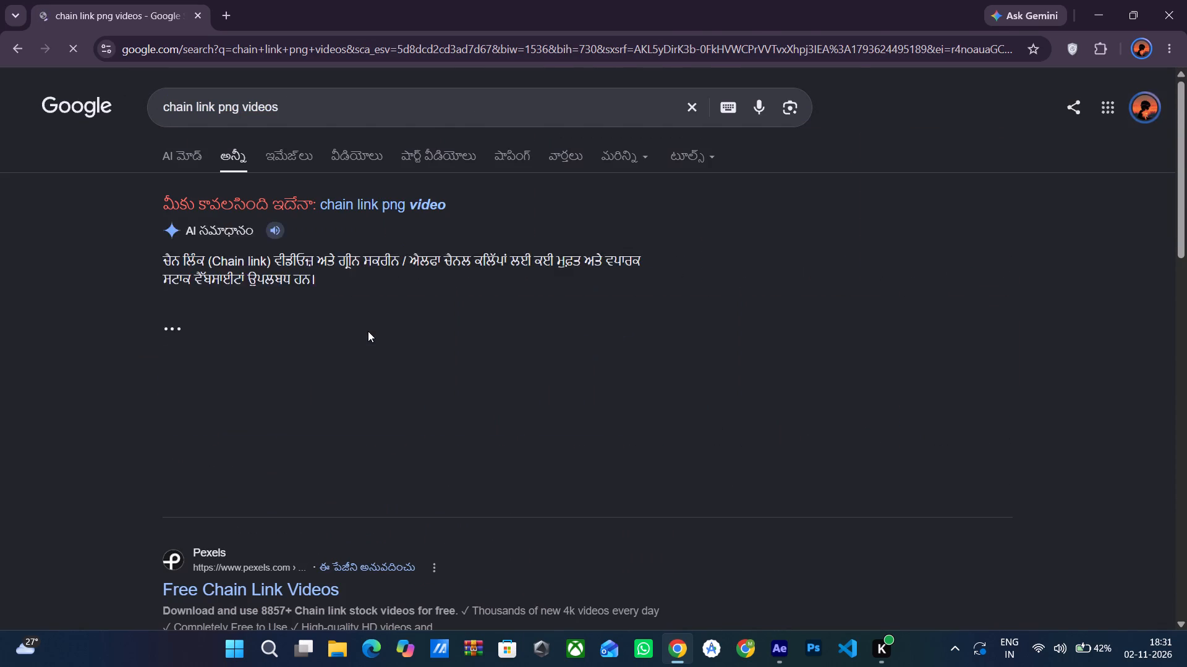
scroll(368, 331, "down", 7)
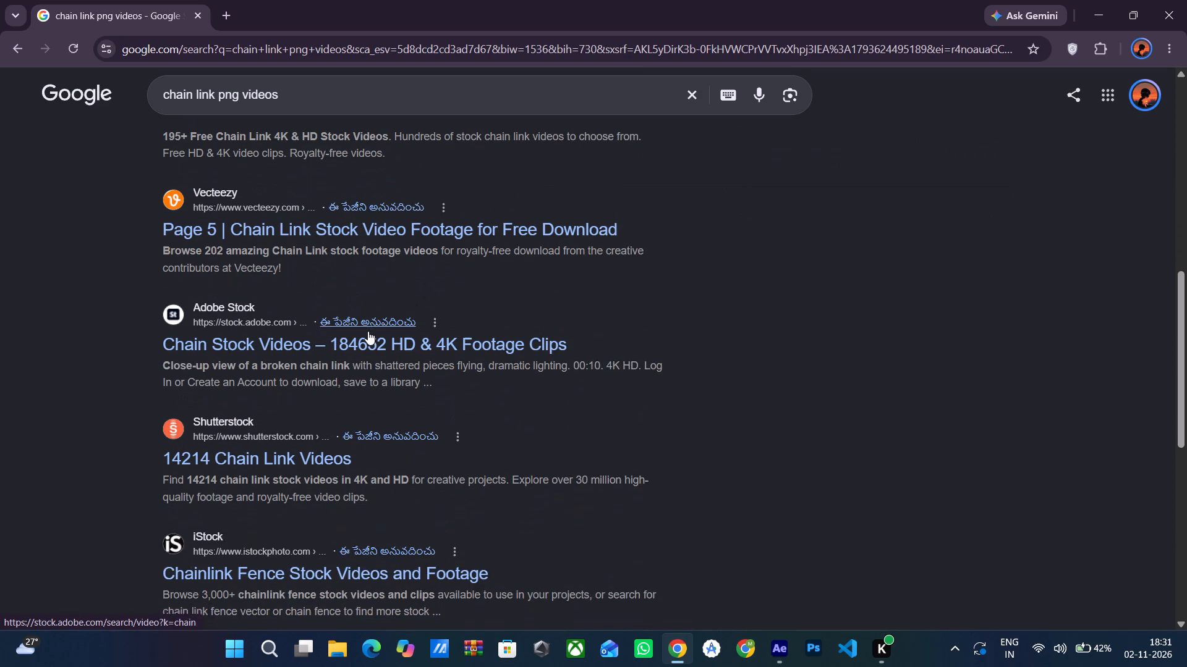
scroll(368, 331, "down", 5)
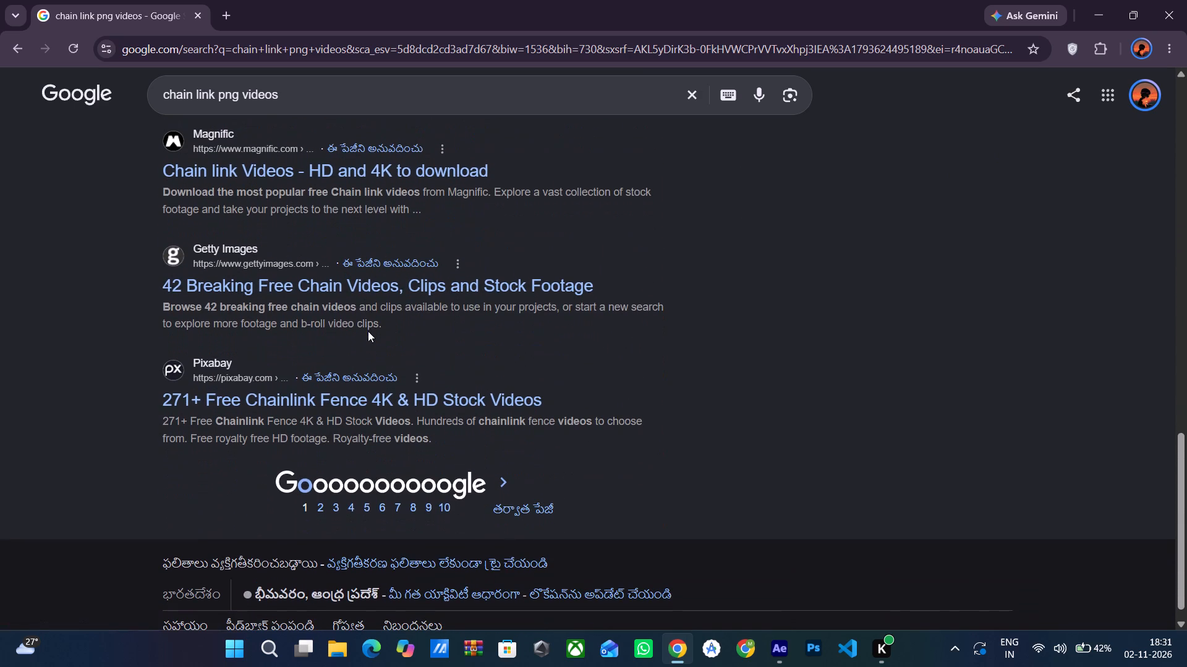
Open the Getty Images result for breaking free chain videos and look through the clips for a chain-breaking animation.
left_click(344, 278)
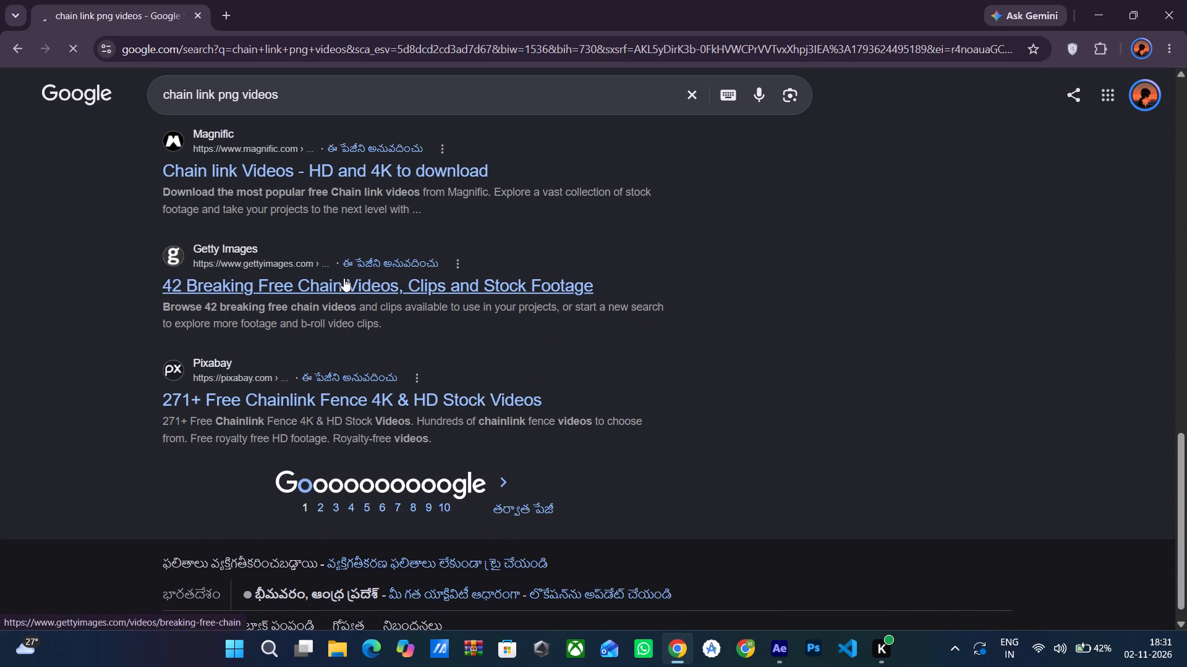
scroll(469, 371, "down", 1)
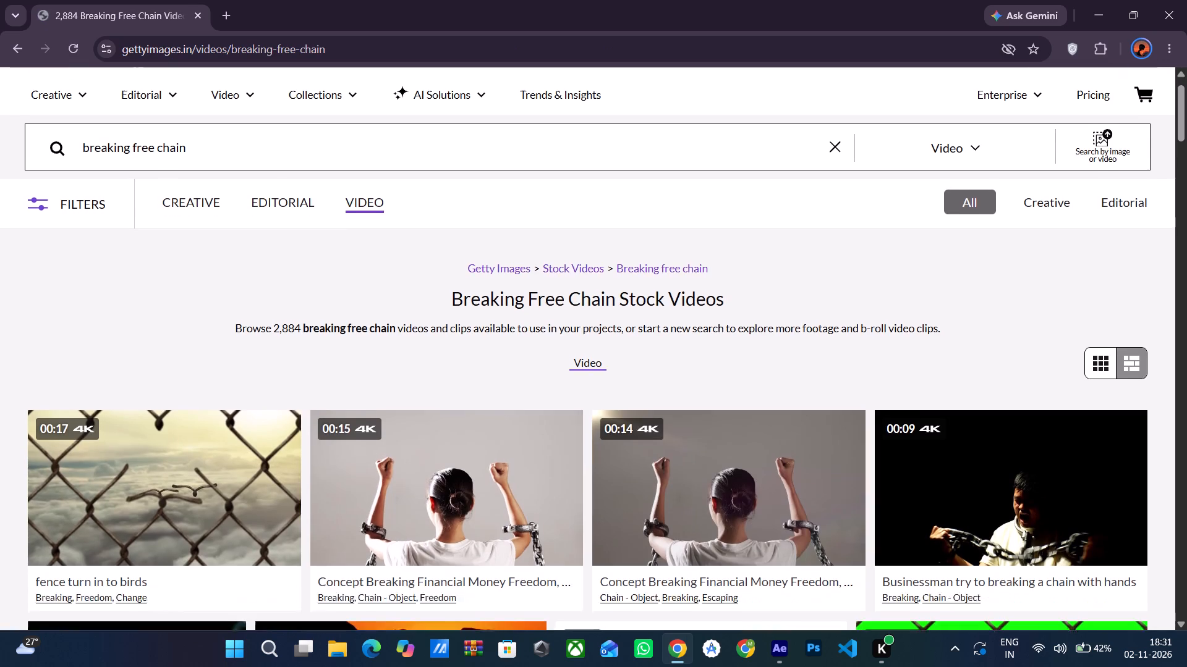
scroll(469, 371, "down", 2)
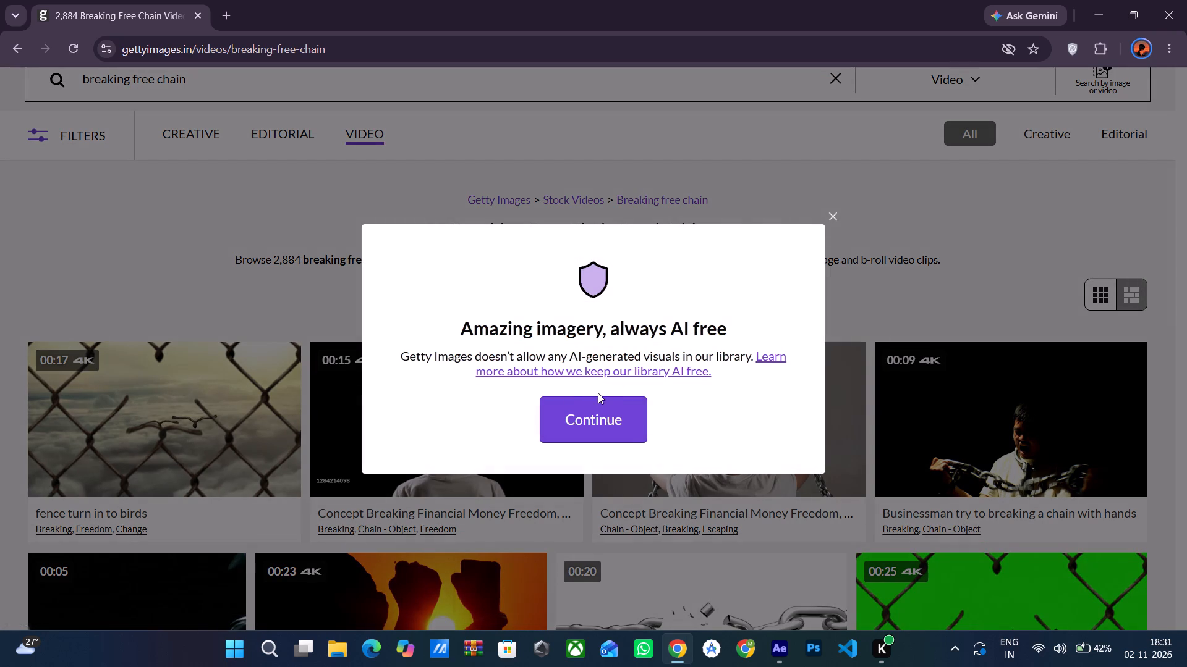
left_click(836, 210)
scroll(731, 342, "down", 3)
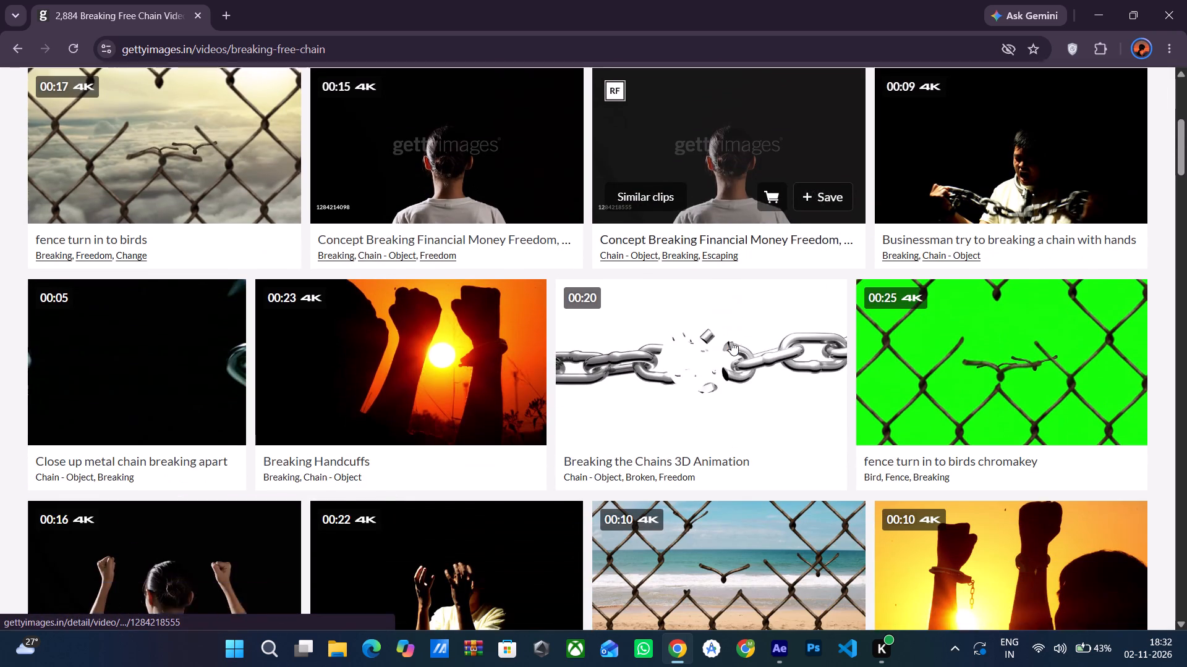
scroll(731, 342, "down", 1)
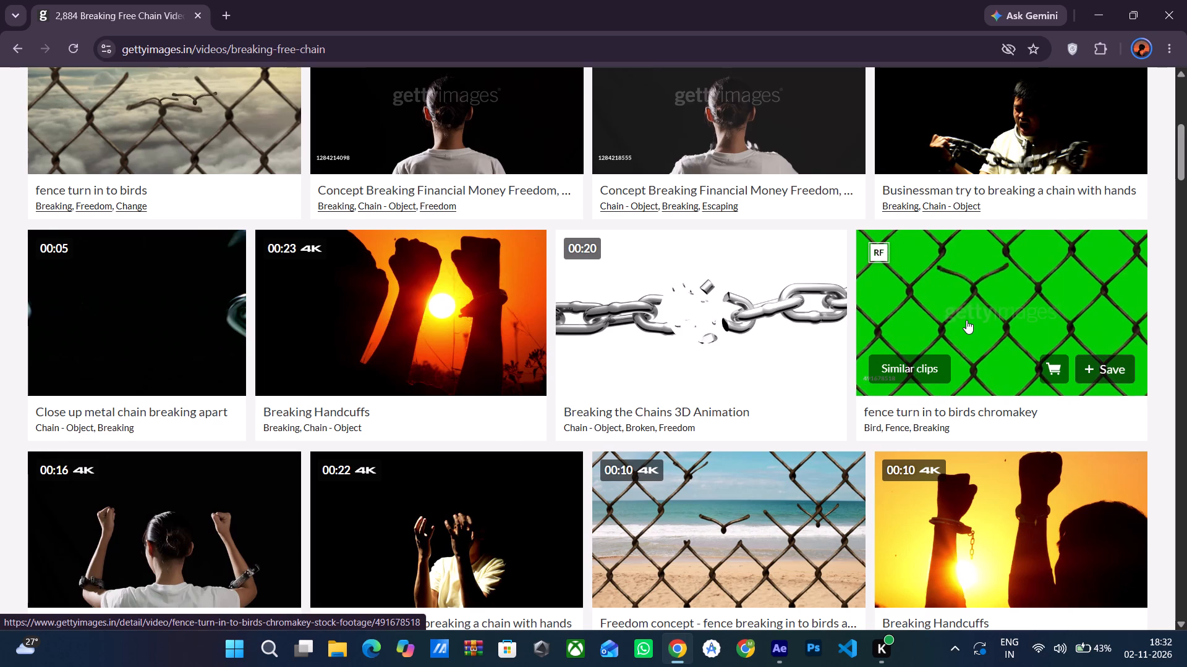
scroll(966, 320, "down", 5)
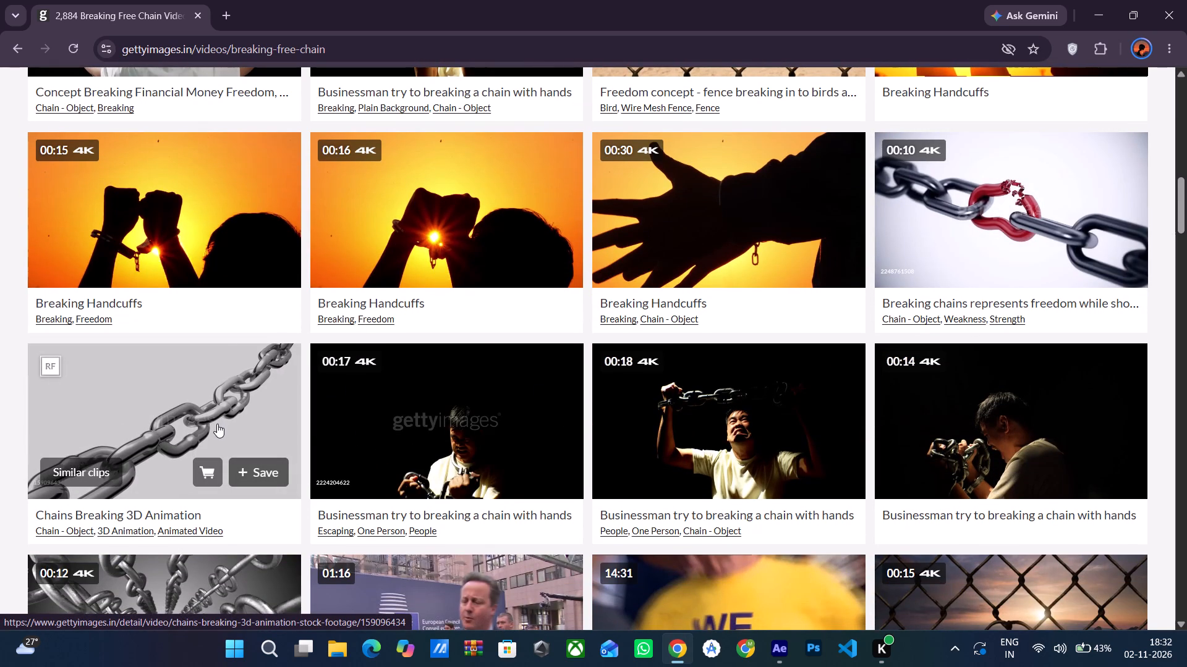
Show clips similar to the "Chains Breaking 3D Animation" video and skim them.
left_click(102, 468)
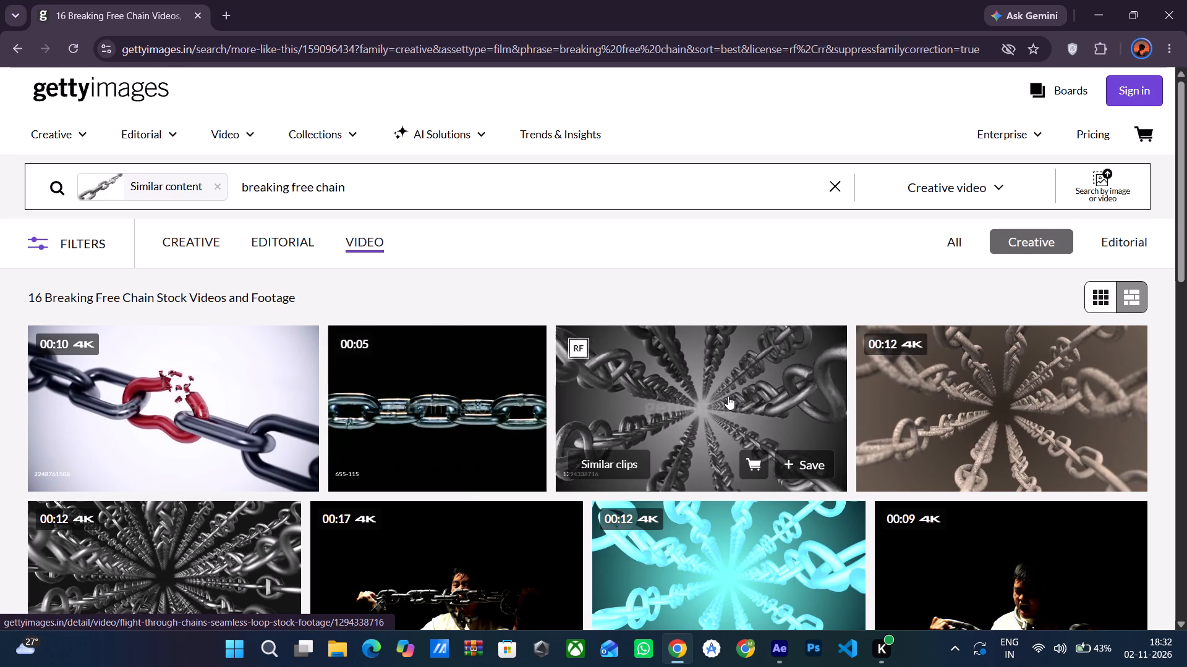
scroll(728, 396, "down", 1)
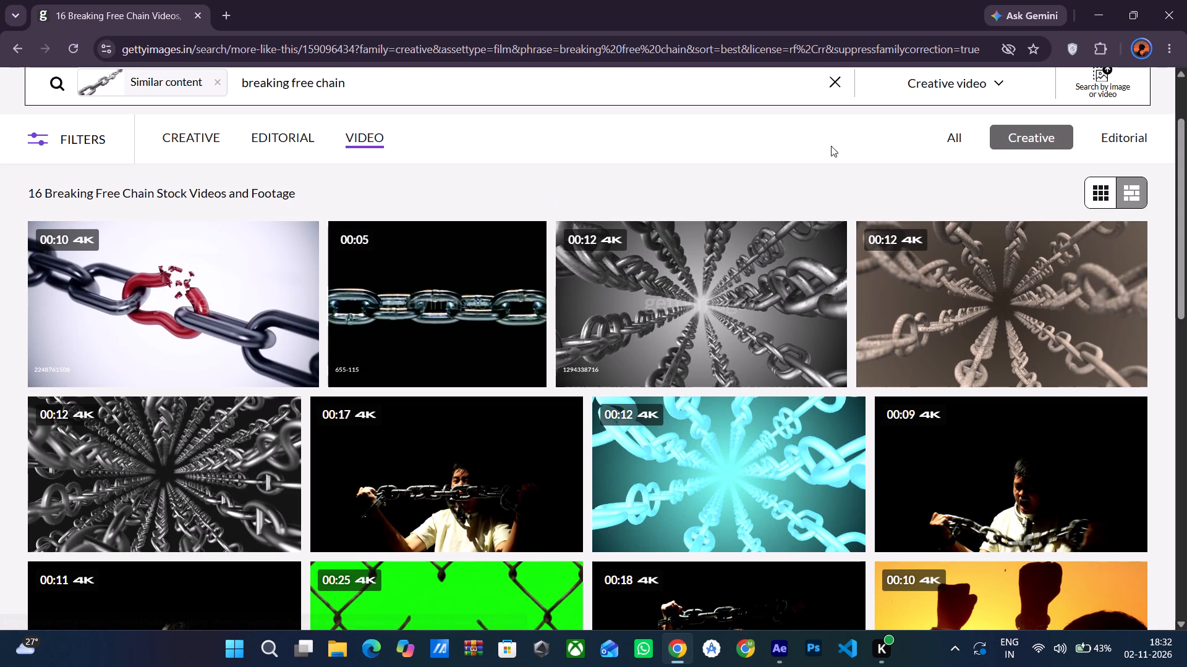
scroll(377, 321, "left", 1)
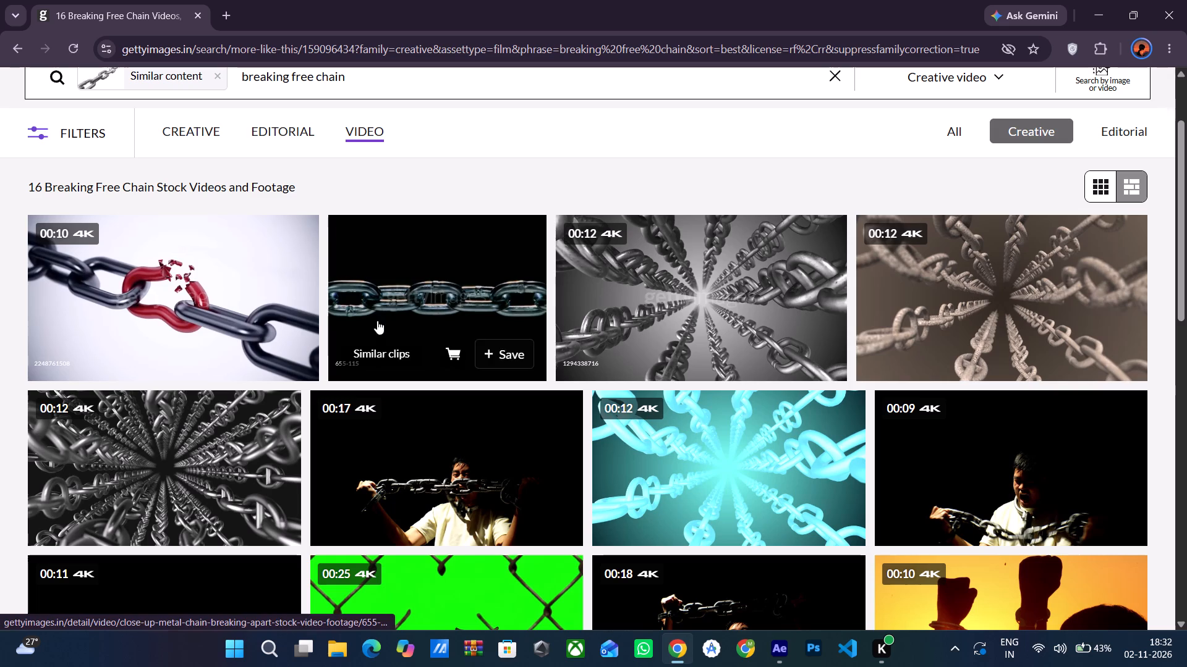
Filter the similar clips to the Royalty-free licence type and look through the other available filter options.
left_click(62, 124)
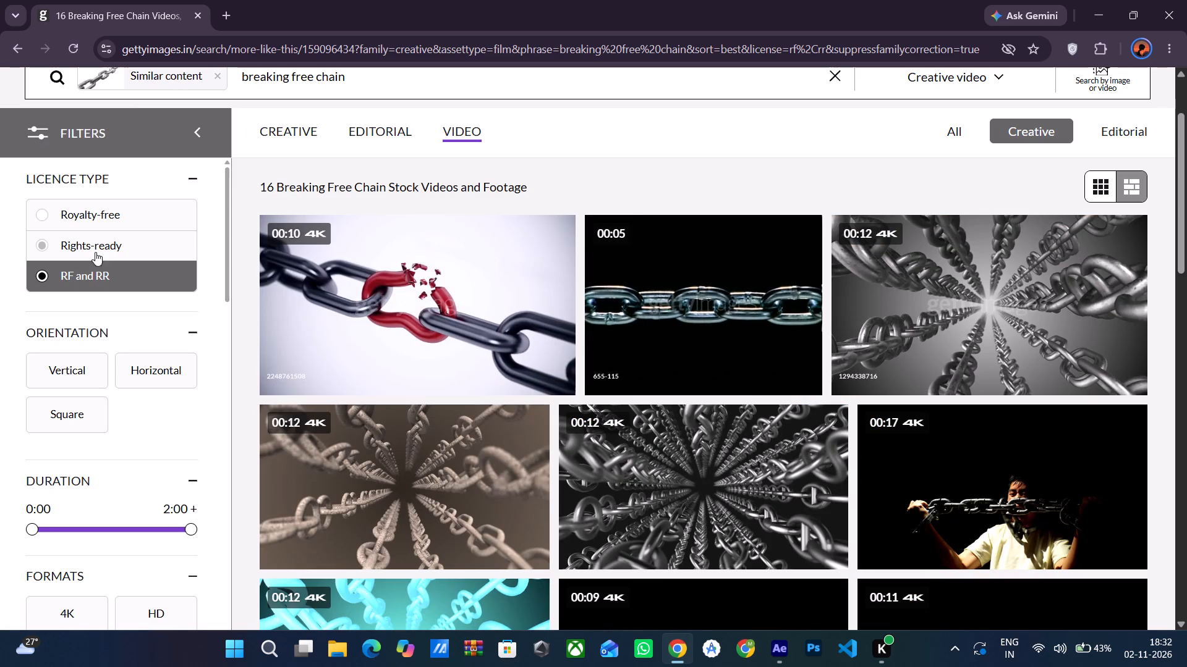
left_click(116, 216)
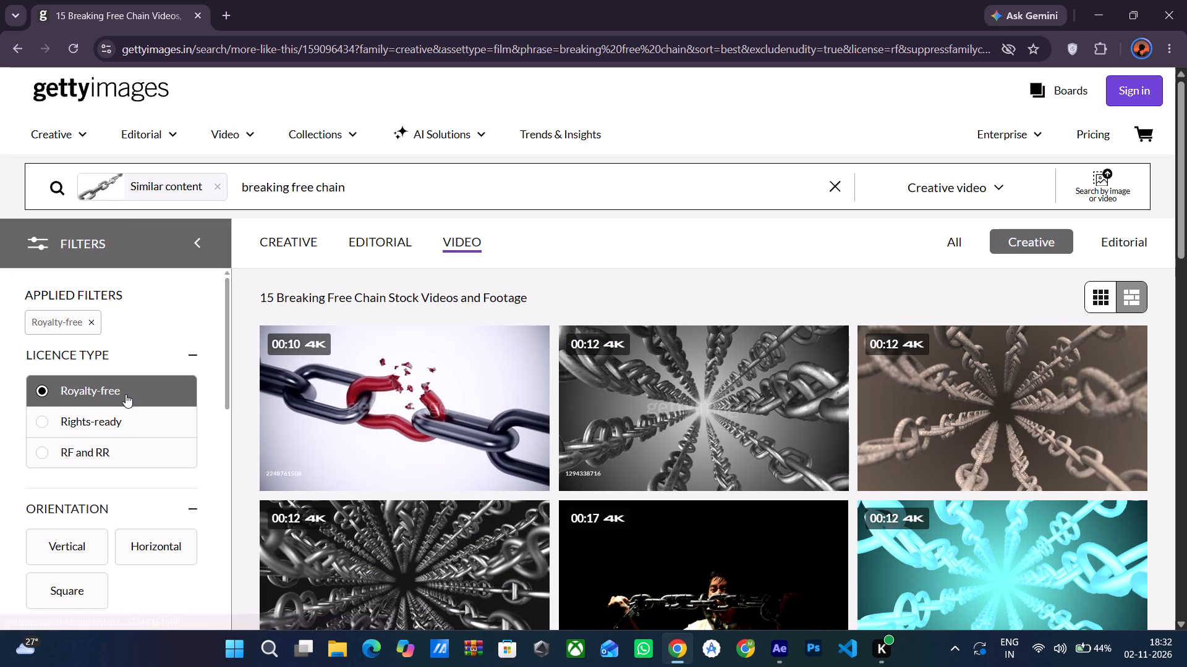
scroll(126, 394, "down", 1)
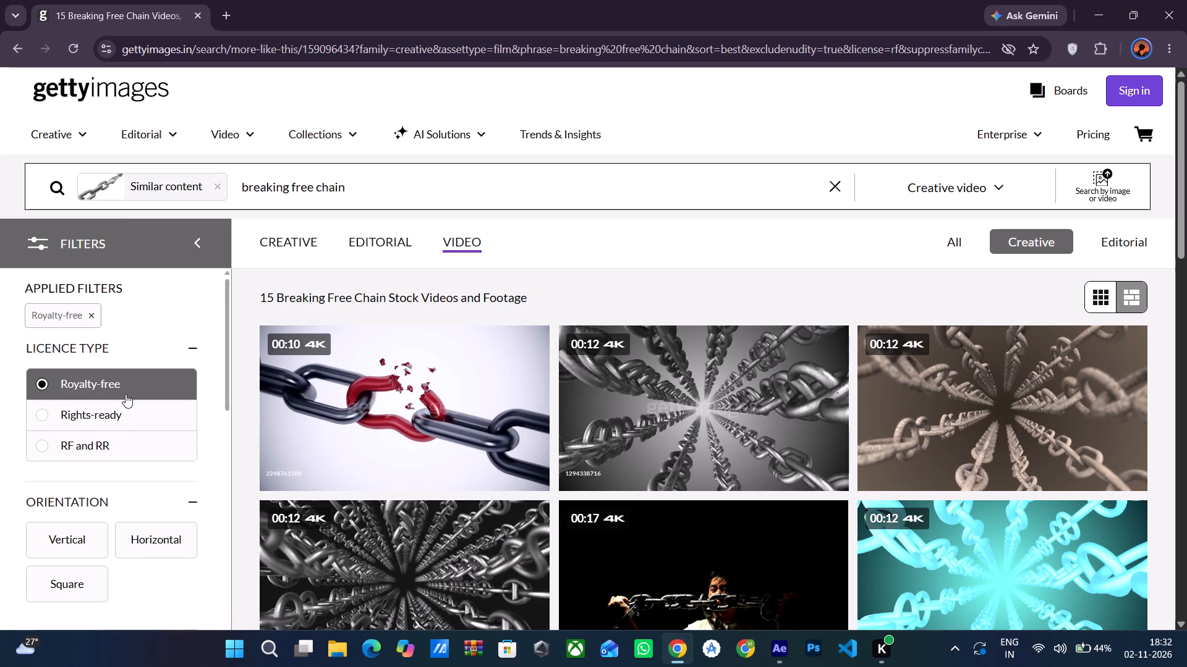
scroll(126, 394, "down", 4)
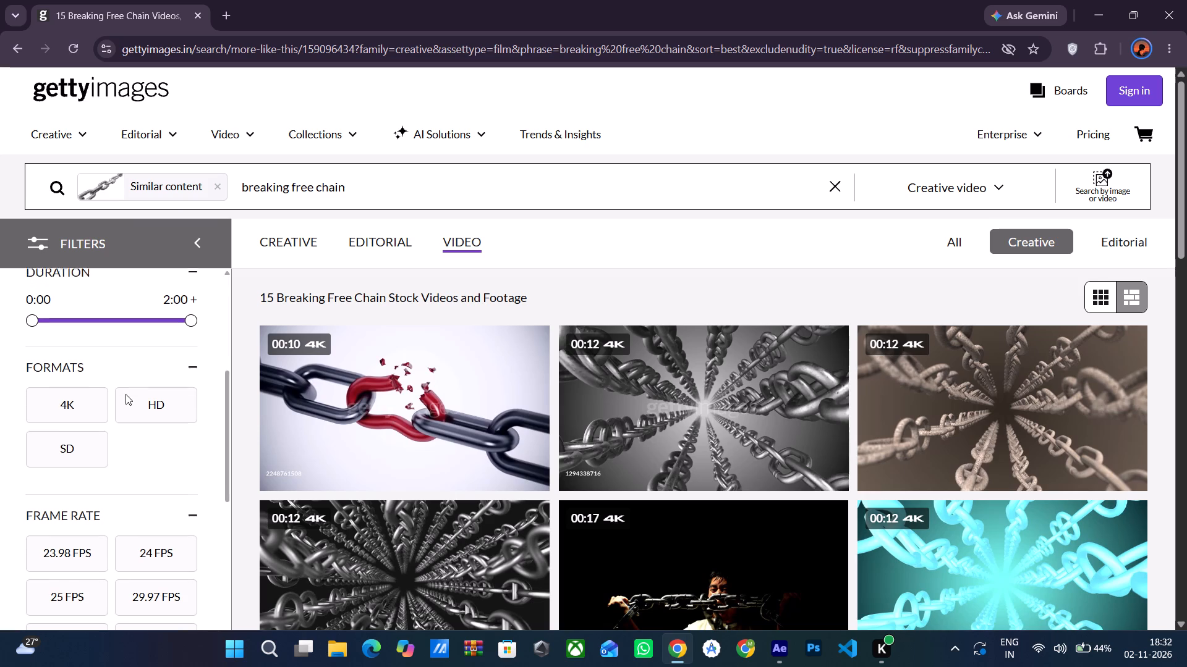
scroll(126, 394, "down", 1)
scroll(166, 479, "down", 1)
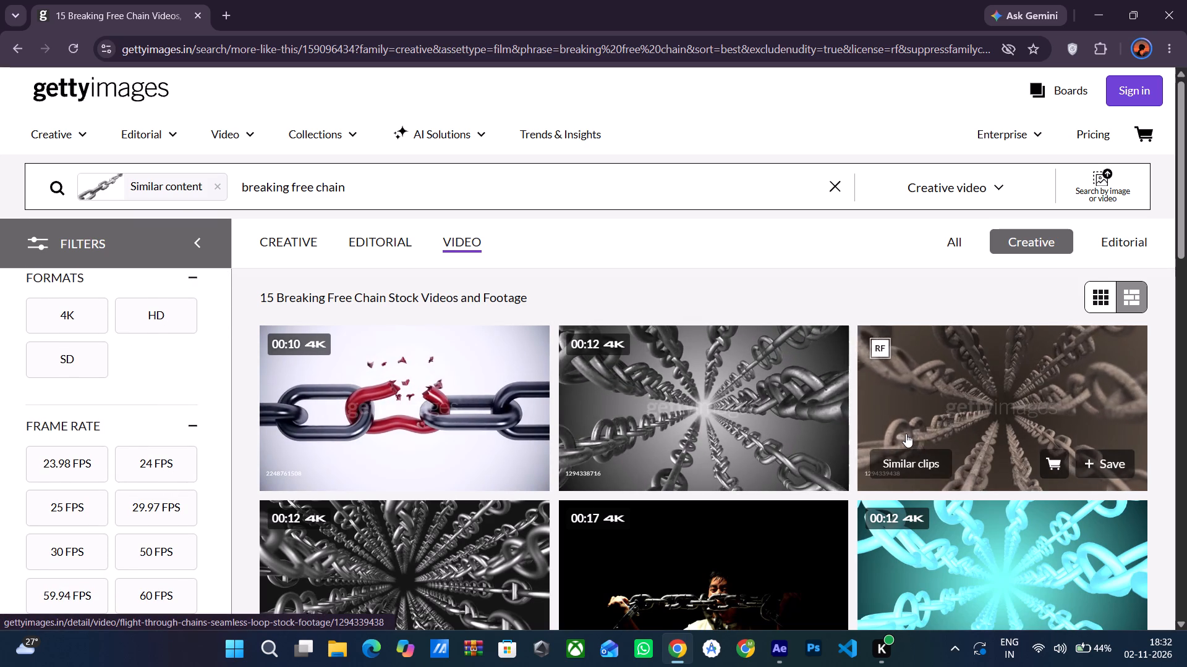
scroll(906, 434, "down", 1)
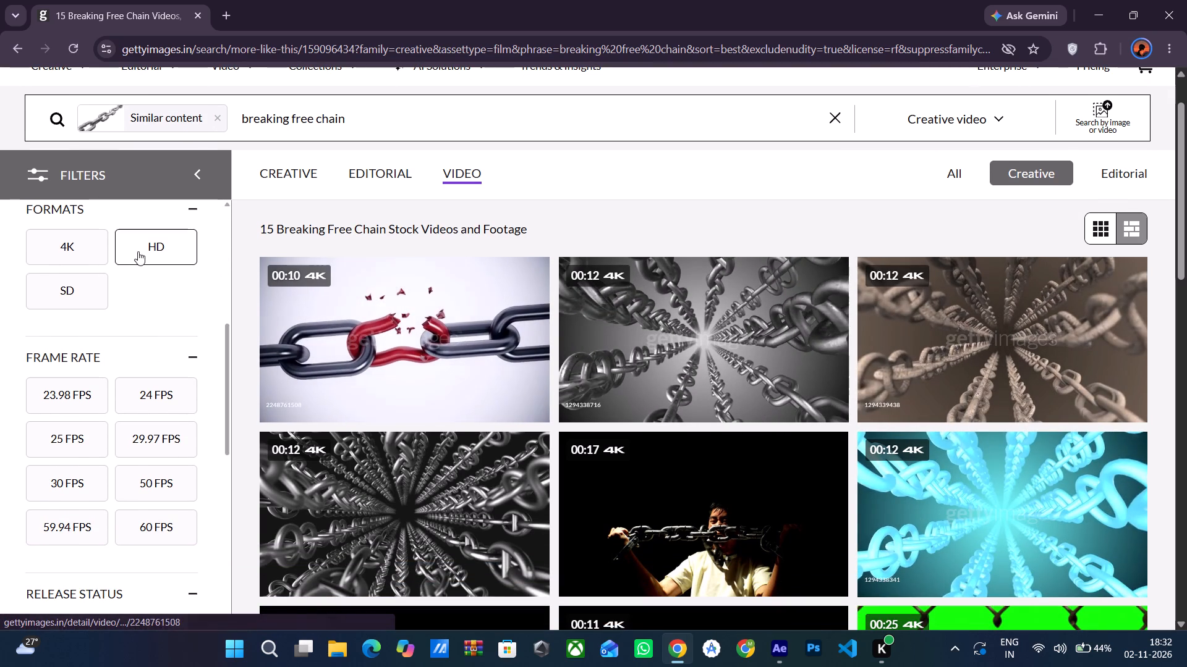
scroll(142, 321, "up", 3)
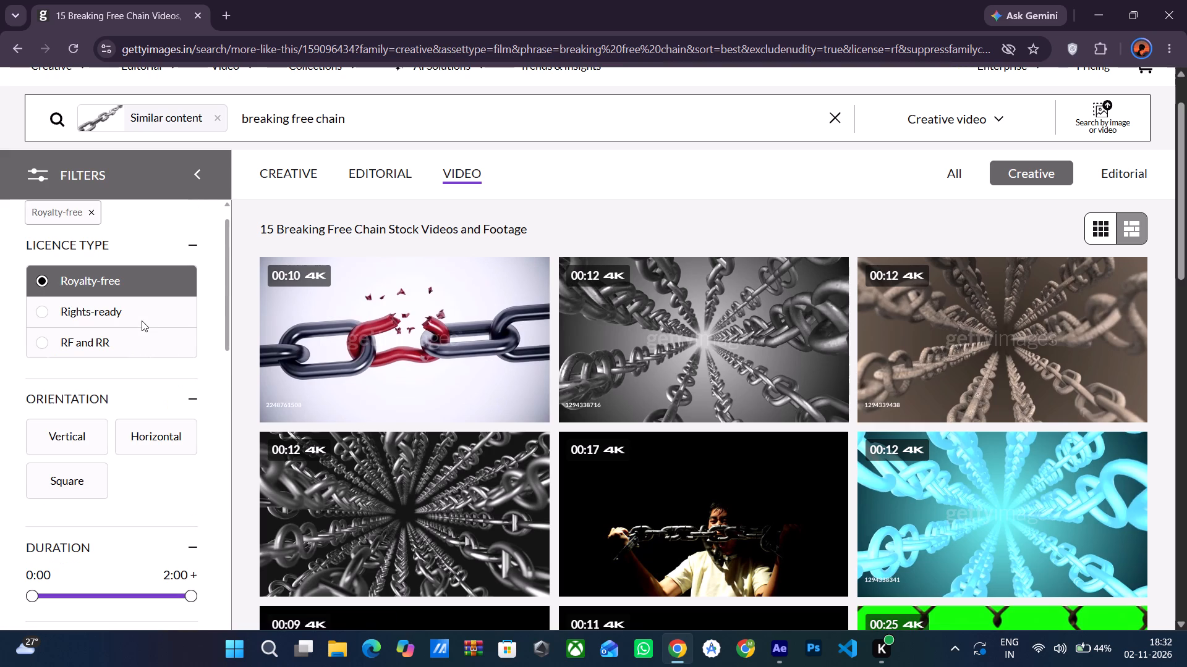
left_click(140, 322)
scroll(140, 322, "down", 4)
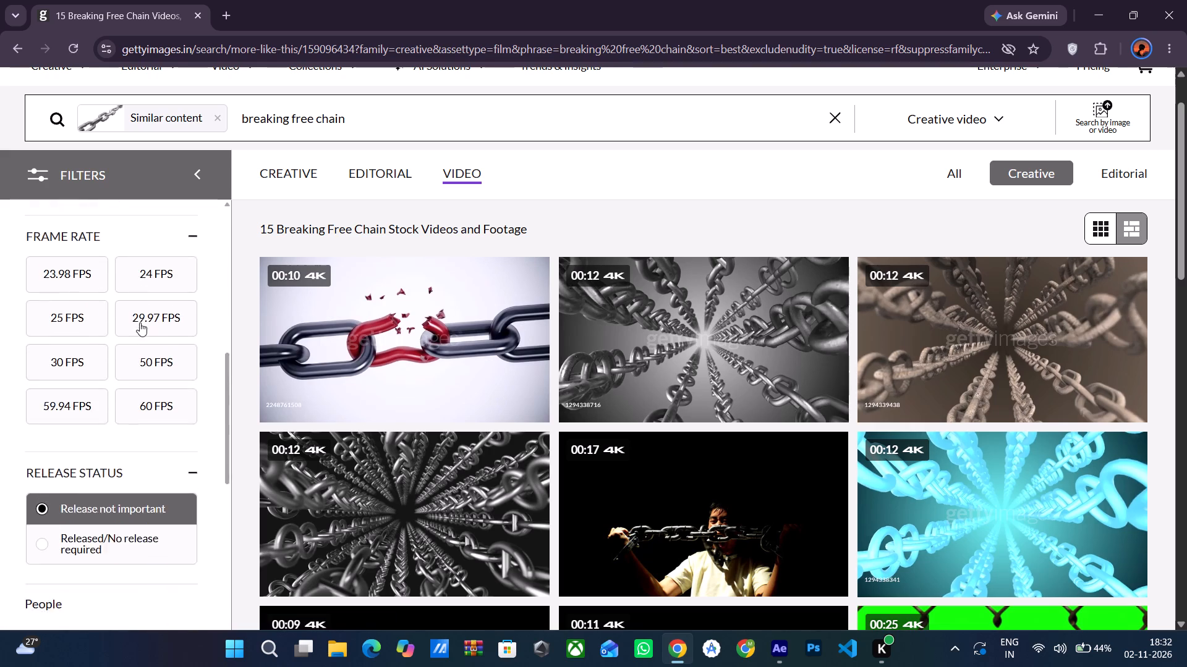
scroll(140, 322, "down", 5)
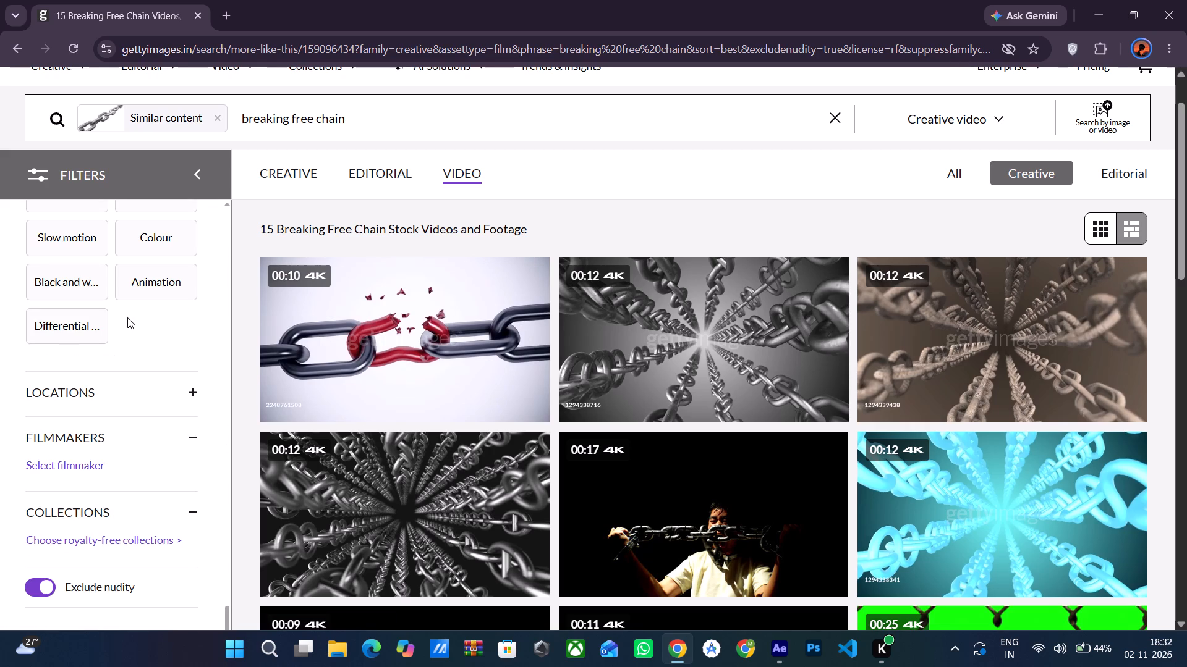
left_click(194, 166)
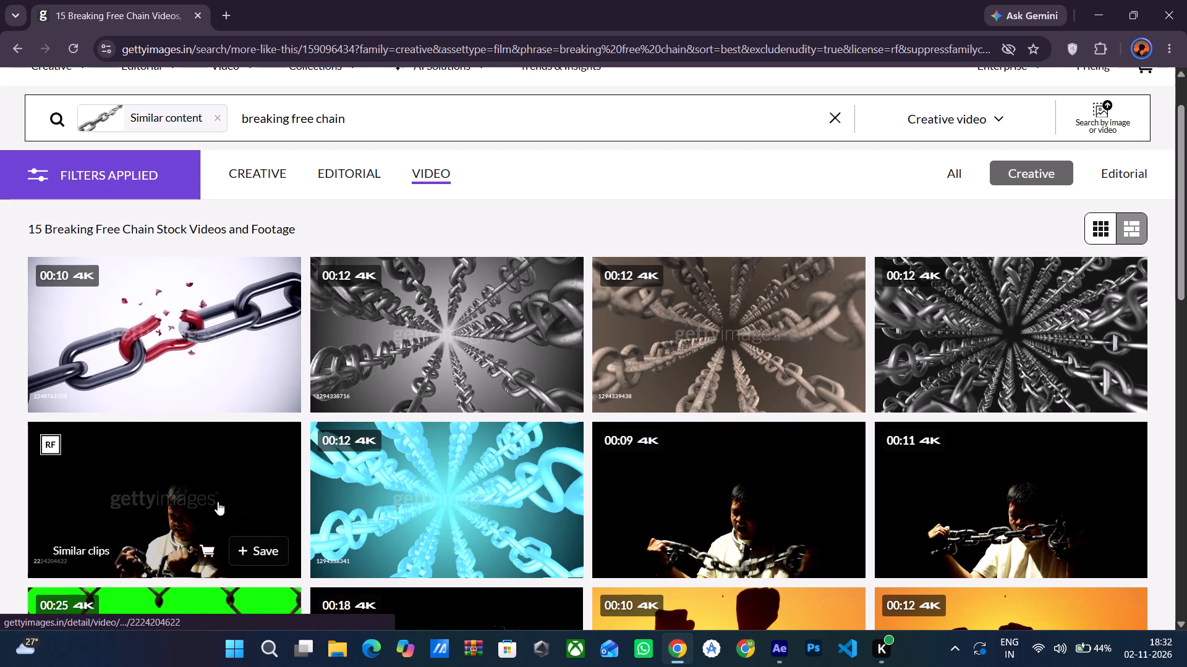
Look through the royalty-free breaking chain clips for footage that suits the chain break.
scroll(632, 469, "down", 2)
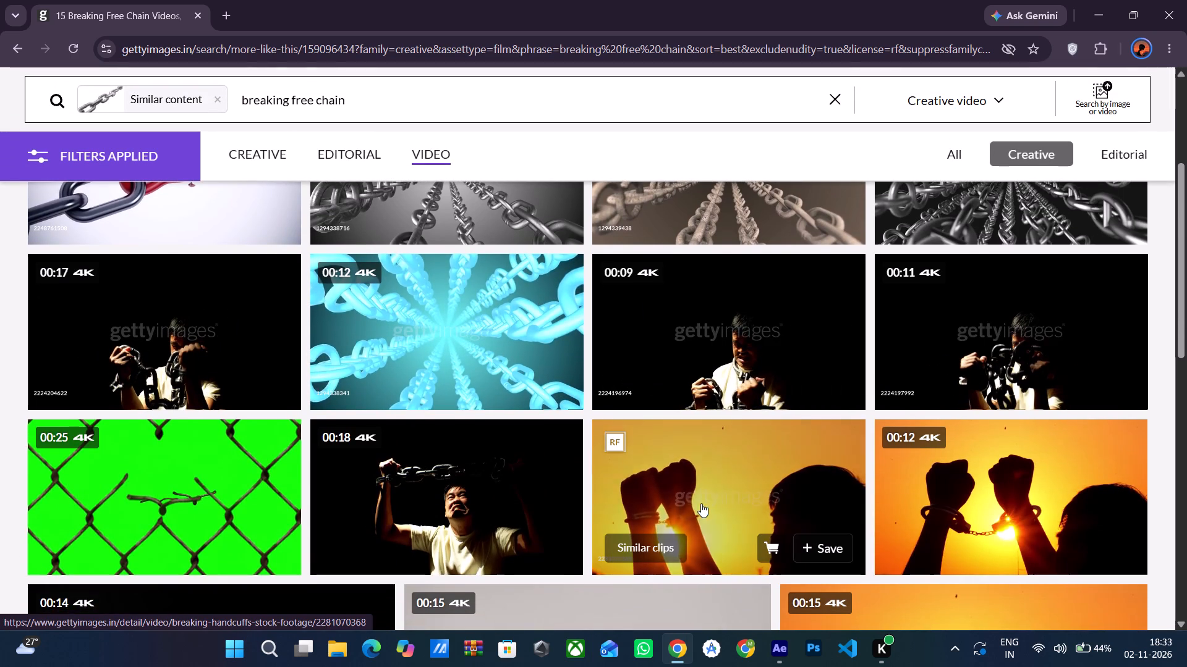
scroll(701, 503, "down", 3)
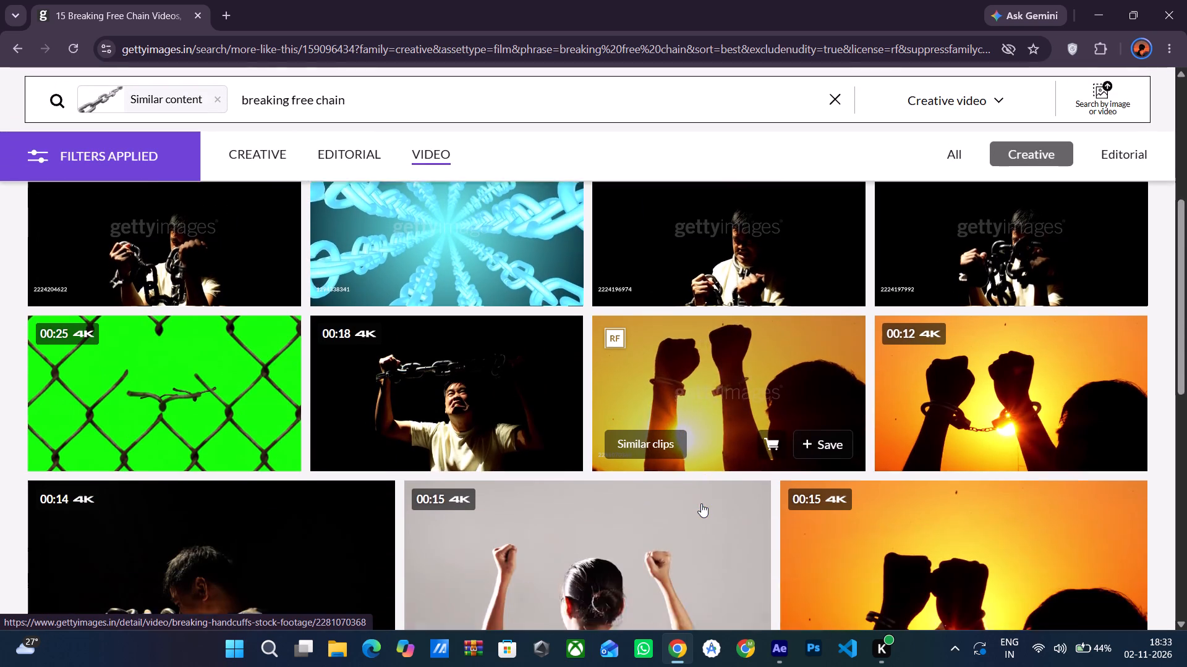
scroll(701, 503, "down", 1)
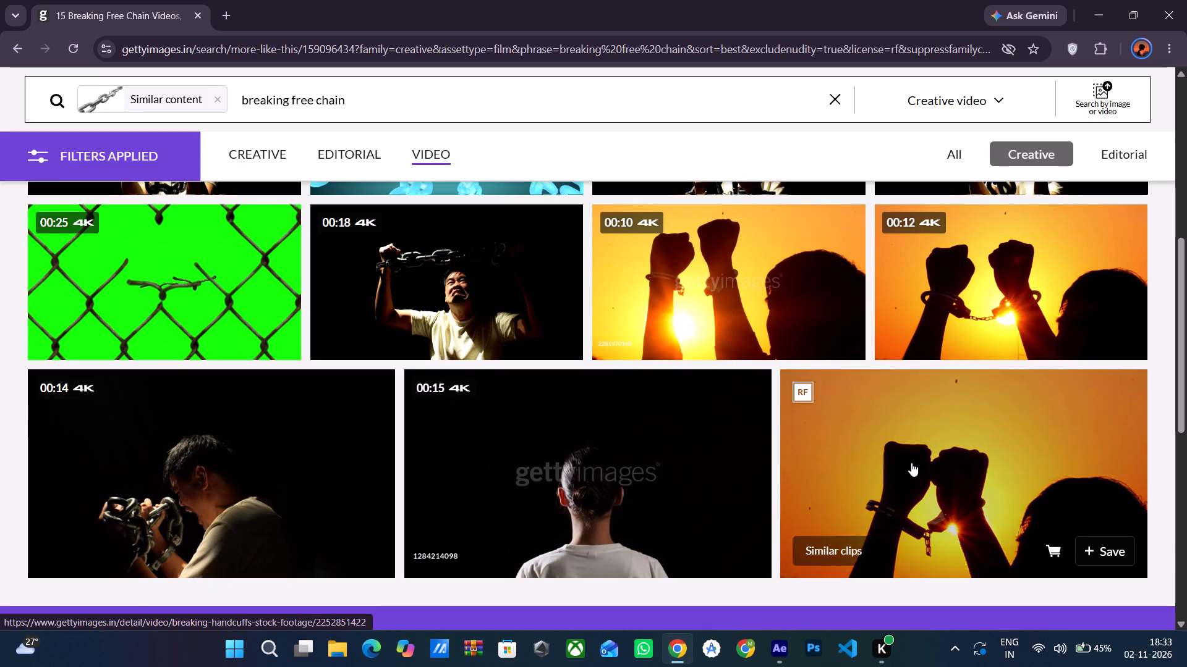
scroll(911, 463, "down", 6)
scroll(911, 463, "up", 3)
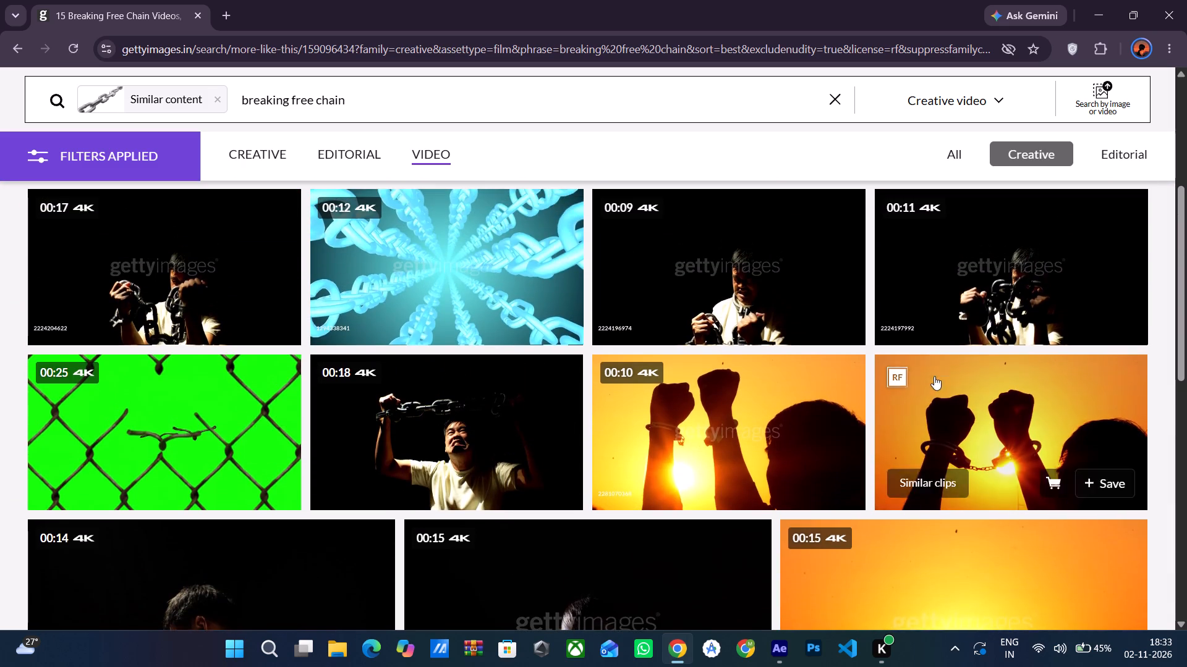
scroll(826, 591, "down", 3)
scroll(638, 434, "up", 4)
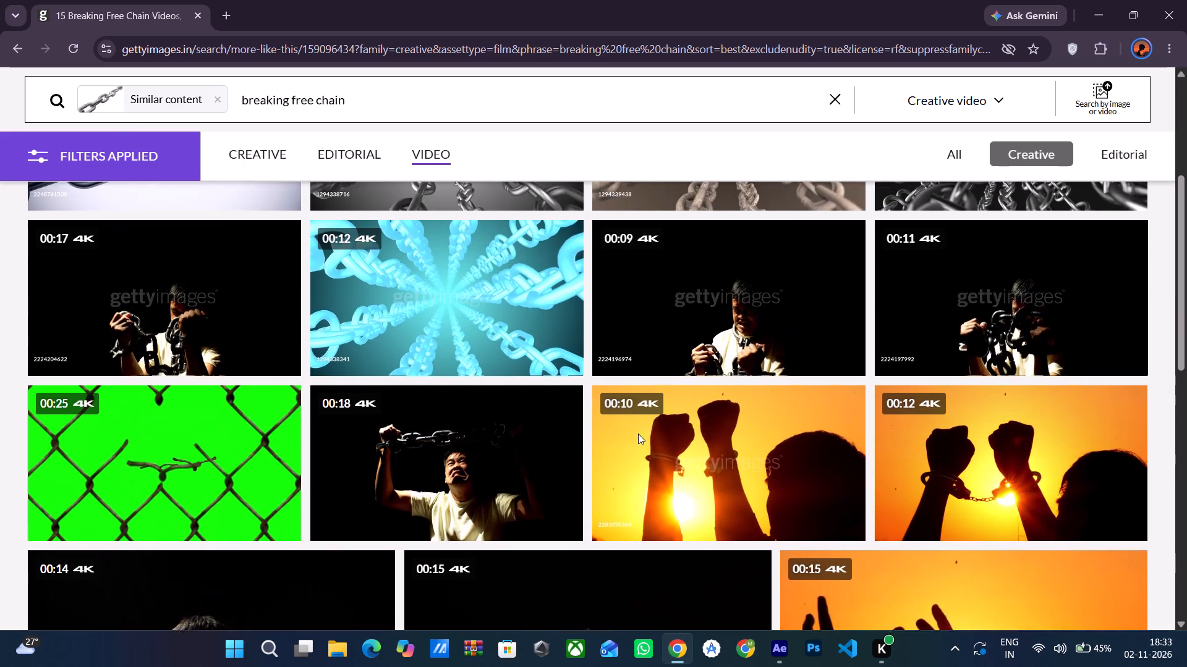
scroll(443, 353, "up", 2)
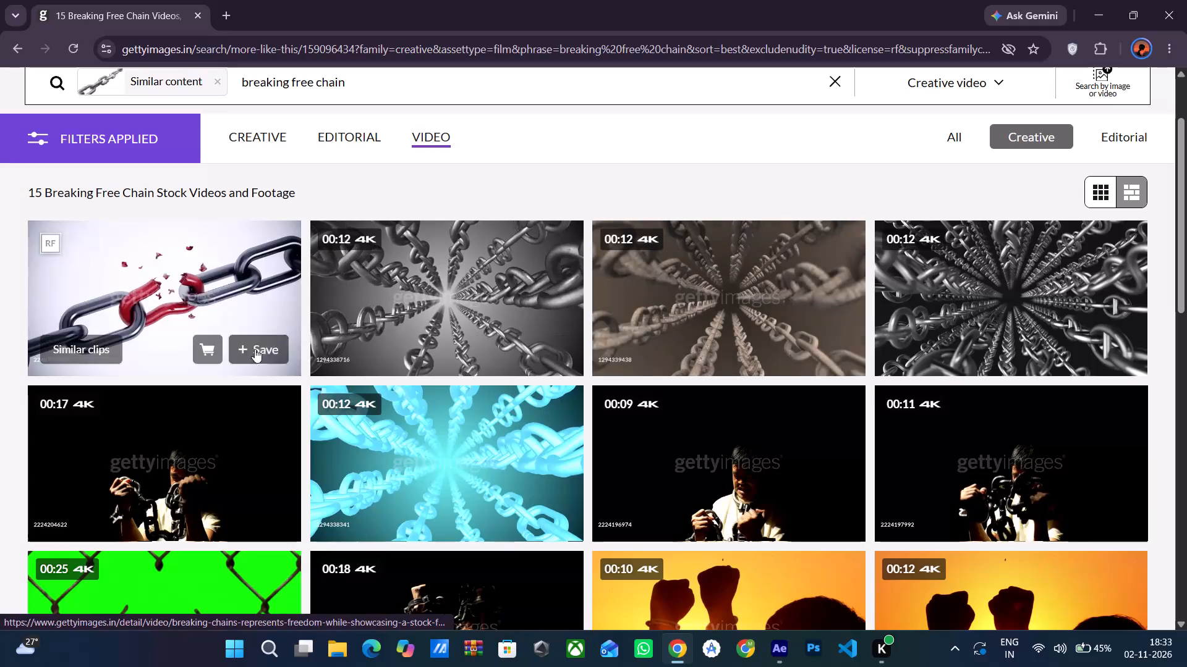
scroll(175, 294, "up", 1)
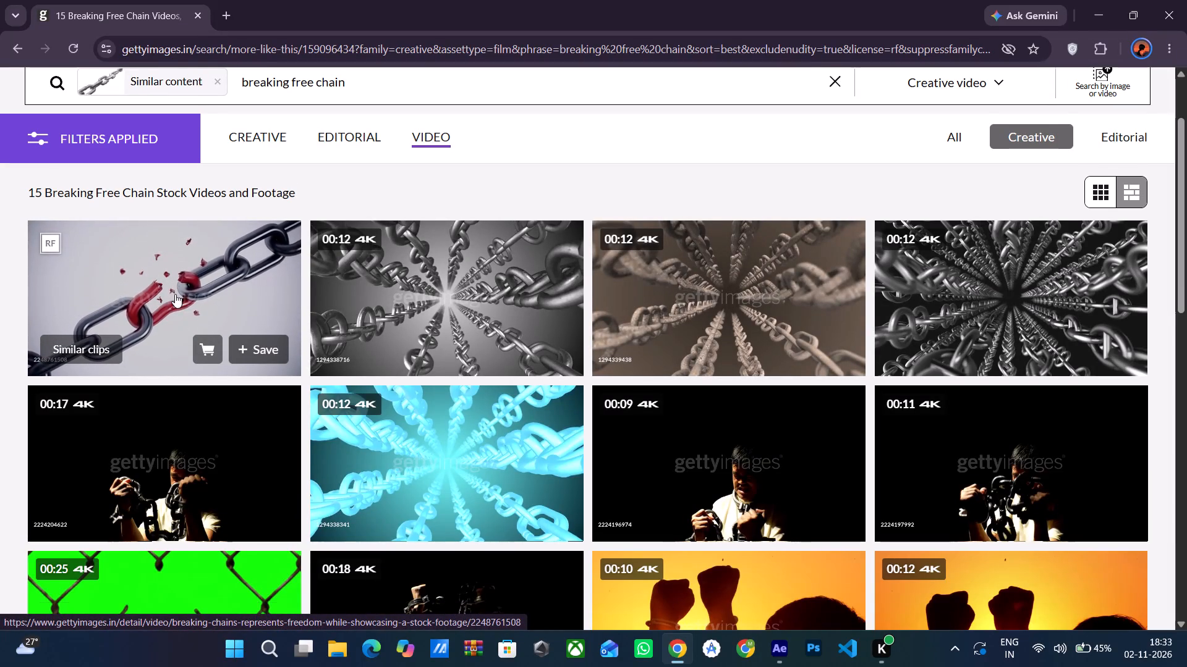
scroll(175, 294, "up", 1)
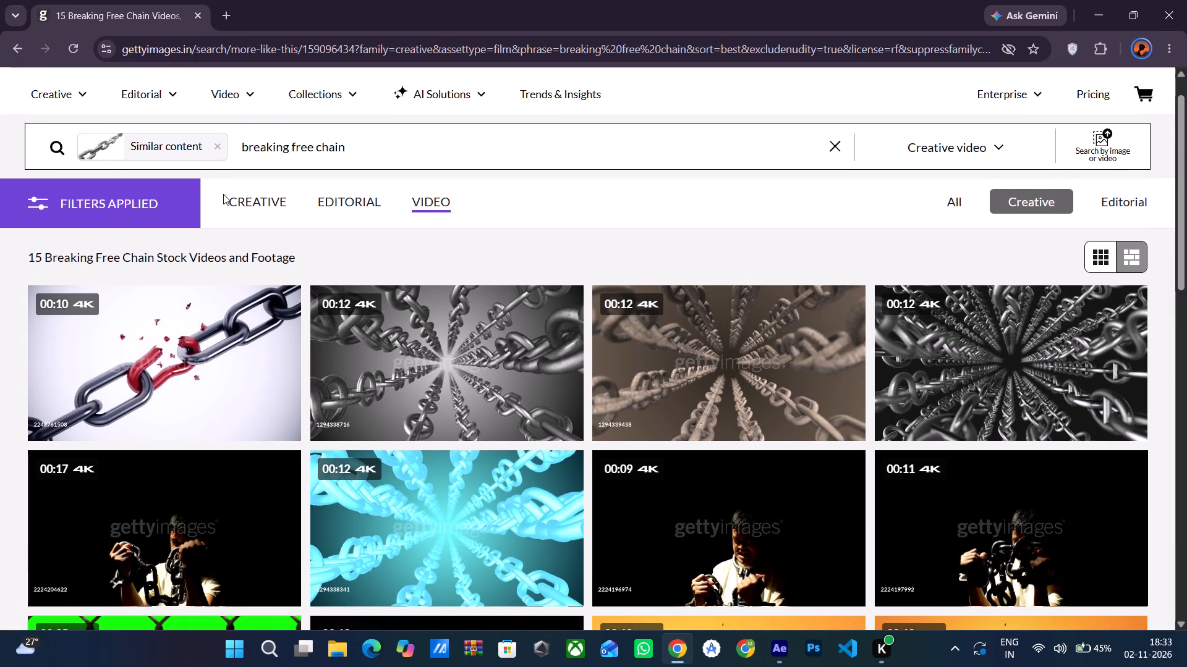
Switch the "breaking free chain" results to Creative images and video and browse the broken-chain pictures.
left_click(223, 194)
left_click(245, 201)
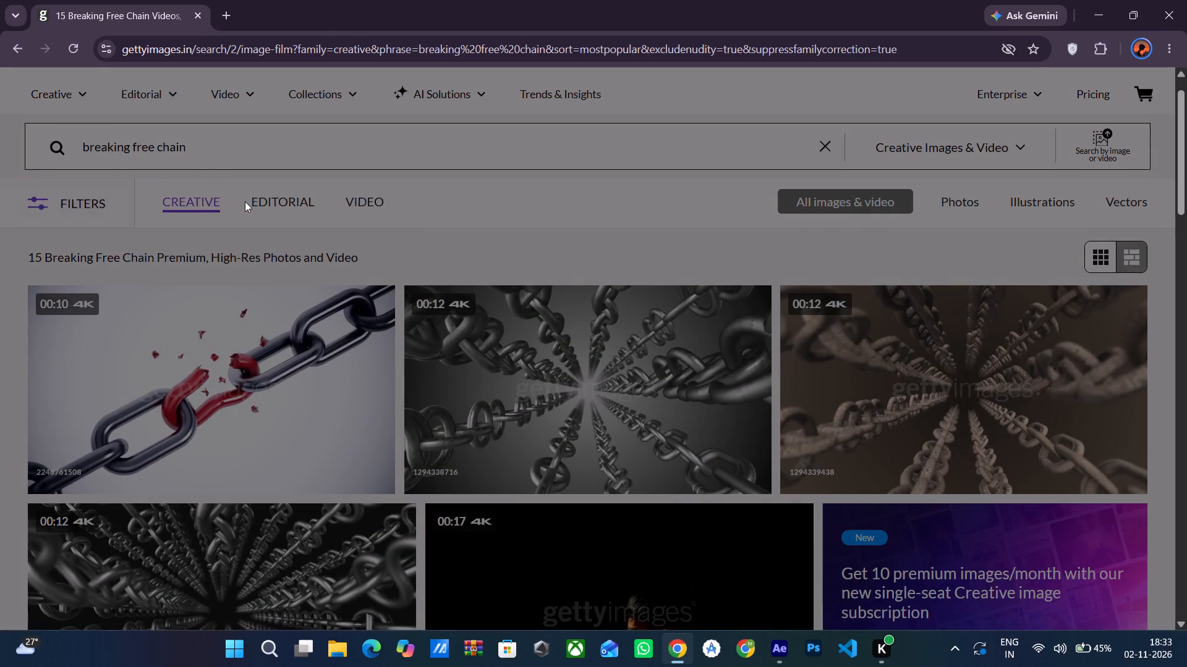
scroll(356, 370, "down", 1)
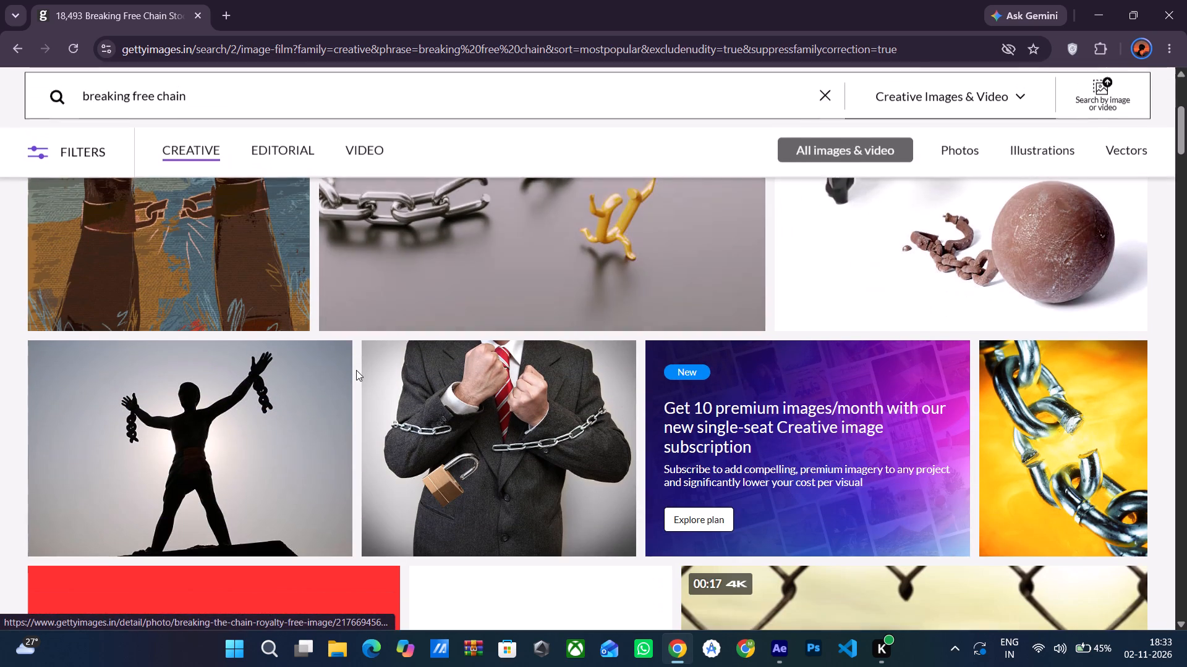
scroll(356, 370, "up", 2)
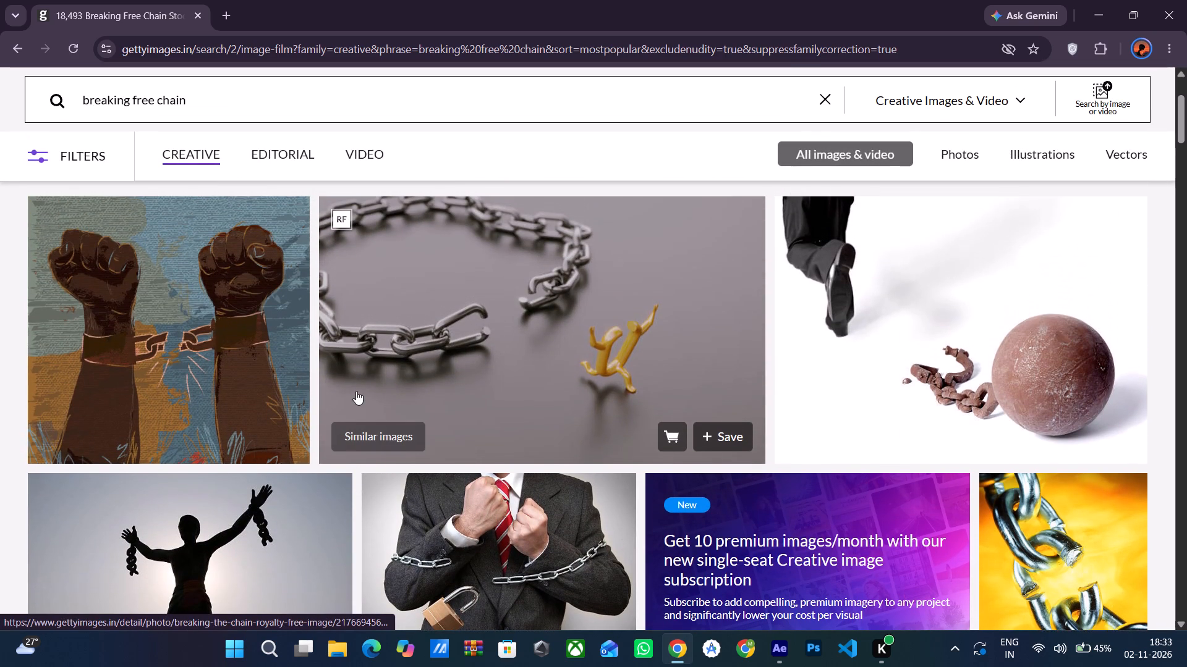
scroll(527, 310, "up", 1)
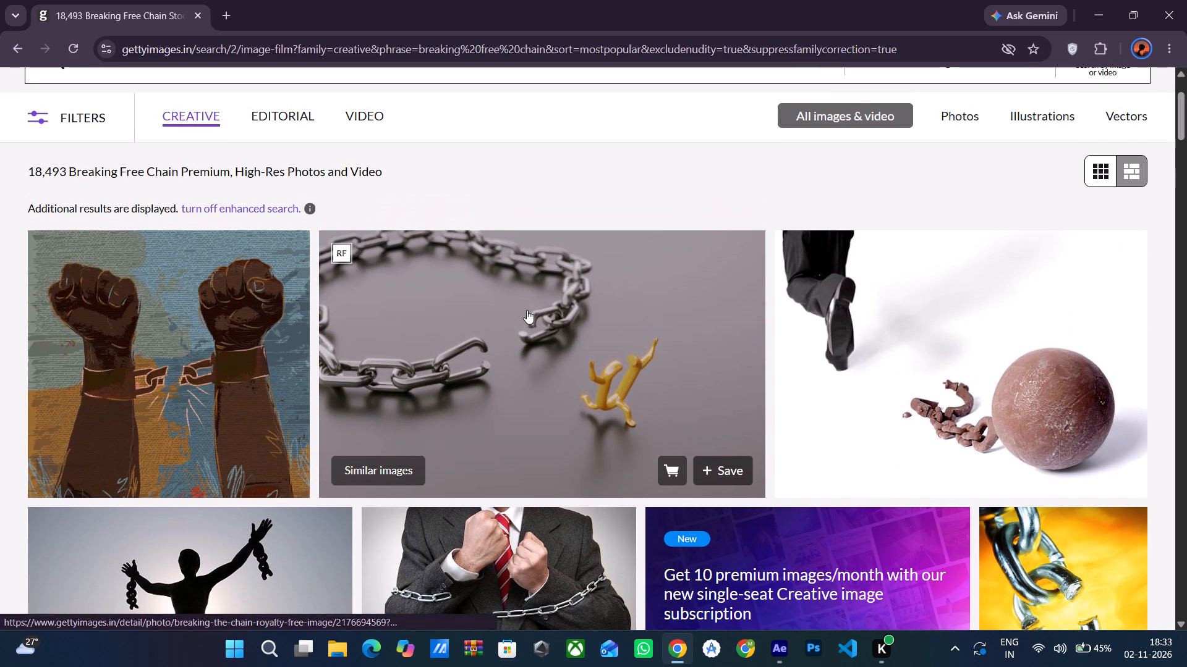
scroll(527, 310, "right", 3)
scroll(809, 375, "down", 2)
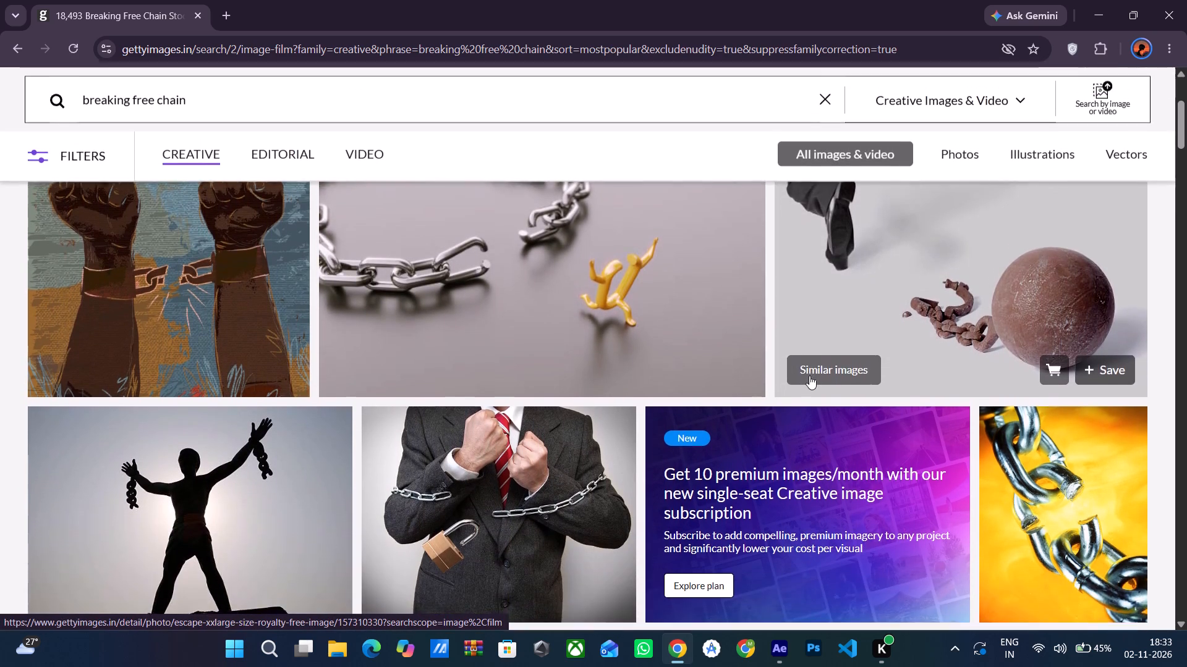
scroll(809, 375, "down", 2)
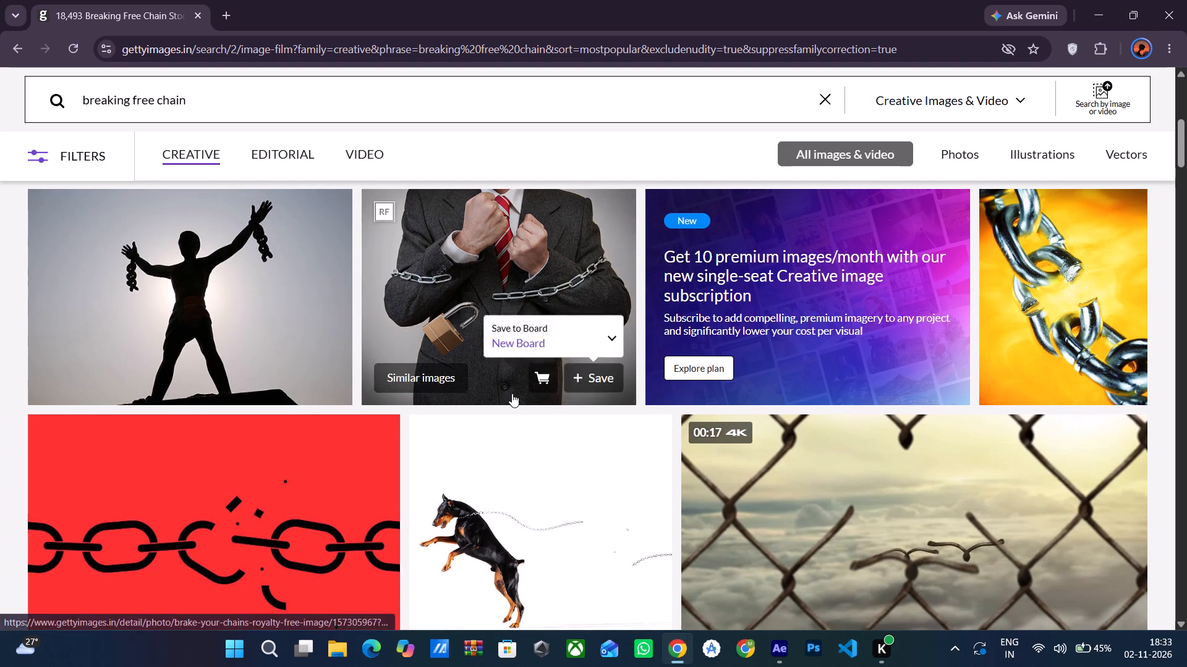
scroll(284, 514, "down", 5)
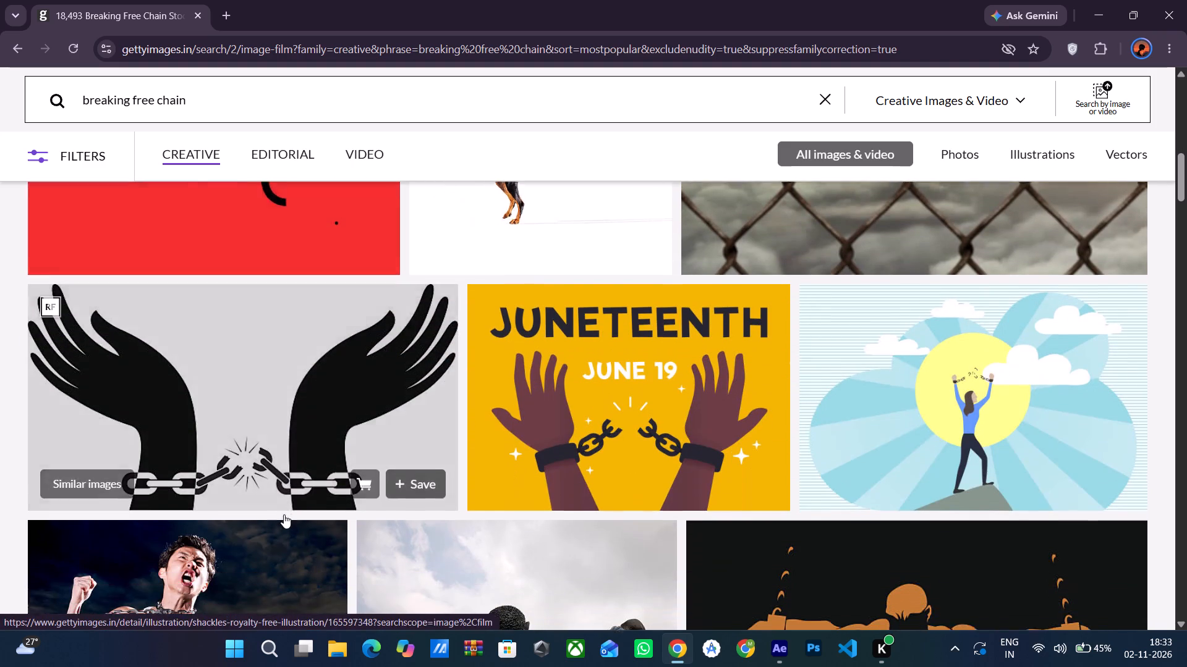
scroll(284, 514, "up", 8)
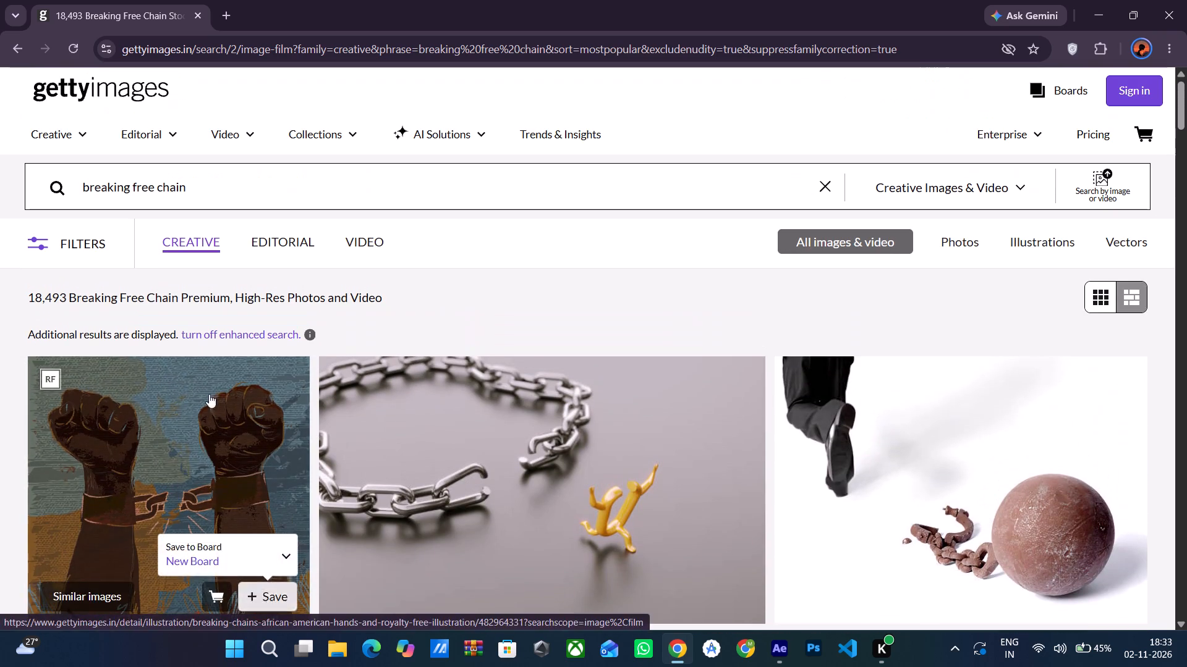
Filter the "breaking free chain" Creative results to all of the royalty-free collections.
left_click(95, 261)
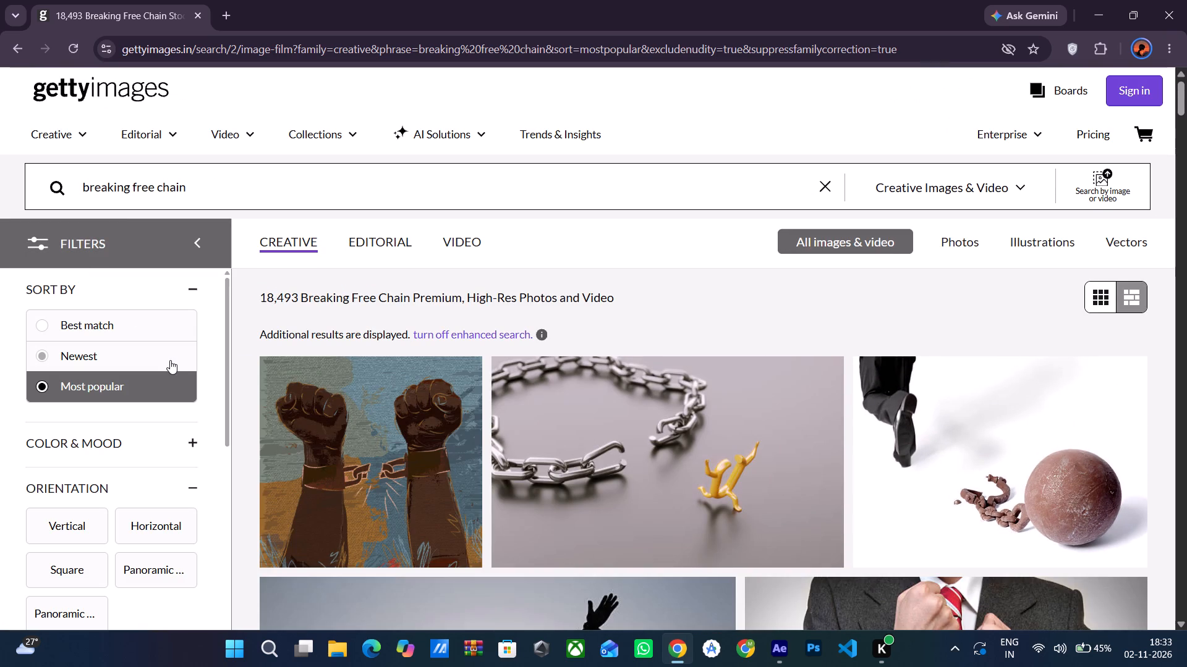
scroll(159, 447, "down", 1)
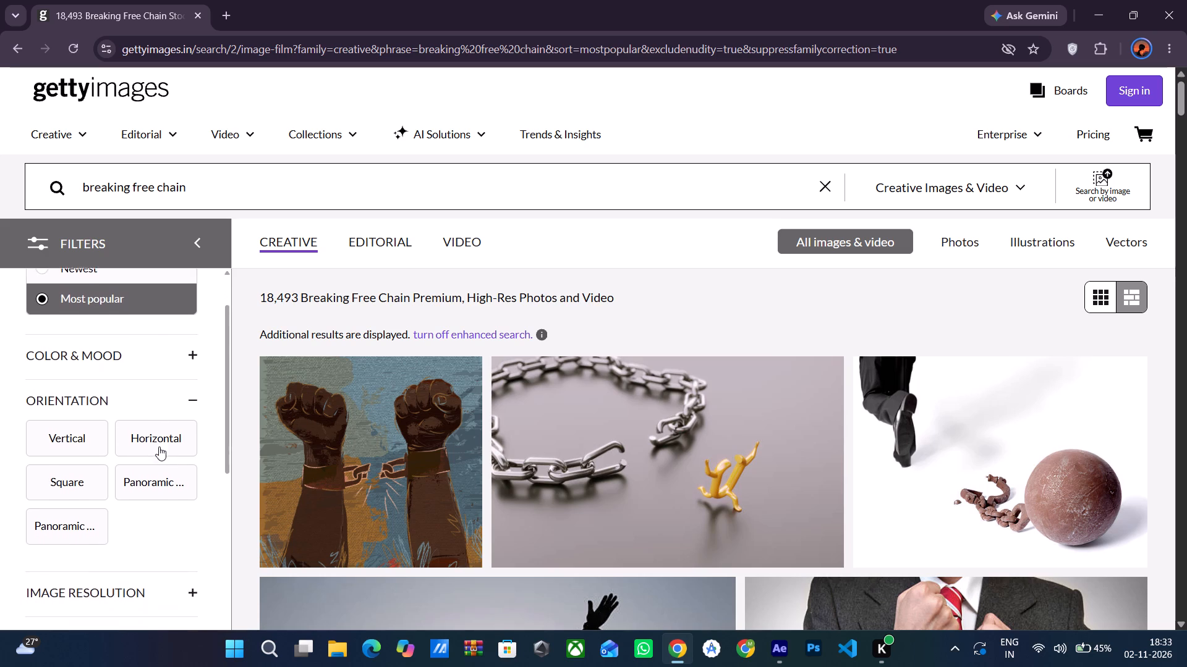
scroll(159, 447, "down", 4)
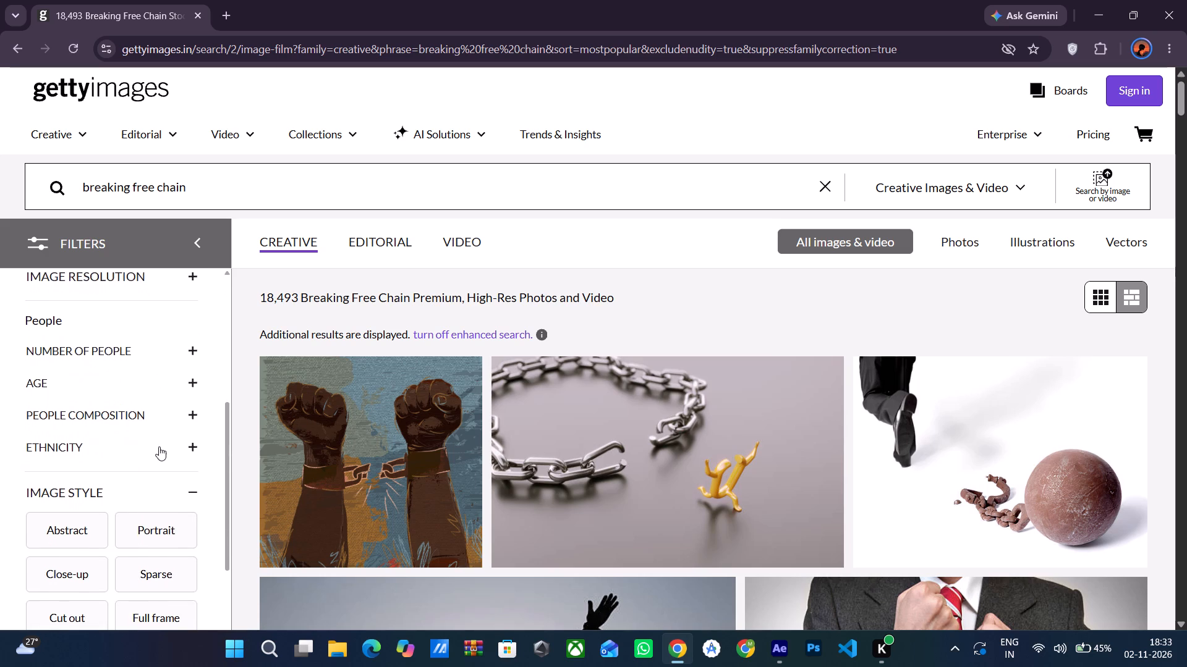
scroll(159, 447, "down", 7)
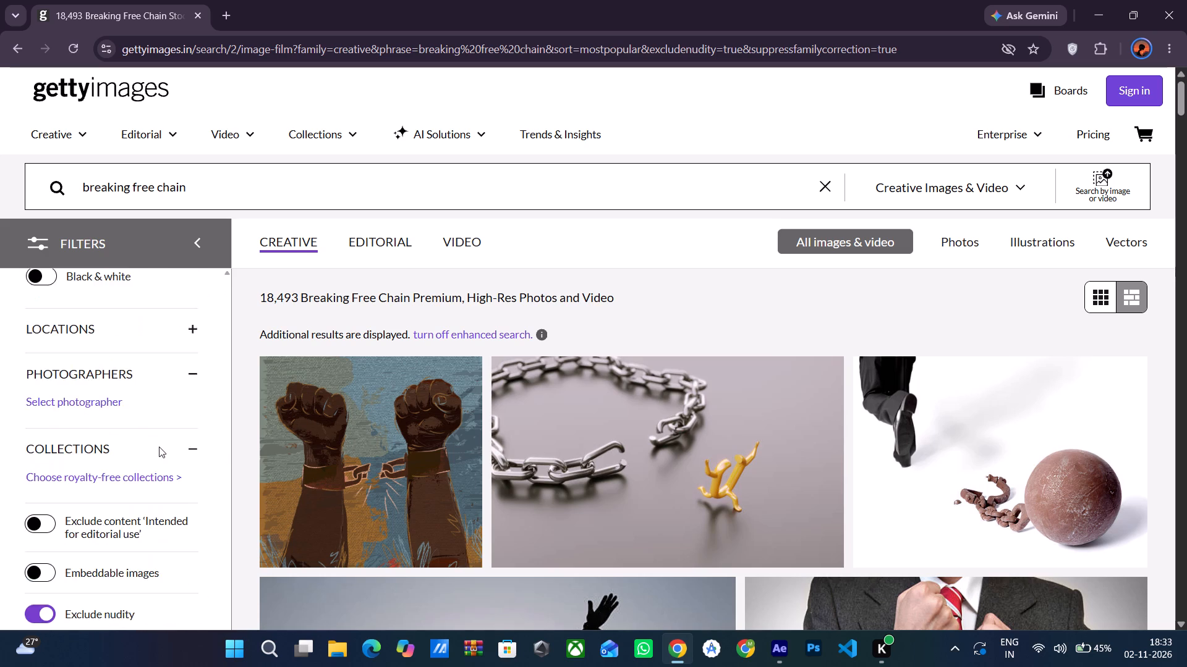
scroll(159, 447, "down", 2)
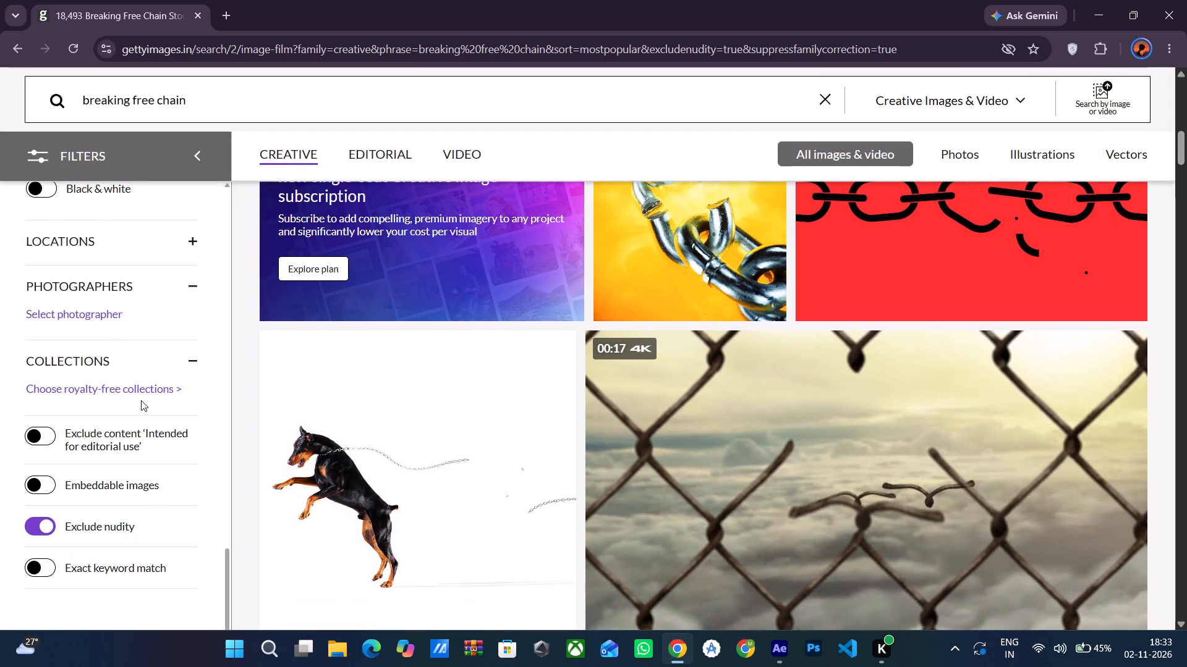
left_click(146, 390)
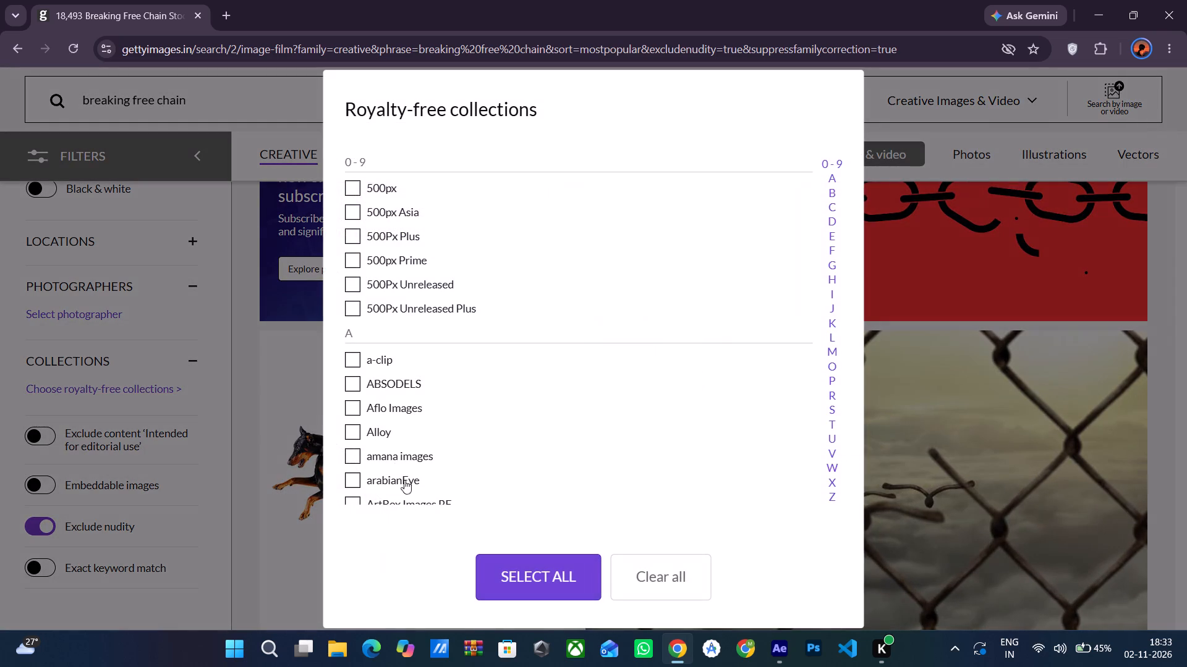
left_click(498, 565)
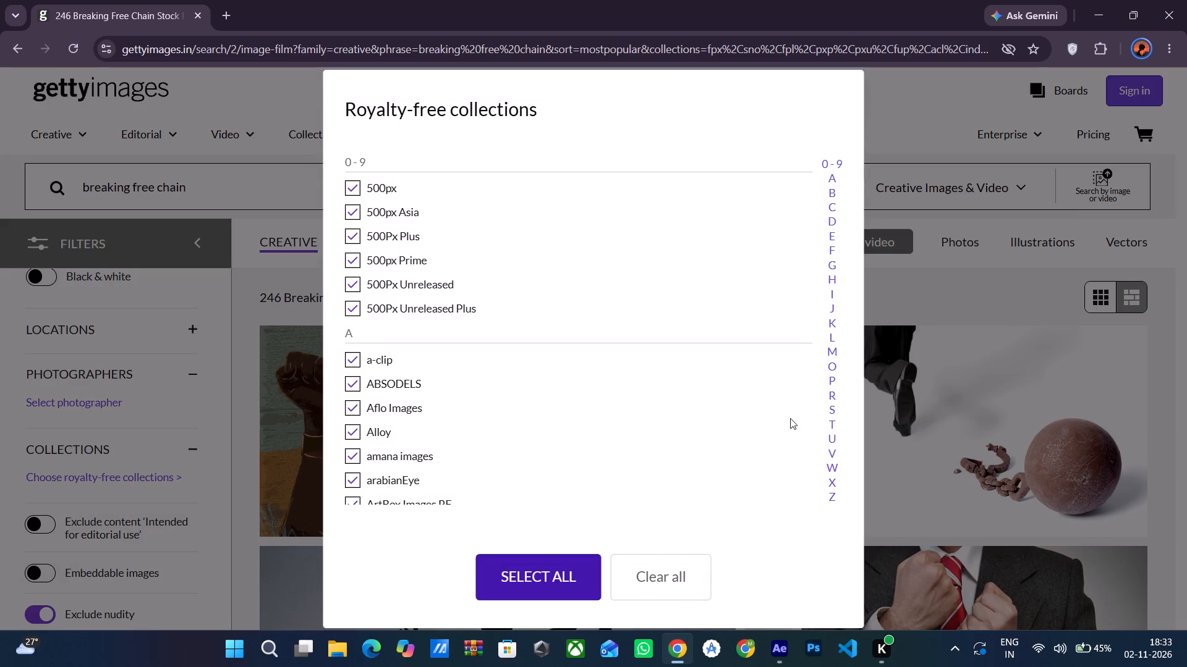
left_click(898, 367)
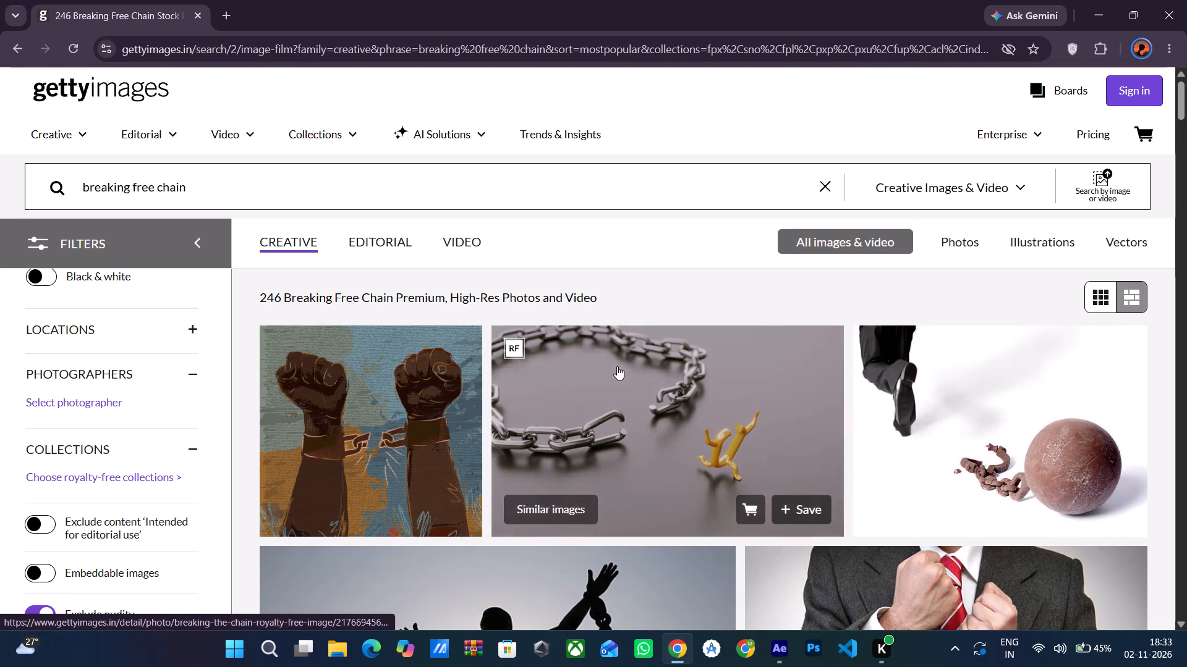
Check the Editorial and Video results for the same filtered search, and return to the Creative results.
left_click(378, 248)
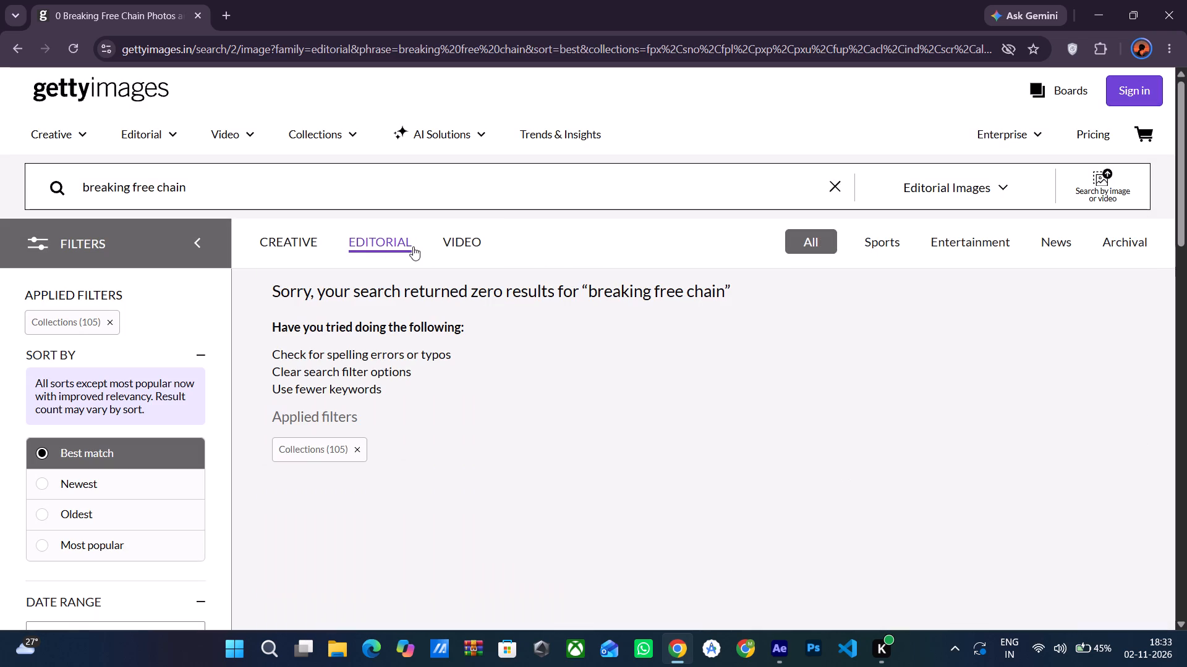
left_click(478, 241)
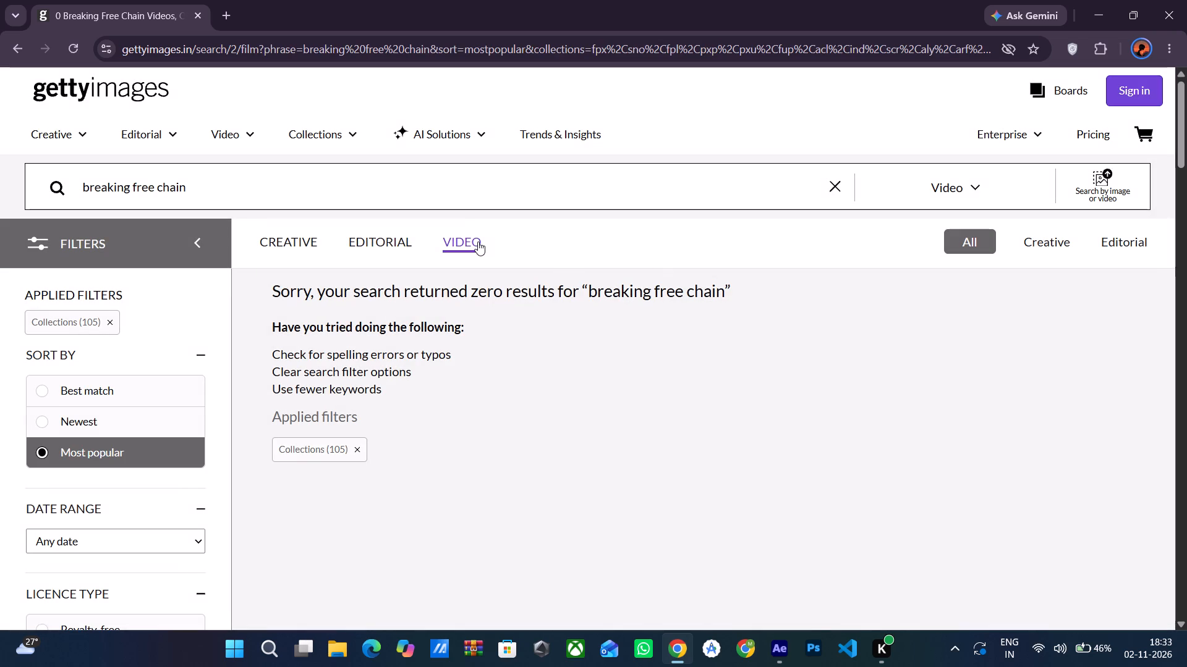
left_click(260, 250)
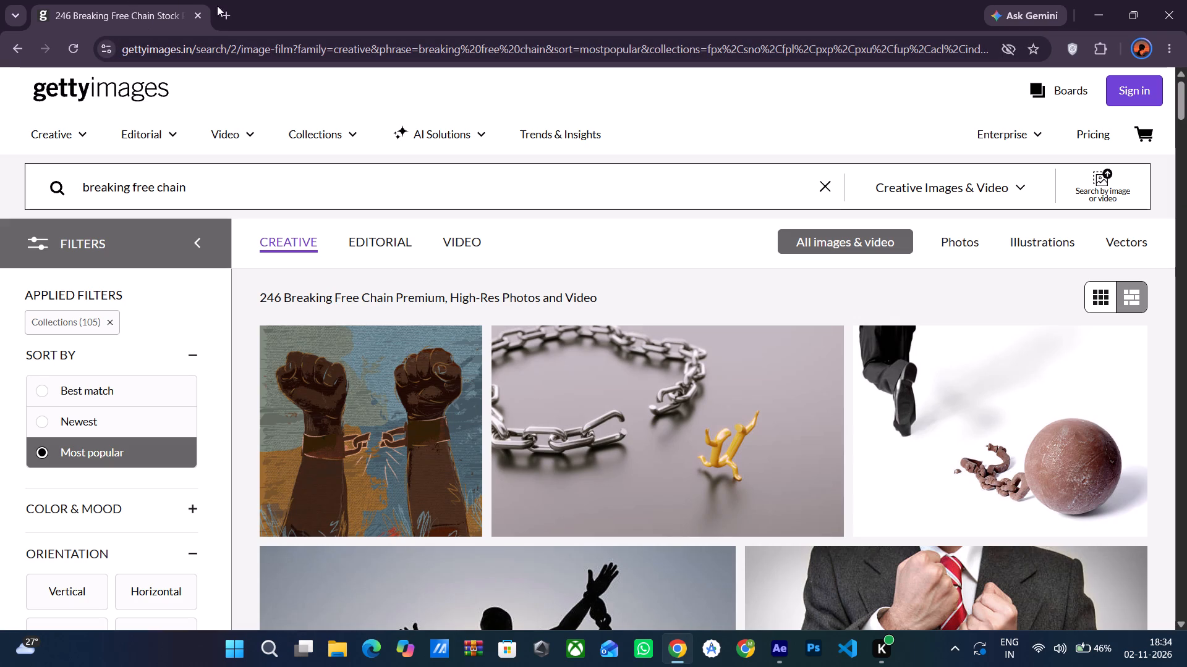
Close the Getty Images page and reopen the ProductionCrate site from the browsing history.
left_click(221, 19)
left_click(199, 14)
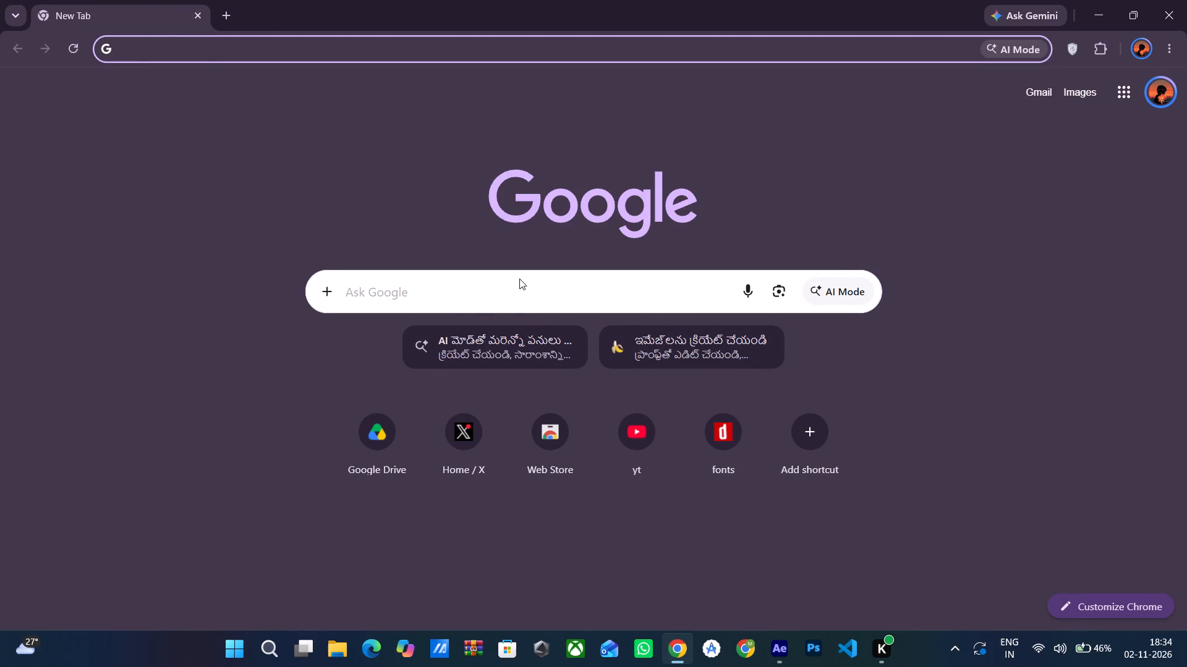
key("ctrl+h")
scroll(668, 526, "down", 6)
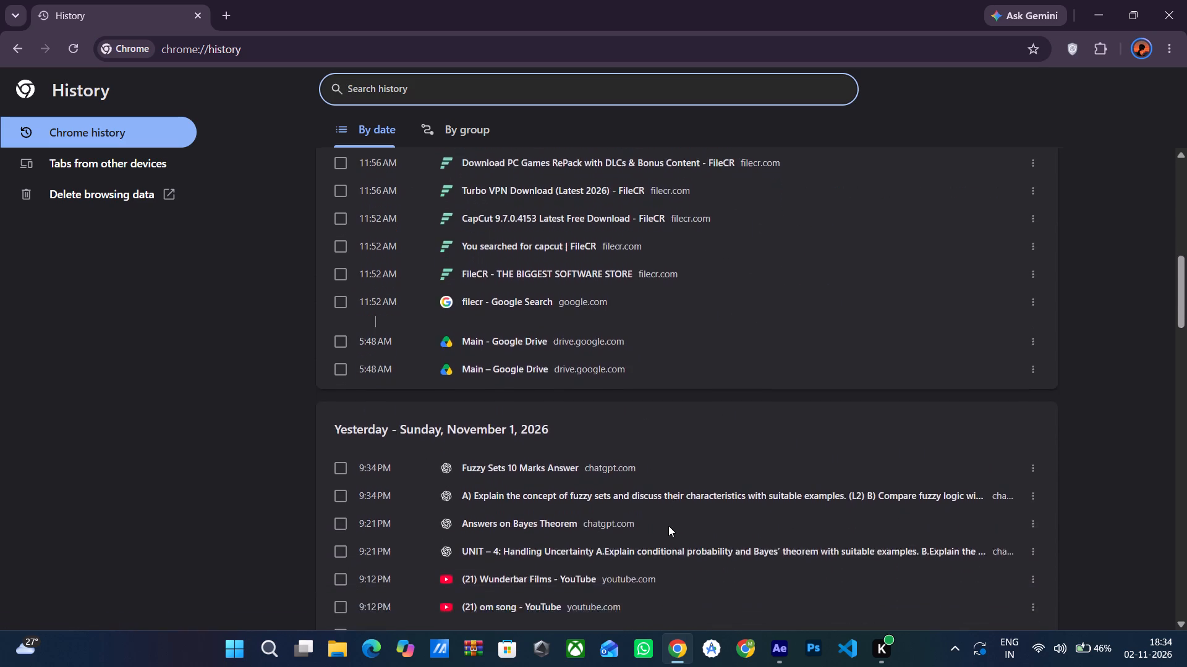
scroll(668, 526, "down", 8)
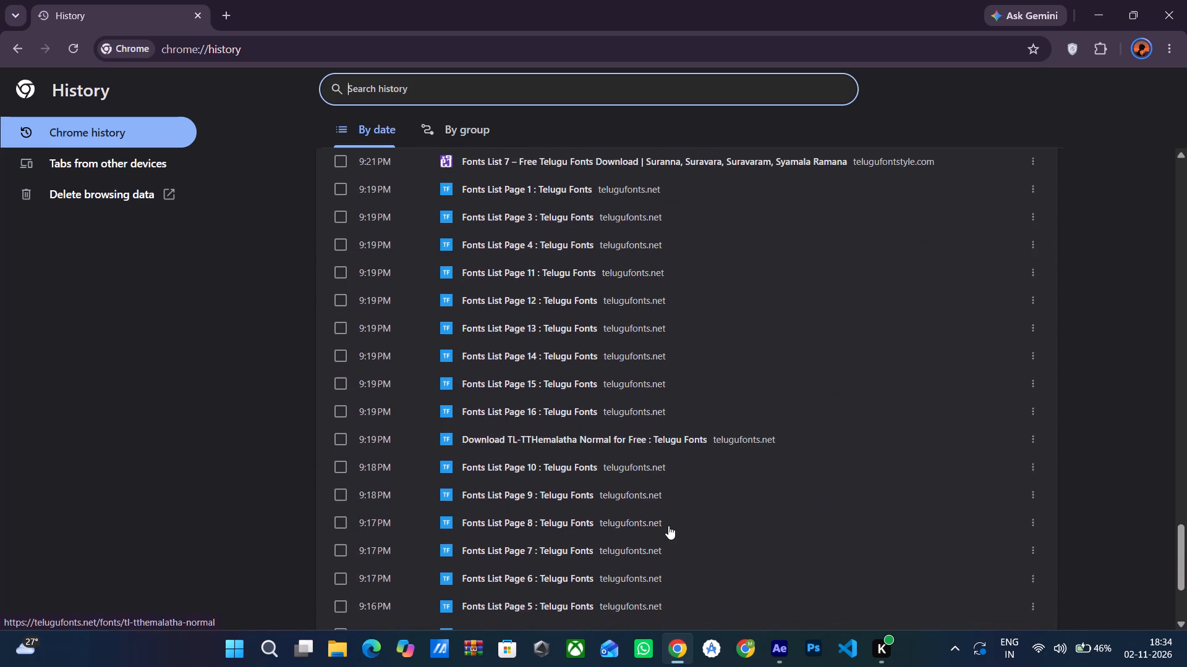
scroll(668, 526, "down", 4)
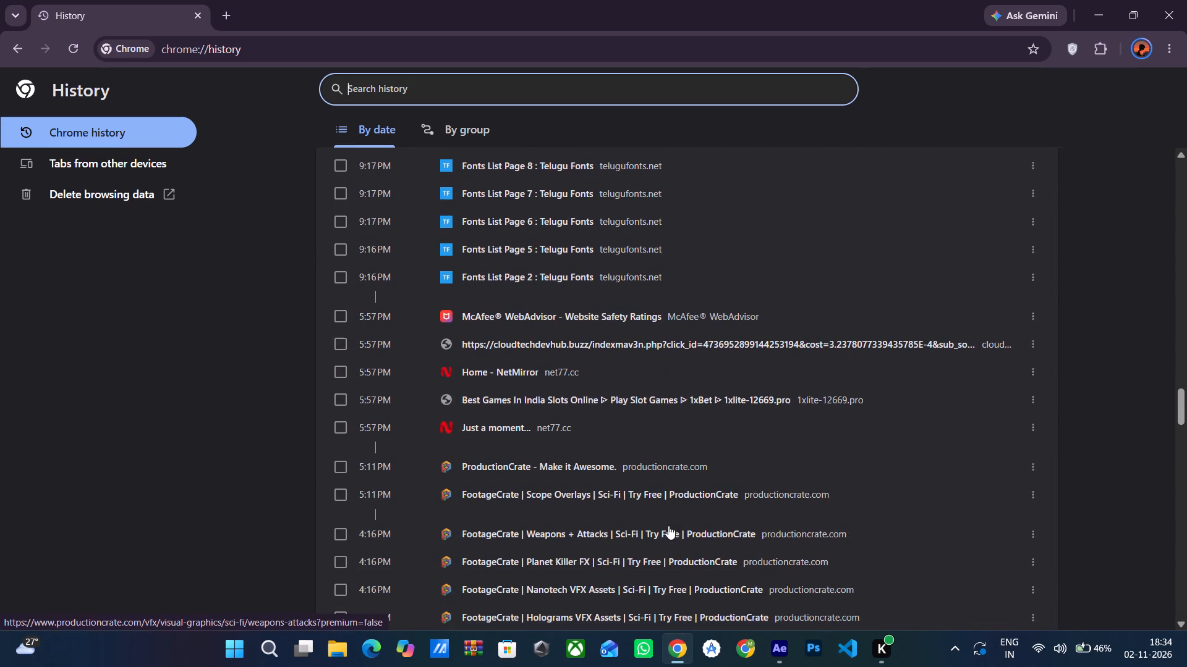
double_click(614, 469)
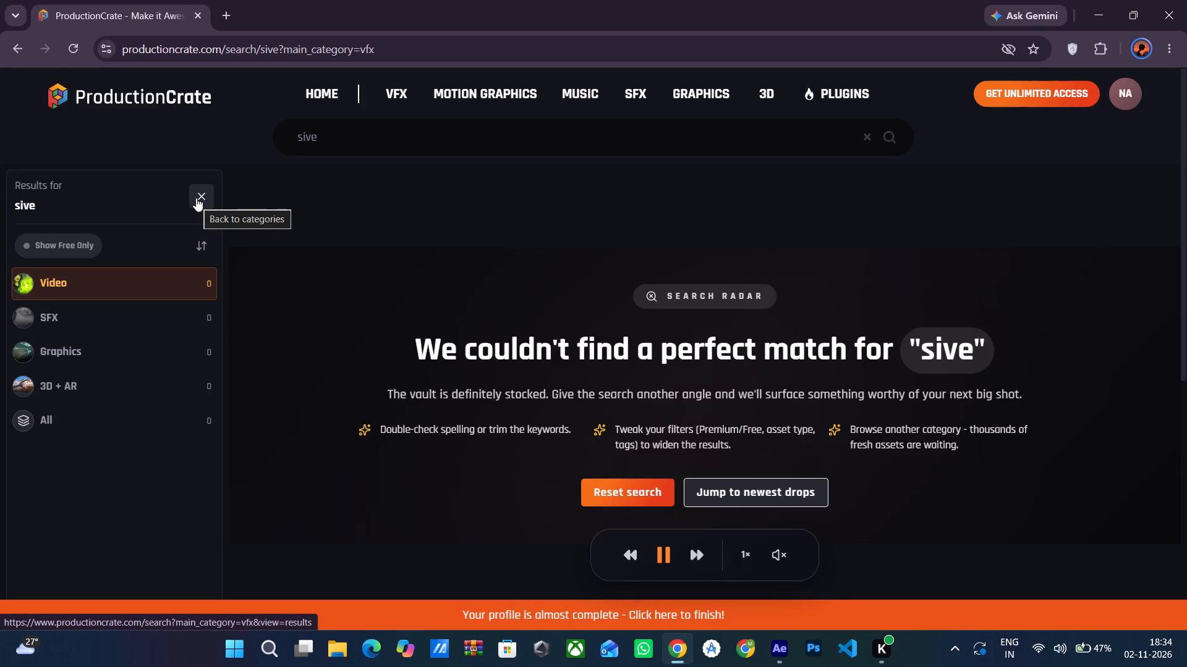
Switch to After Effects, dismiss the frame-caching notice and preview the telugu composition from 0;00;04;26.
left_click(783, 651)
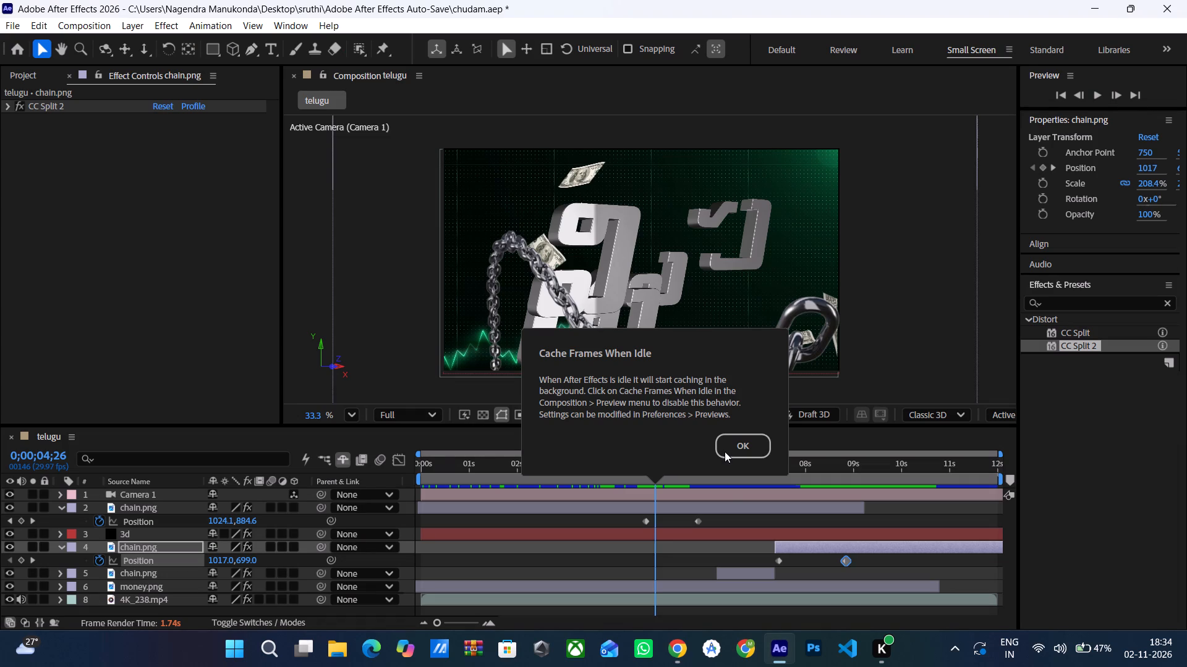
left_click(725, 451)
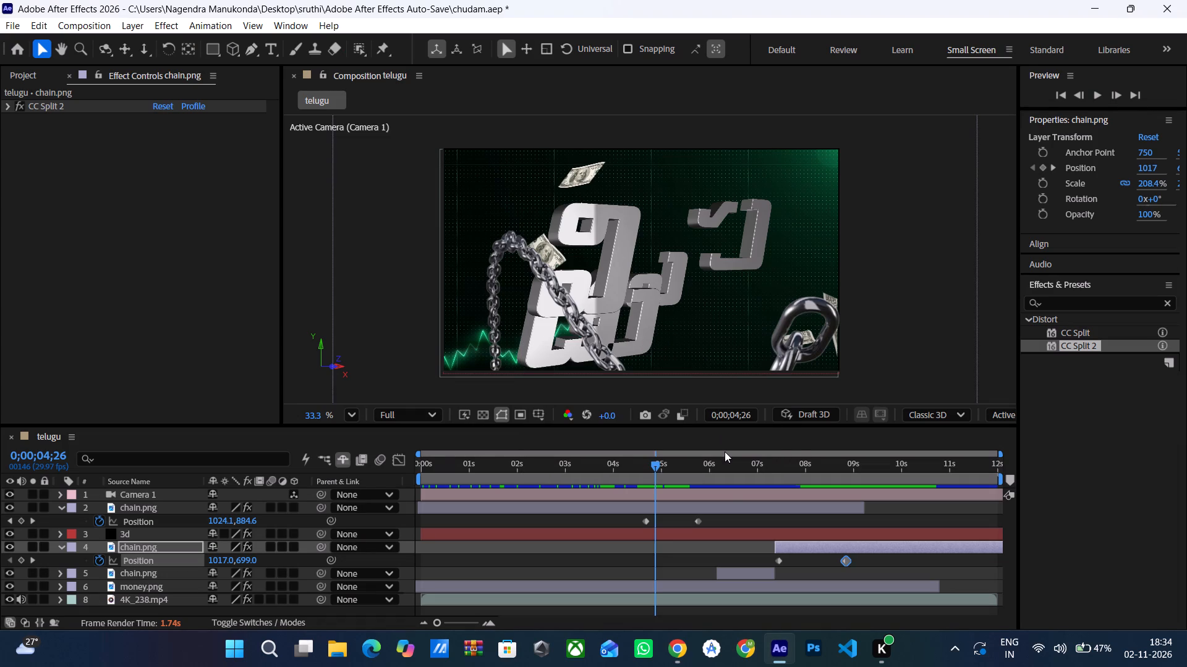
key("space")
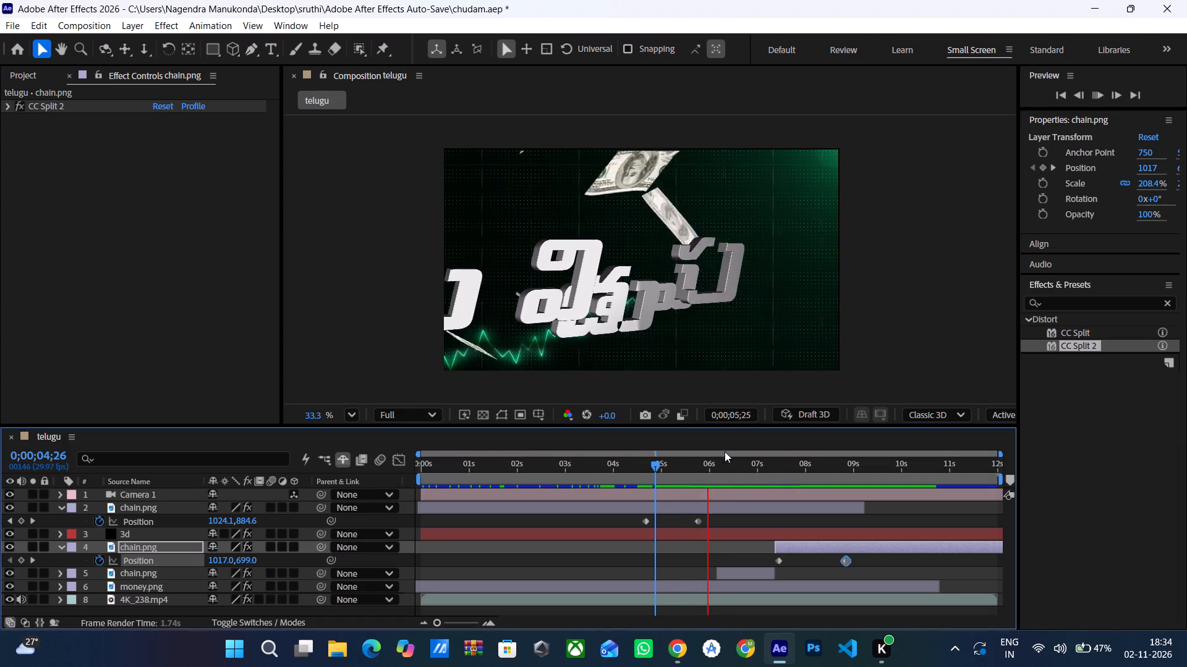
key("space")
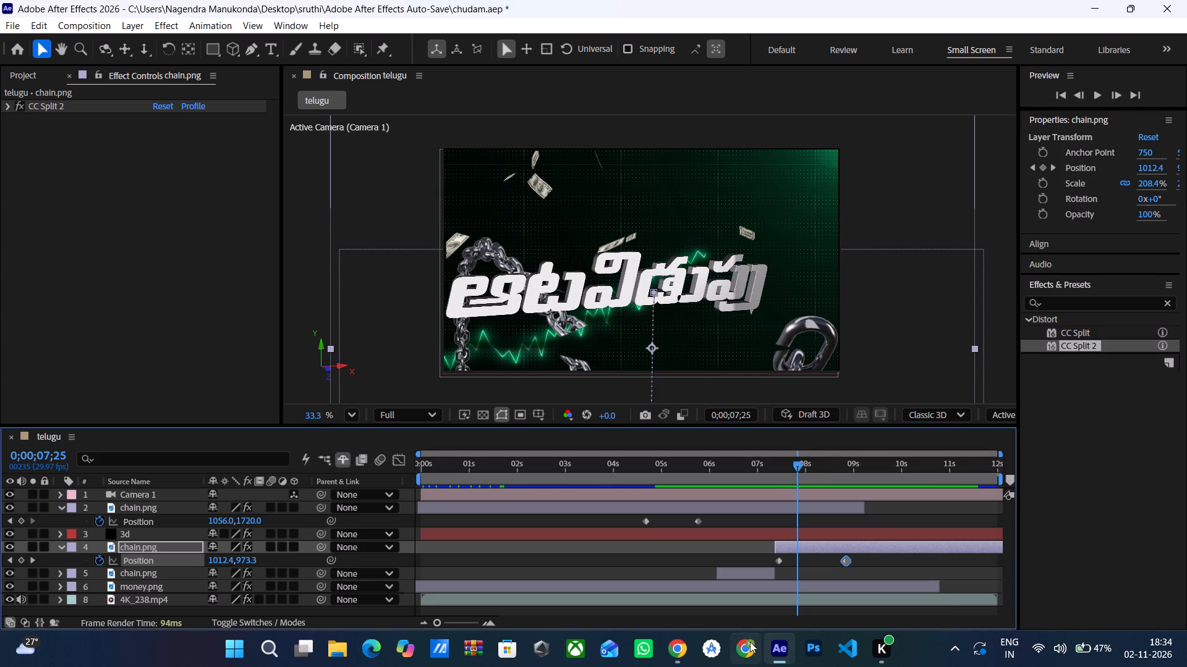
Switch back to Chrome, clear the "sive" search on ProductionCrate and browse the full list of video effects.
left_click(675, 648)
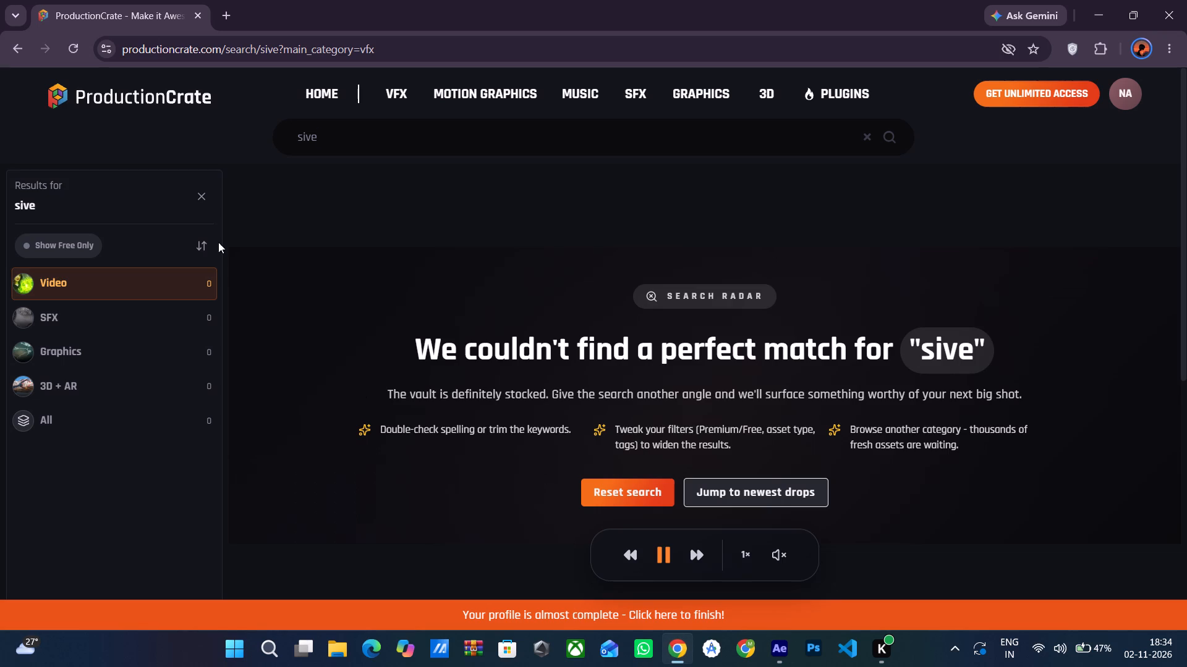
left_click(129, 287)
left_click(79, 250)
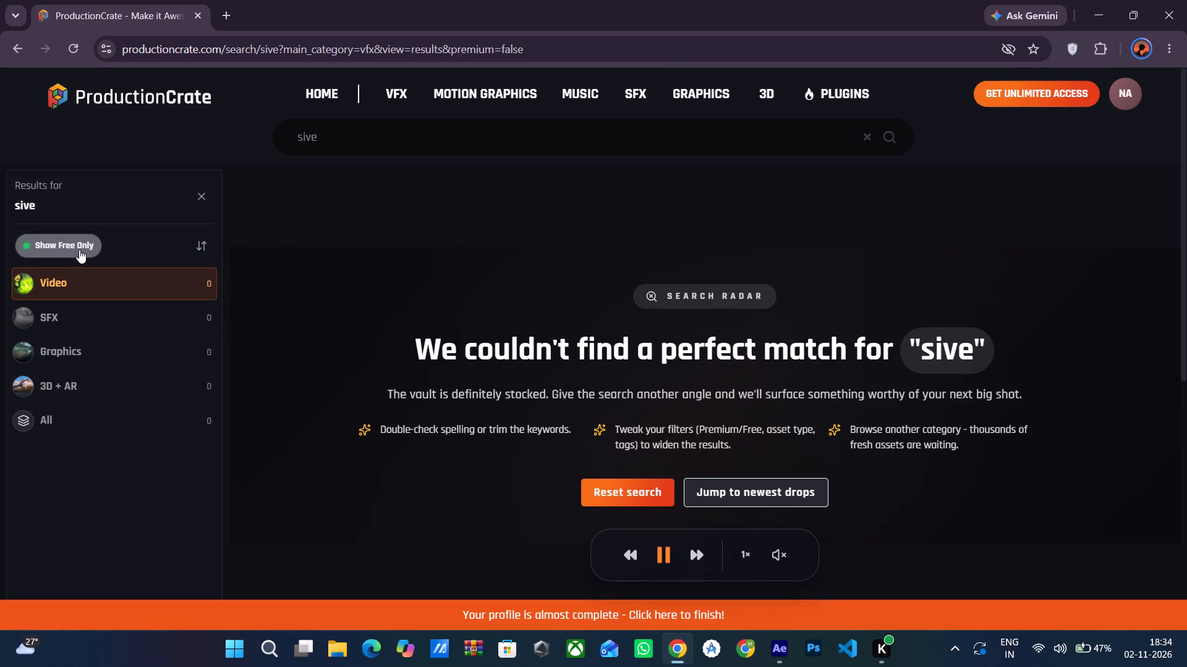
left_click(338, 138)
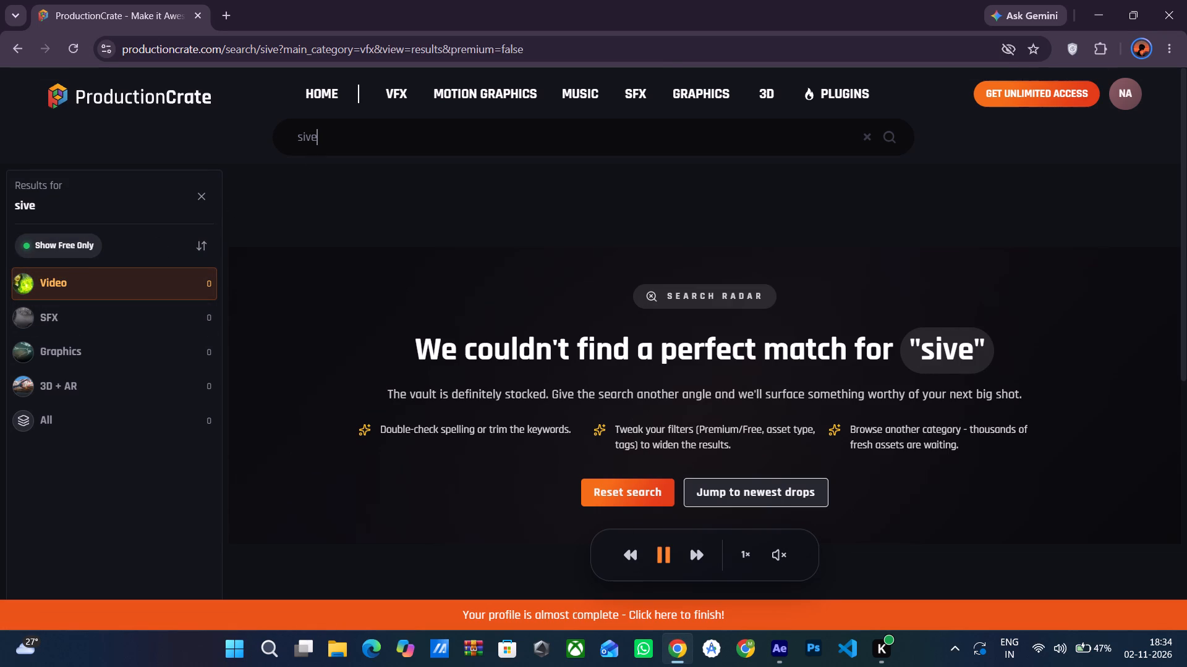
key("BackSpace")
key("BackSpace")
key("BackSpace")
key("BackSpace")
key("Return")
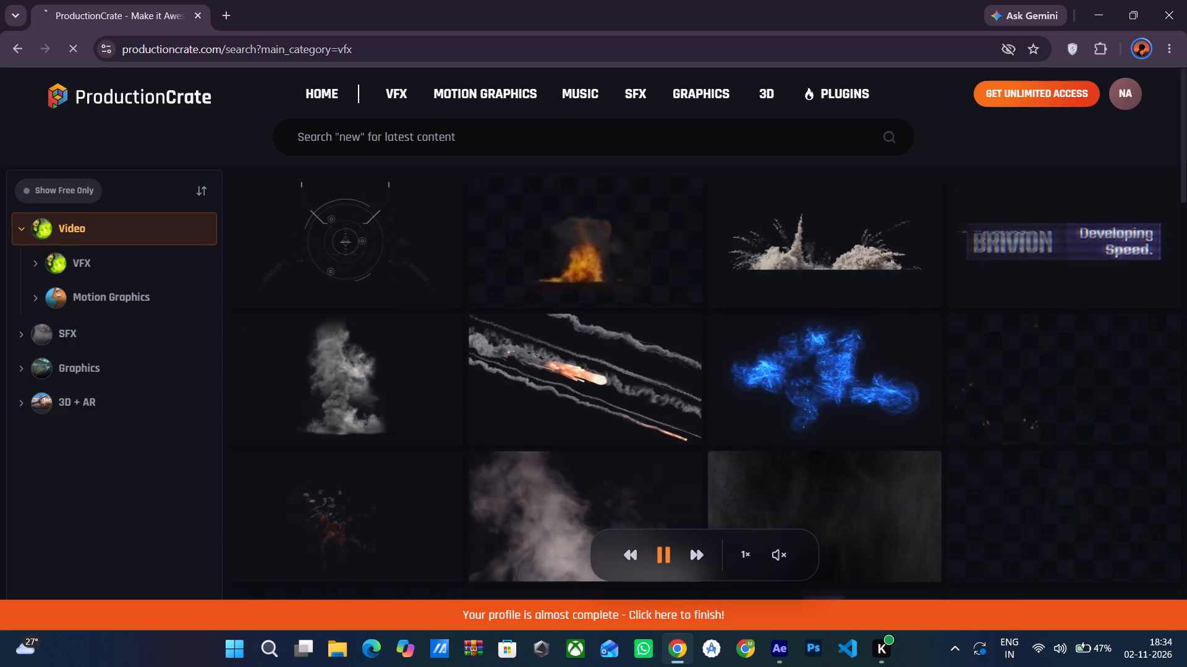
scroll(632, 292, "down", 1)
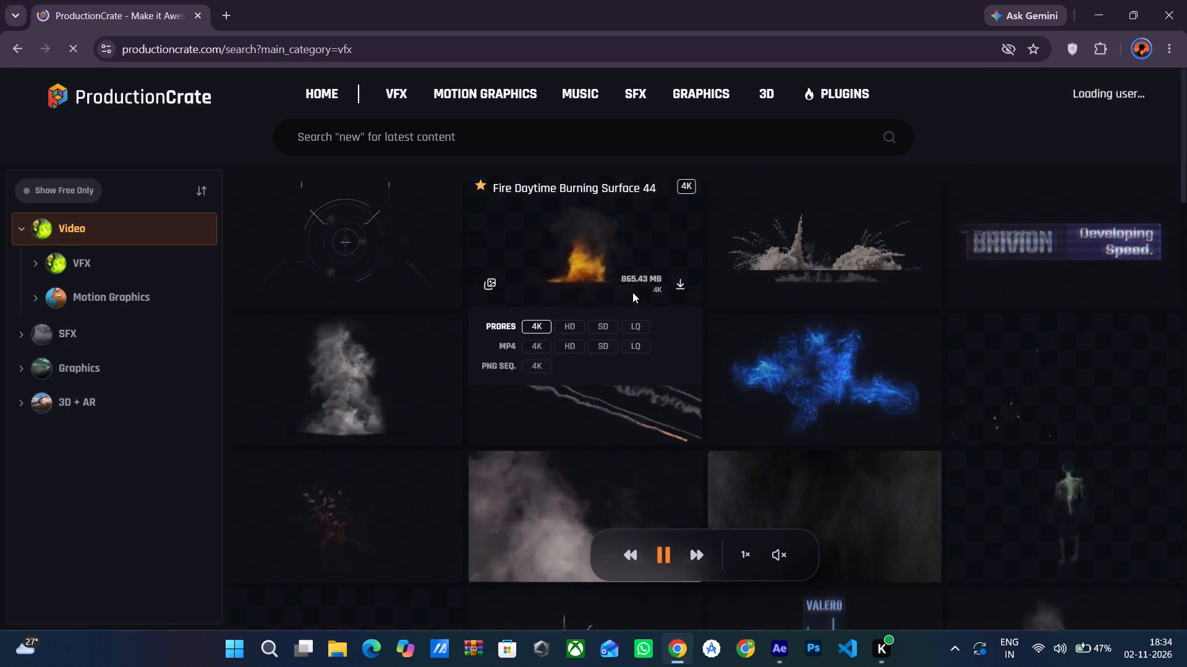
scroll(632, 292, "down", 1)
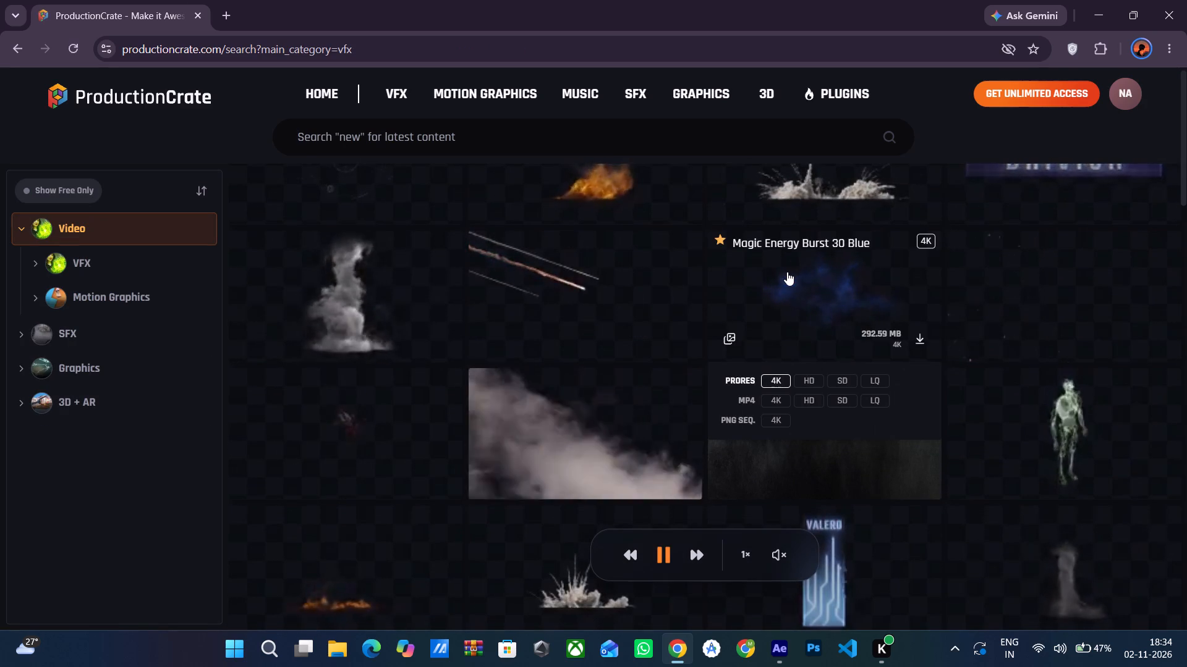
scroll(787, 272, "down", 1)
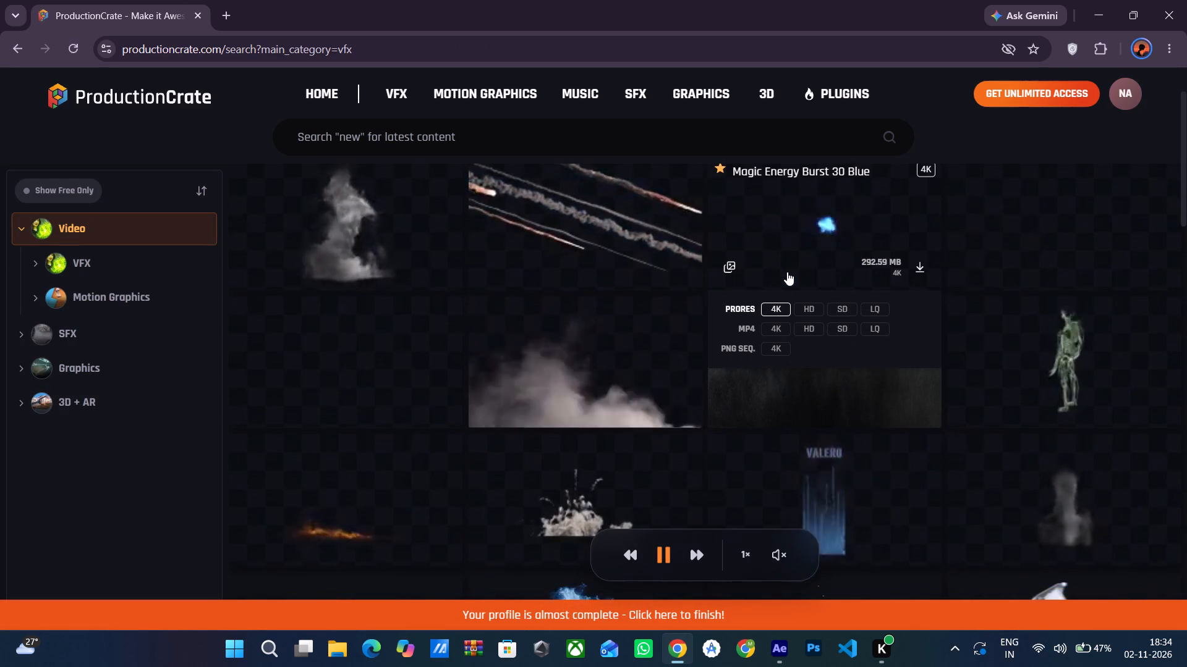
scroll(787, 272, "up", 2)
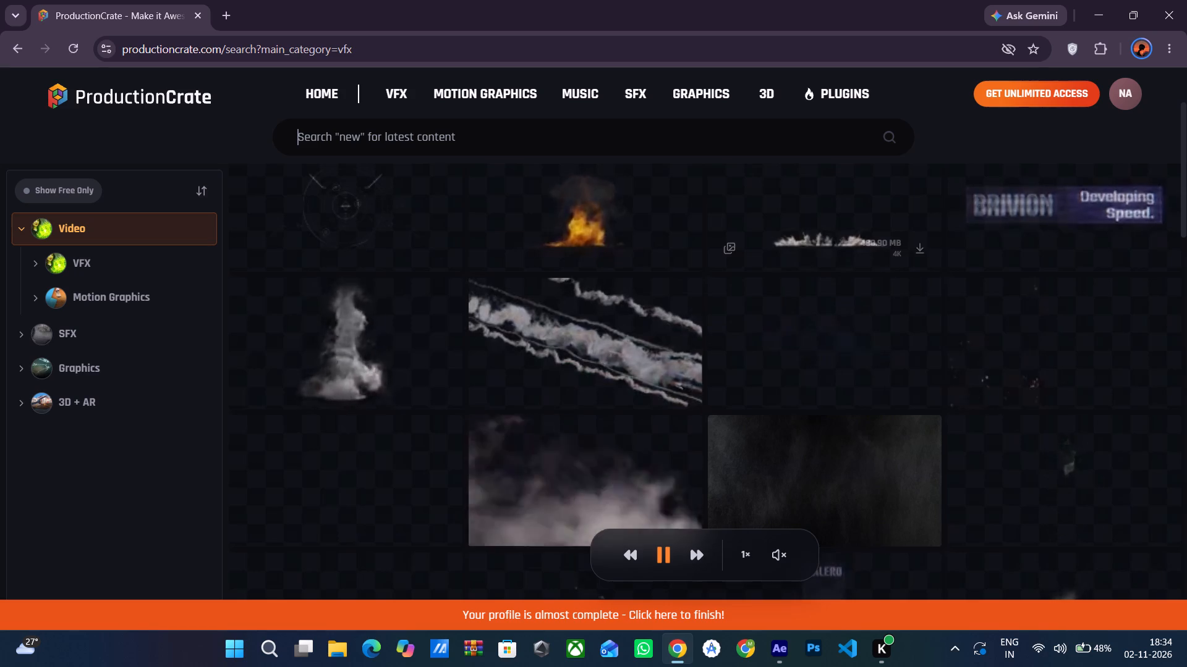
Search ProductionCrate's video effects for "shock".
left_click(751, 151)
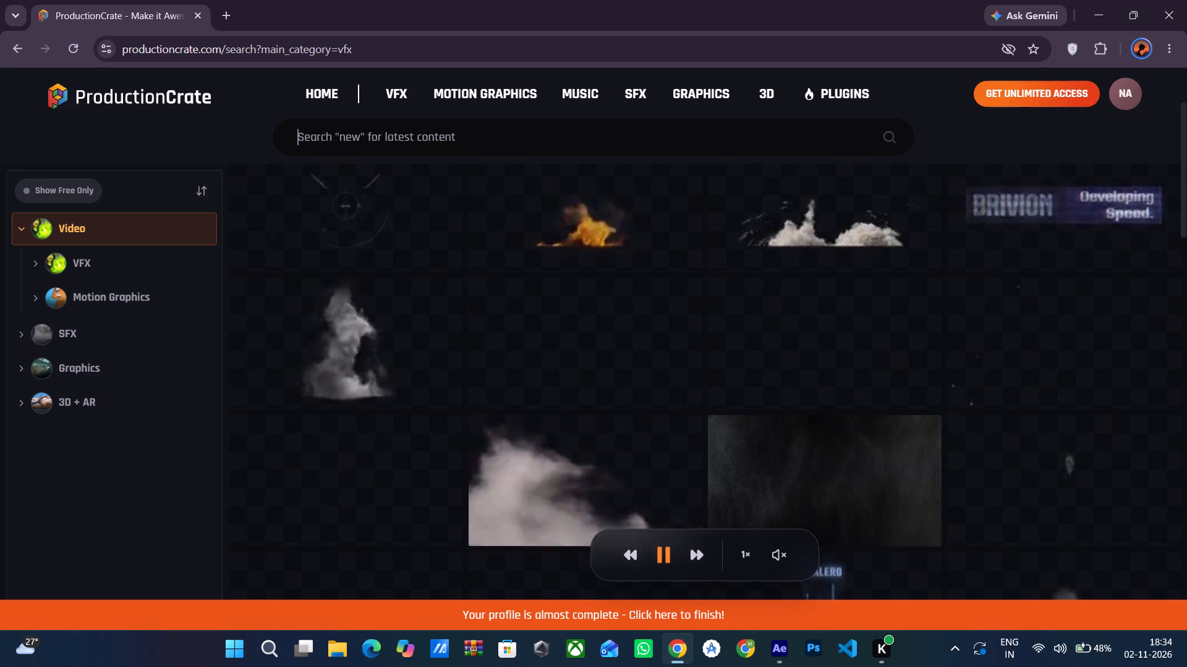
key("s")
type("hock")
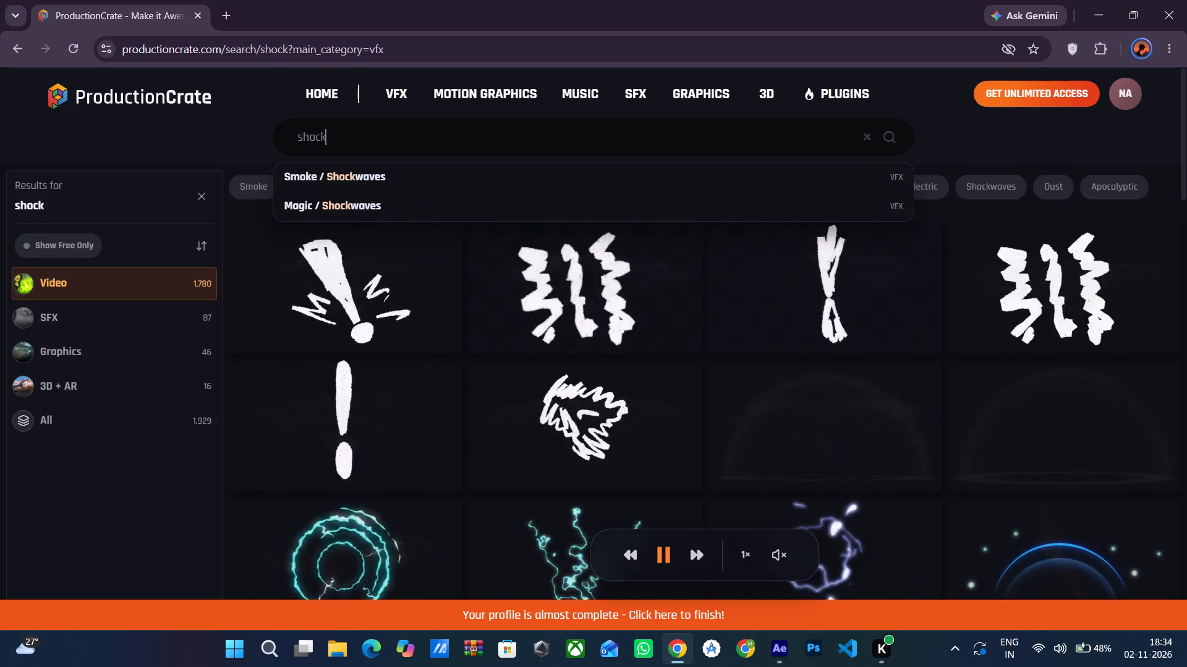
key("Return")
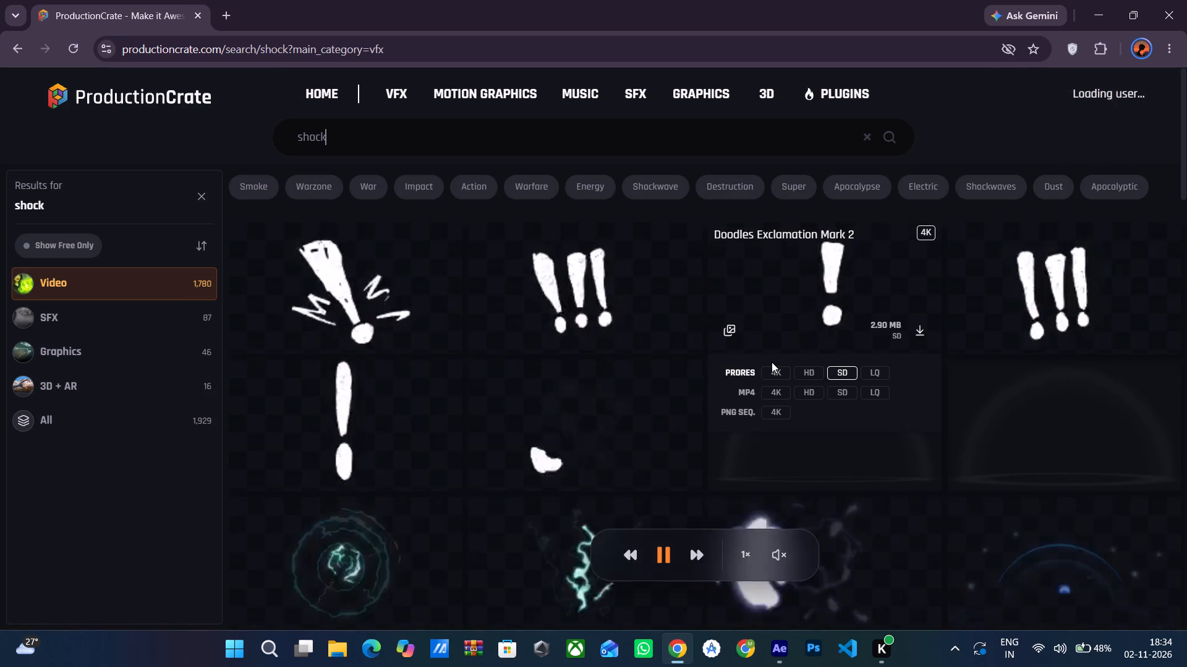
Look through the "shock" video results for a suitable electric or impact effect.
scroll(772, 362, "down", 2)
scroll(602, 385, "down", 2)
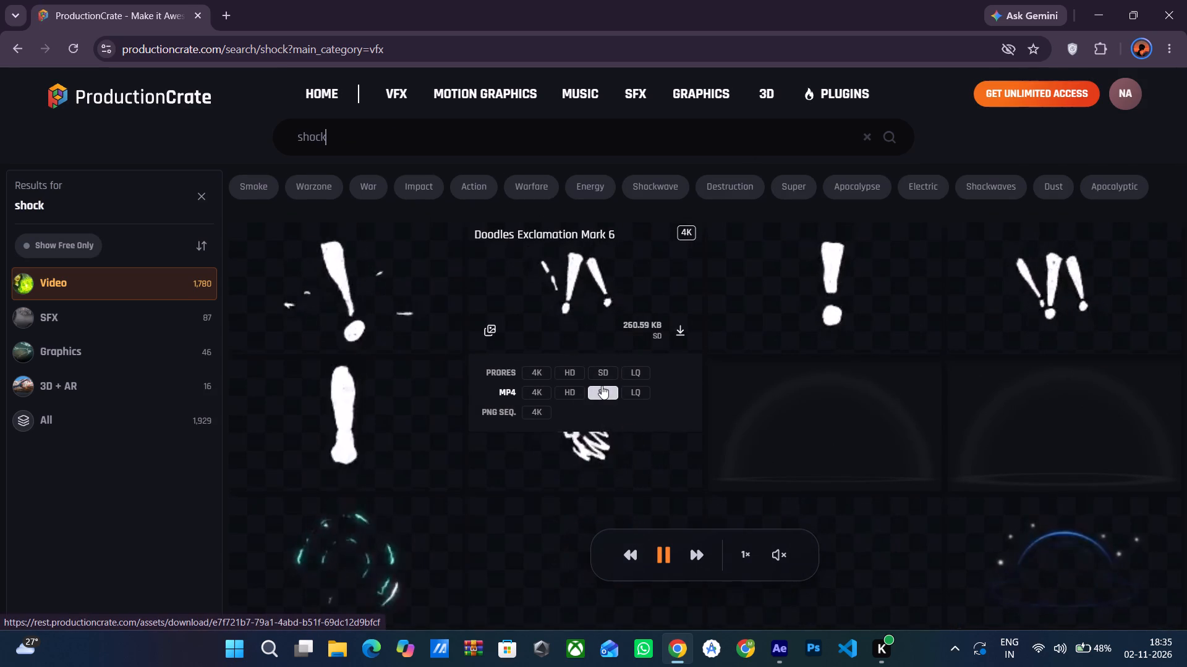
scroll(602, 385, "up", 1)
scroll(751, 414, "down", 4)
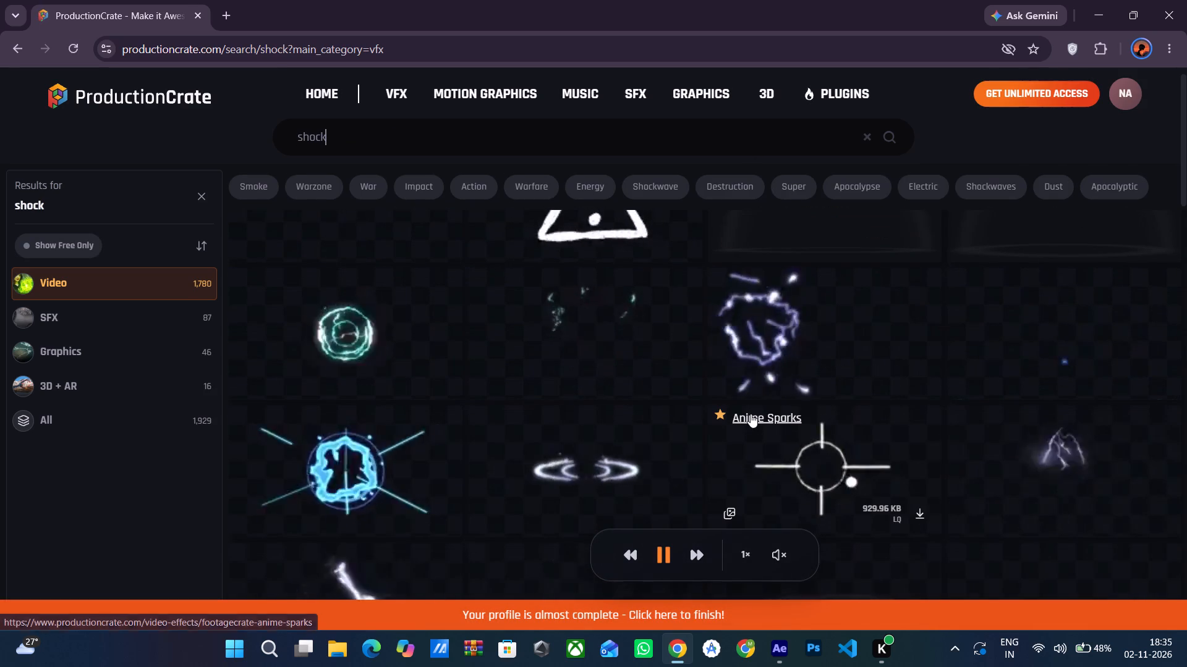
scroll(751, 414, "down", 2)
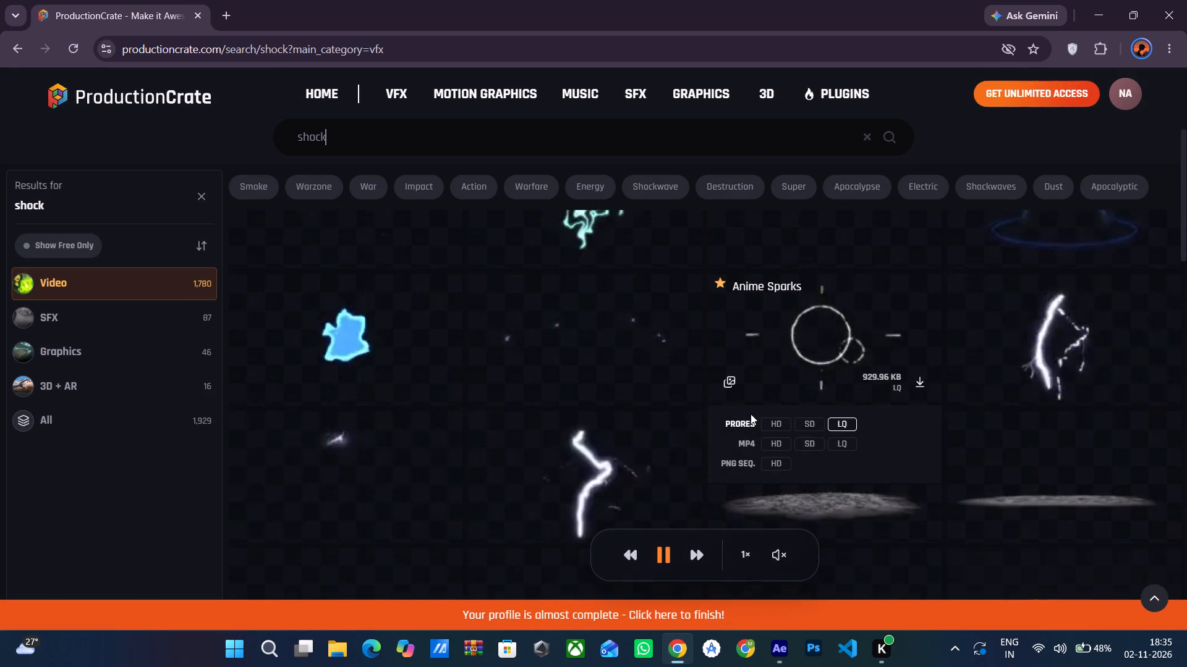
scroll(751, 414, "down", 6)
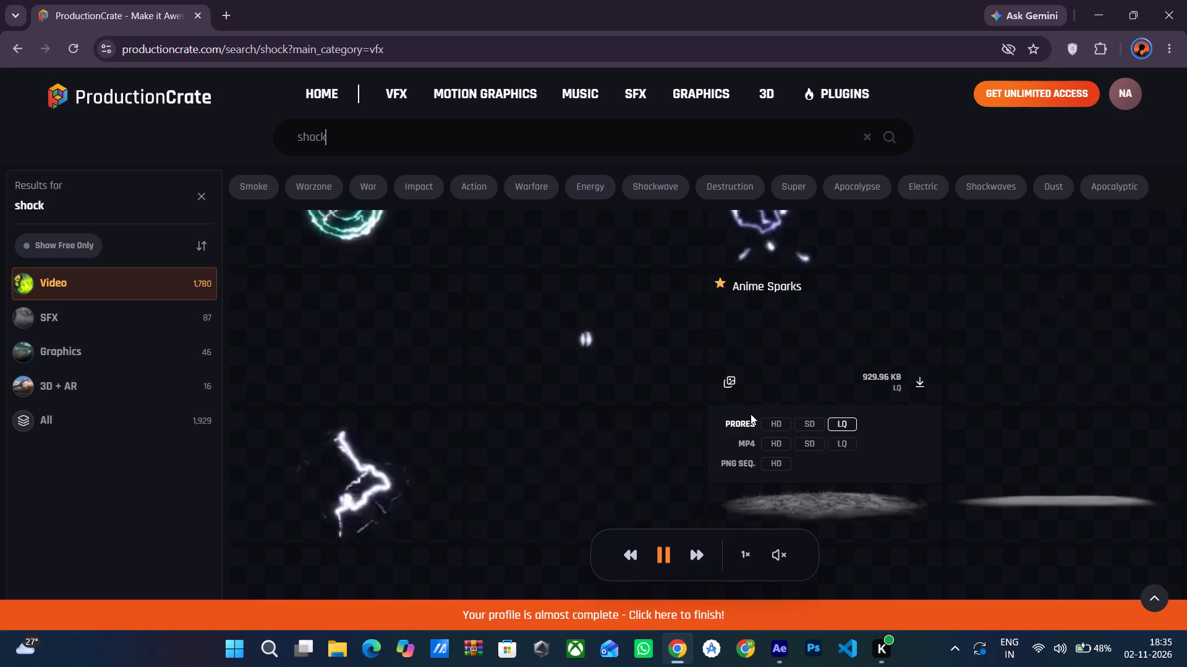
scroll(739, 478, "down", 2)
scroll(739, 478, "up", 1)
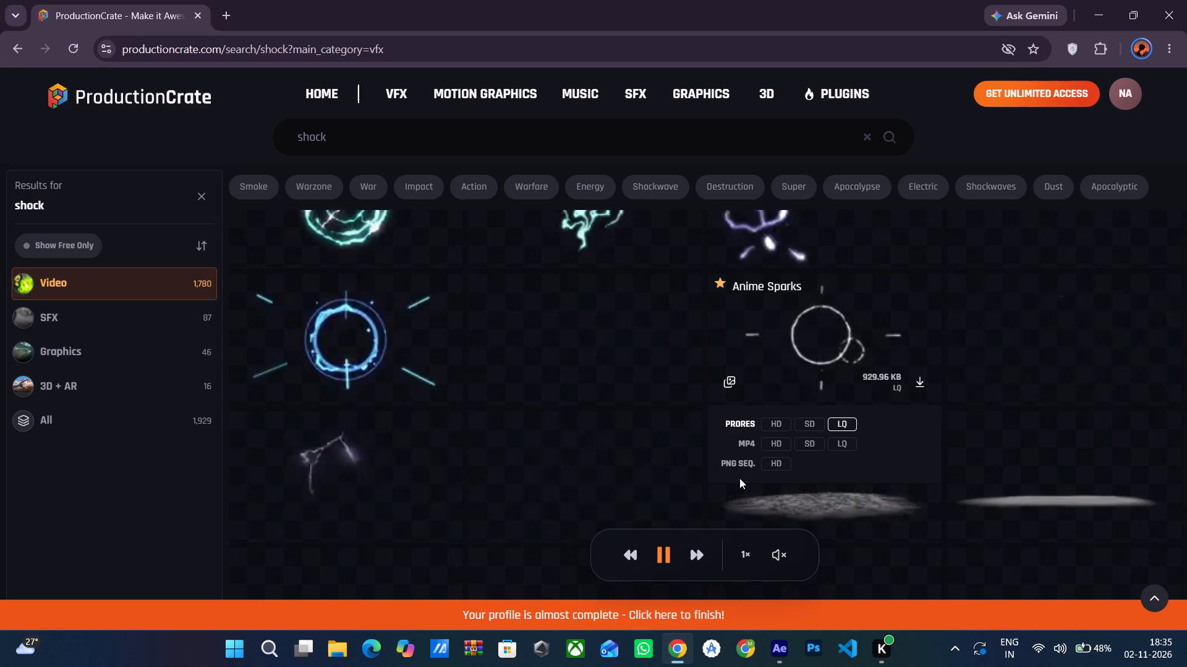
scroll(739, 478, "down", 5)
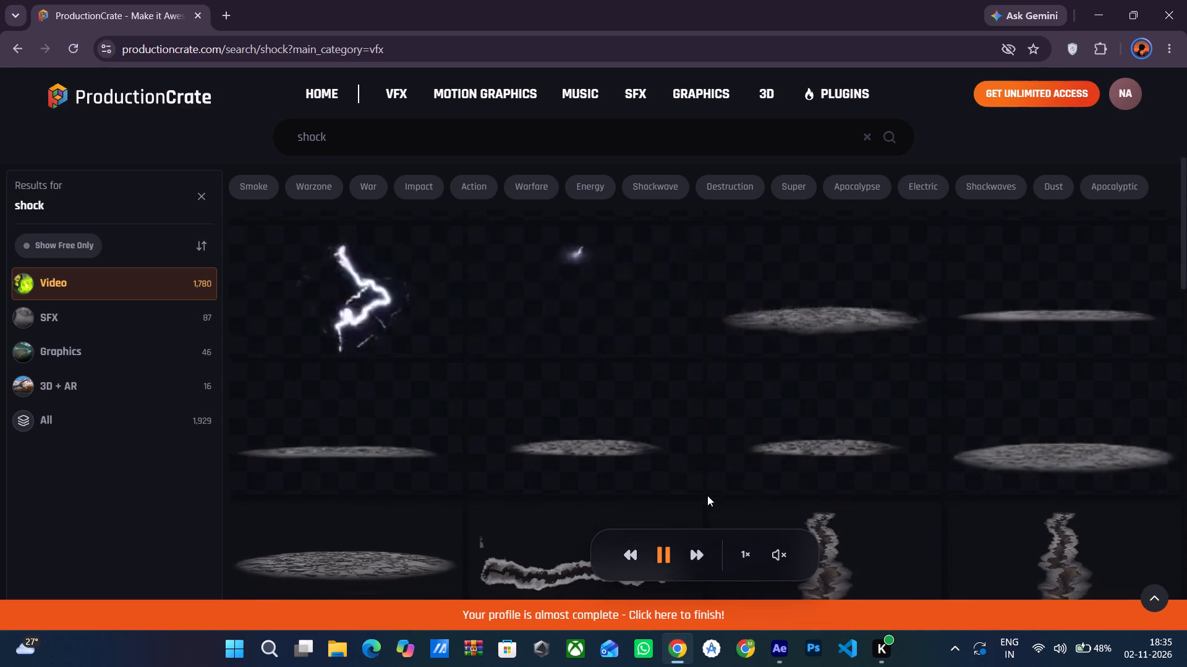
scroll(707, 495, "down", 6)
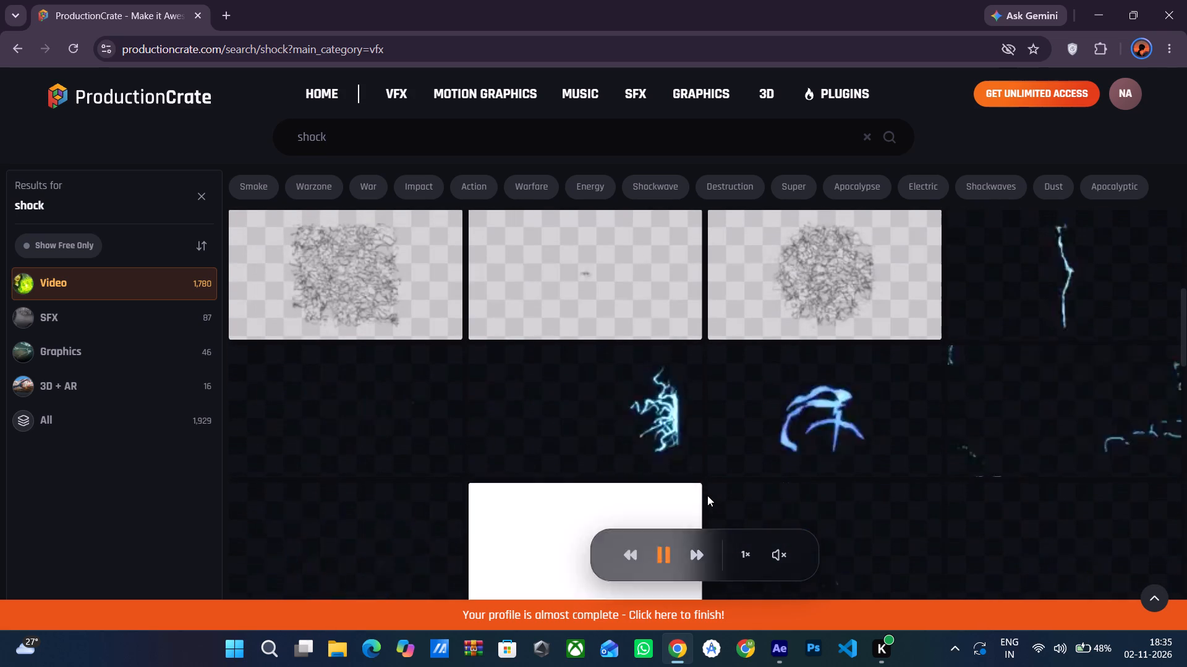
scroll(707, 495, "down", 1)
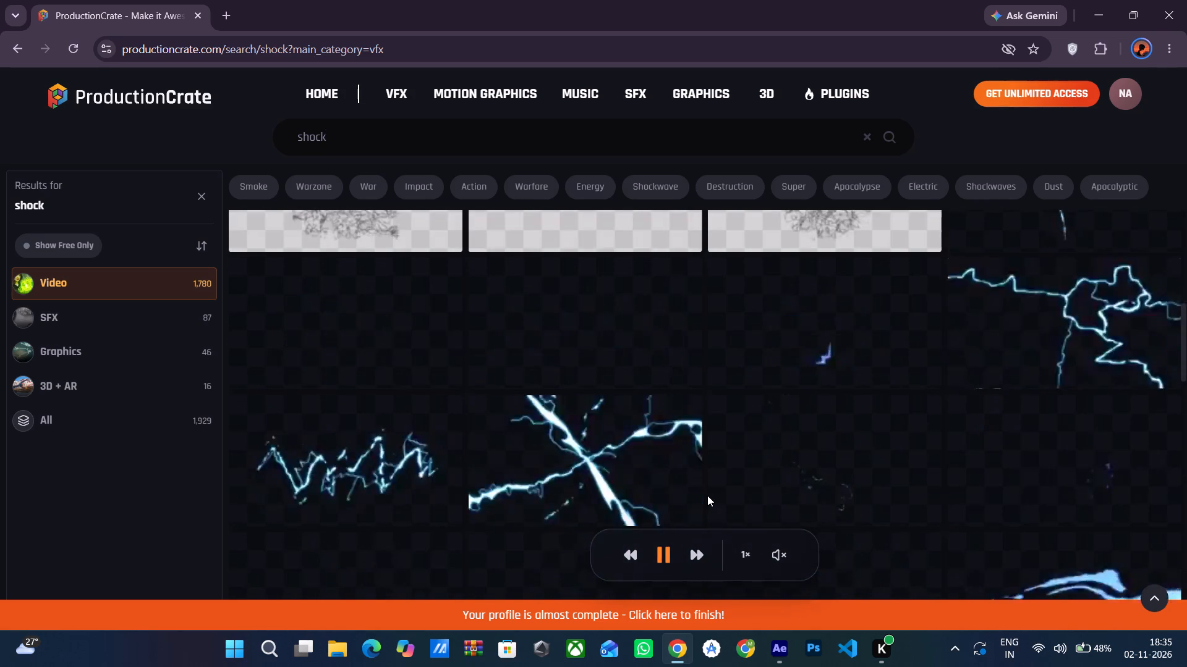
scroll(707, 495, "down", 2)
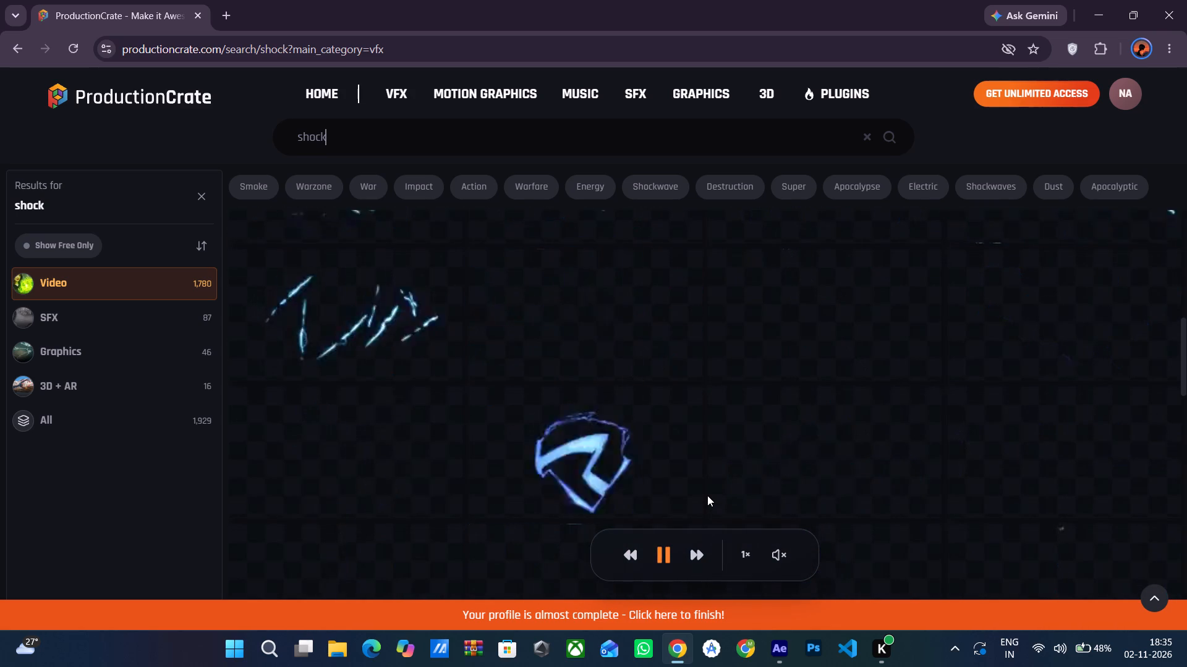
scroll(707, 495, "down", 2)
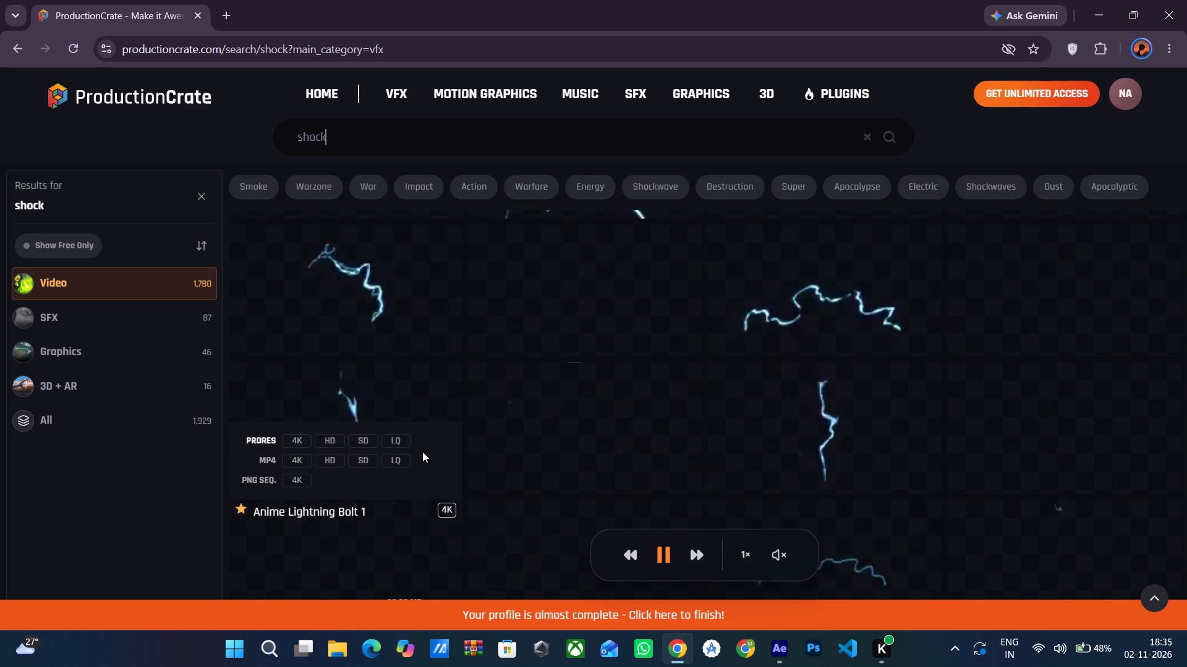
scroll(422, 451, "down", 1)
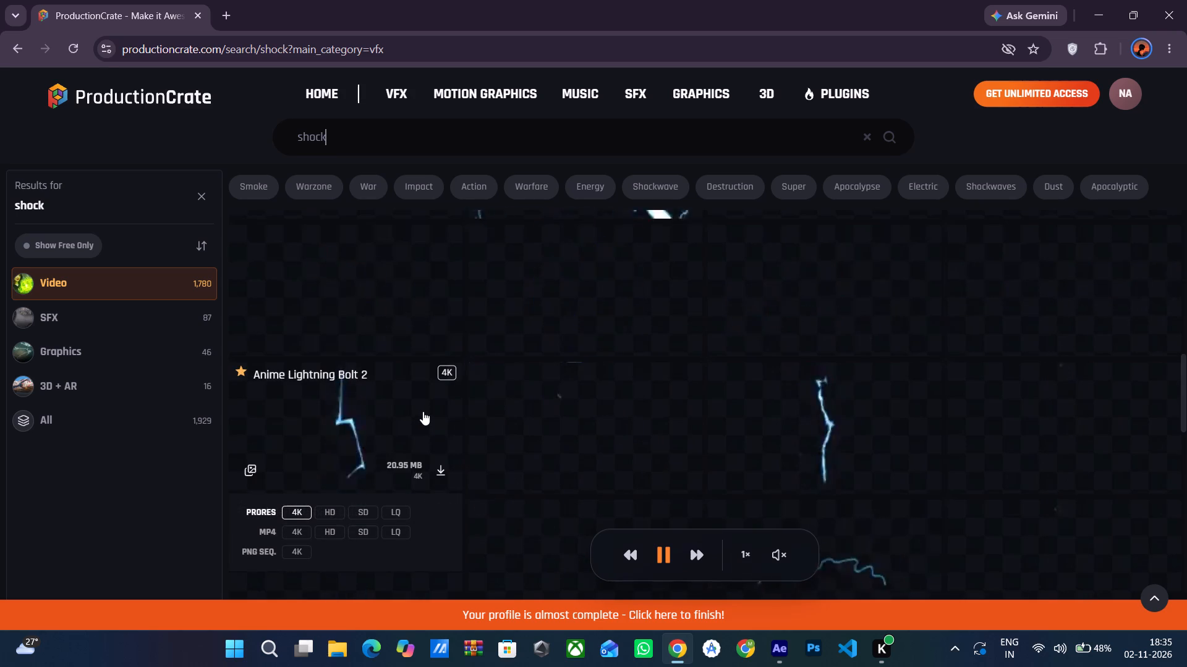
Limit the "shock" results to free items and download the Flash Lightning Arc clip in ProRes LQ.
left_click(53, 241)
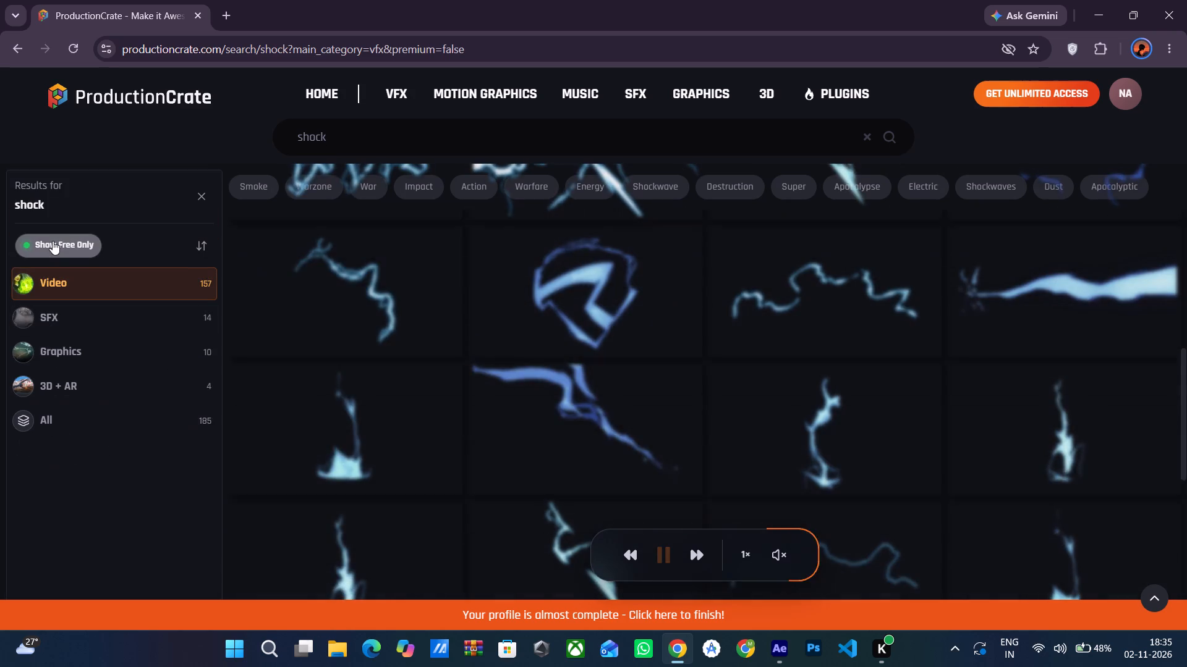
scroll(466, 364, "down", 2)
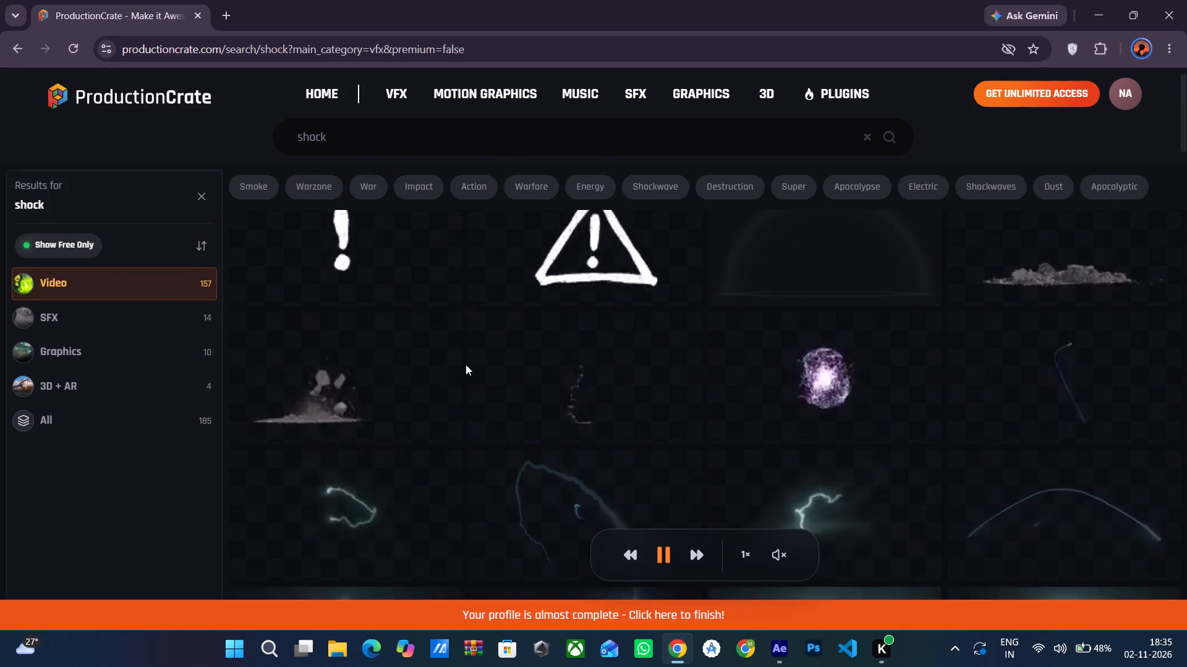
scroll(466, 364, "down", 1)
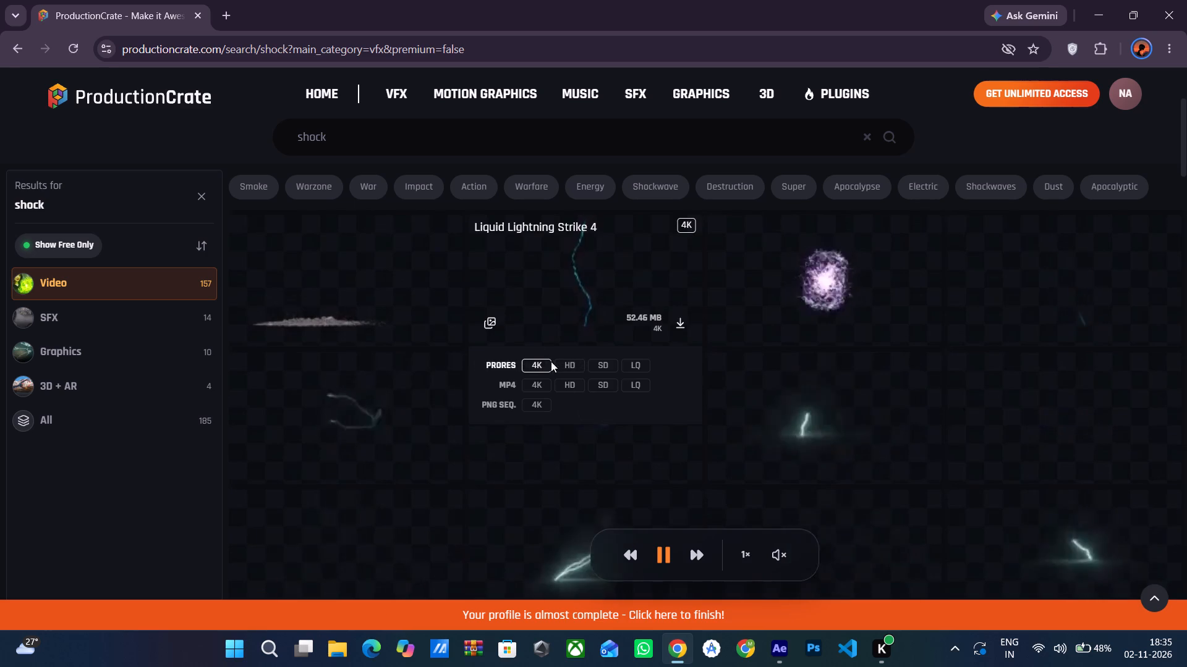
scroll(573, 402, "down", 2)
scroll(550, 523, "down", 3)
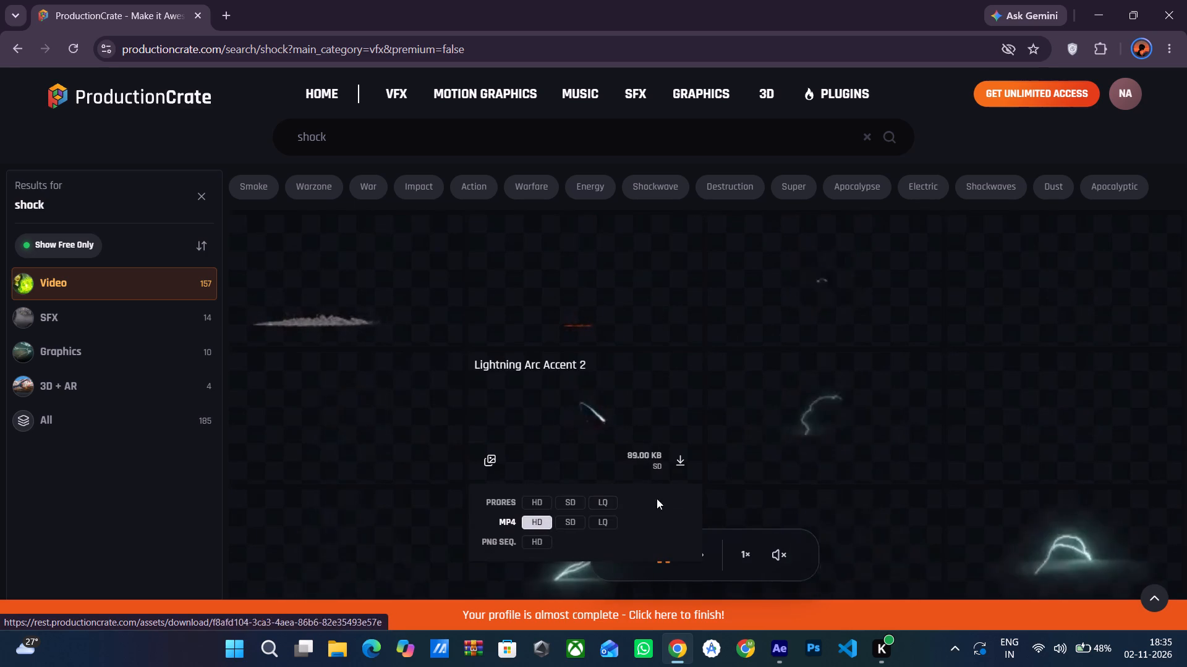
scroll(713, 489, "down", 2)
scroll(620, 442, "down", 2)
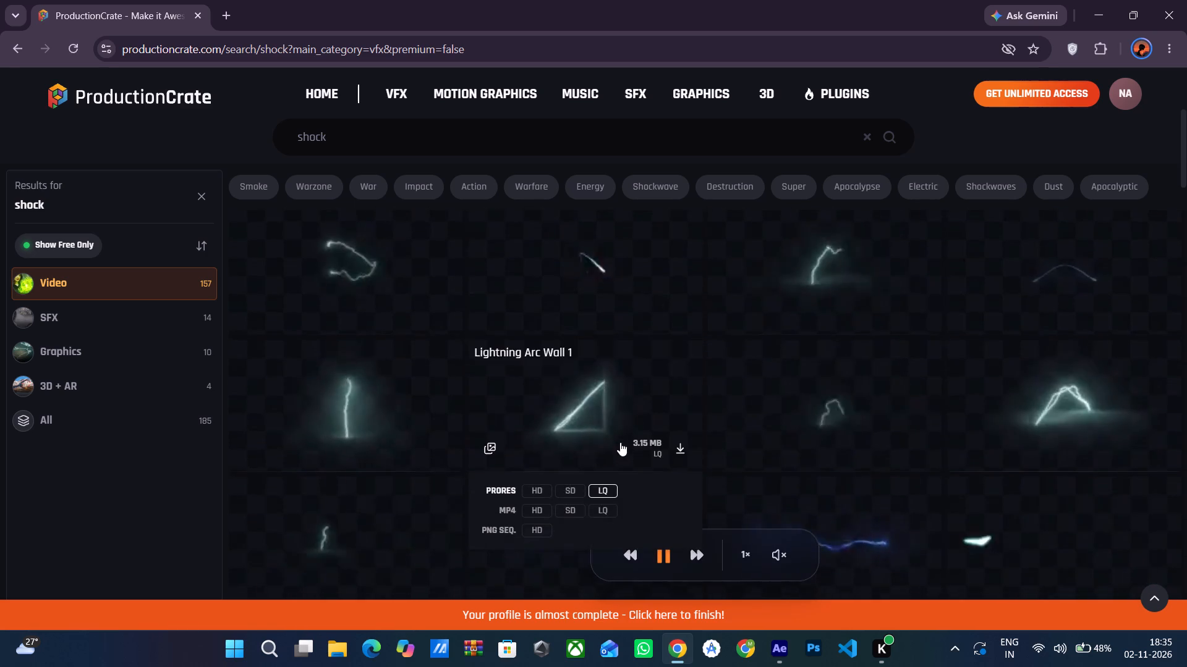
scroll(620, 442, "down", 4)
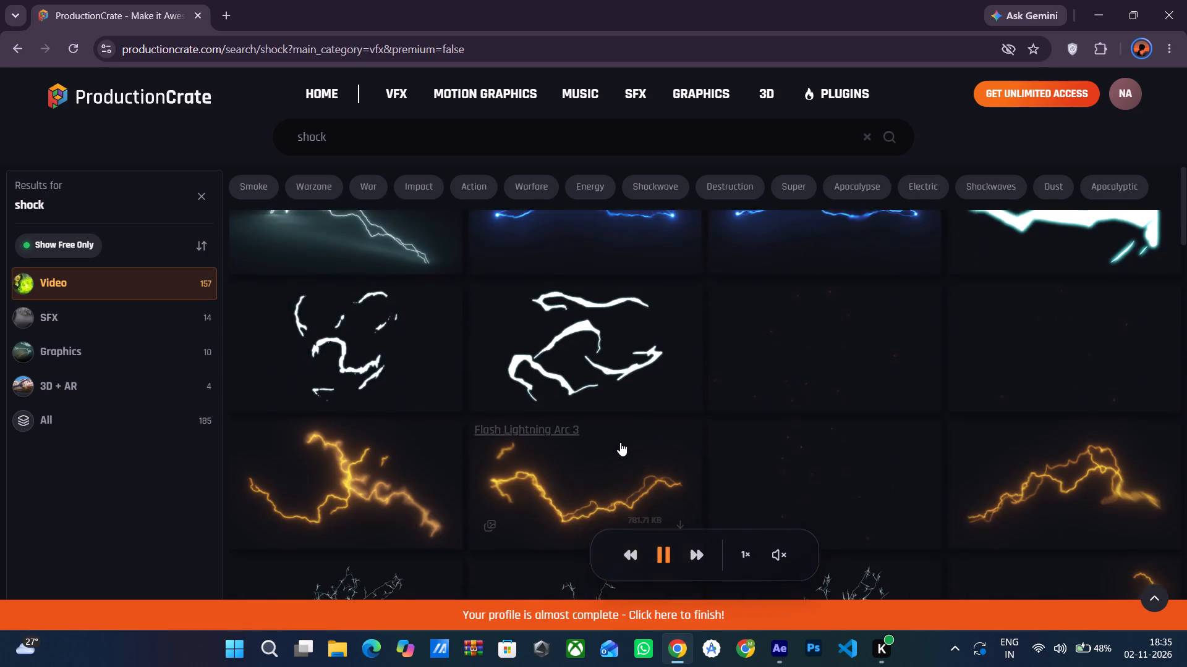
scroll(620, 442, "down", 2)
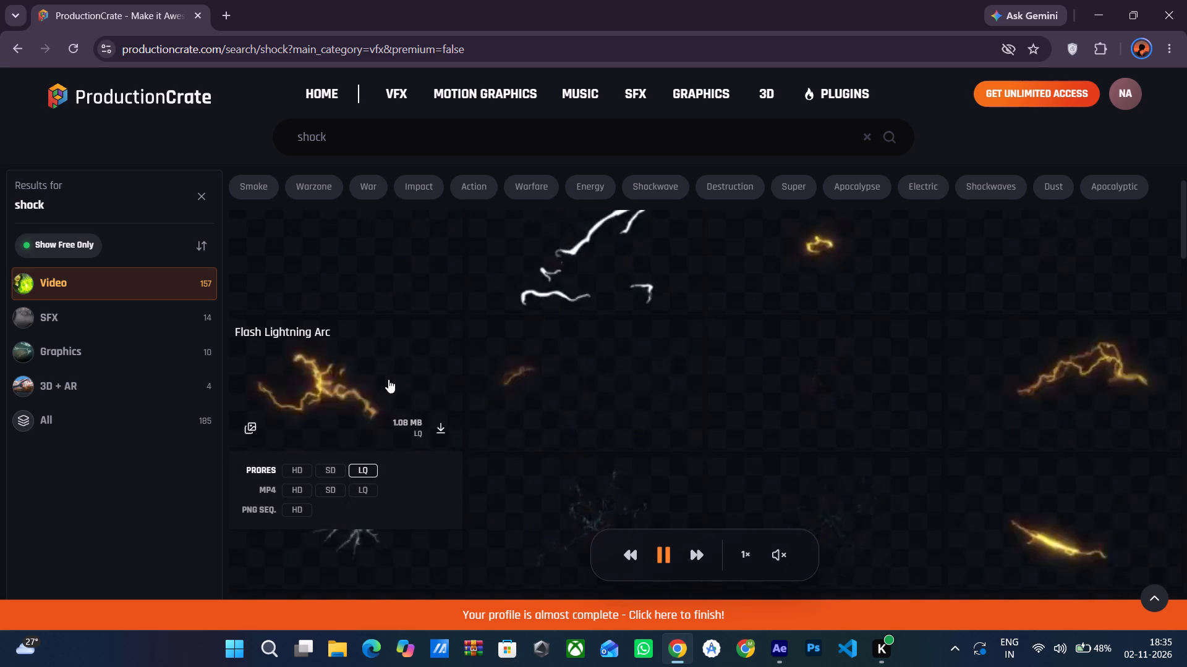
left_click(440, 426)
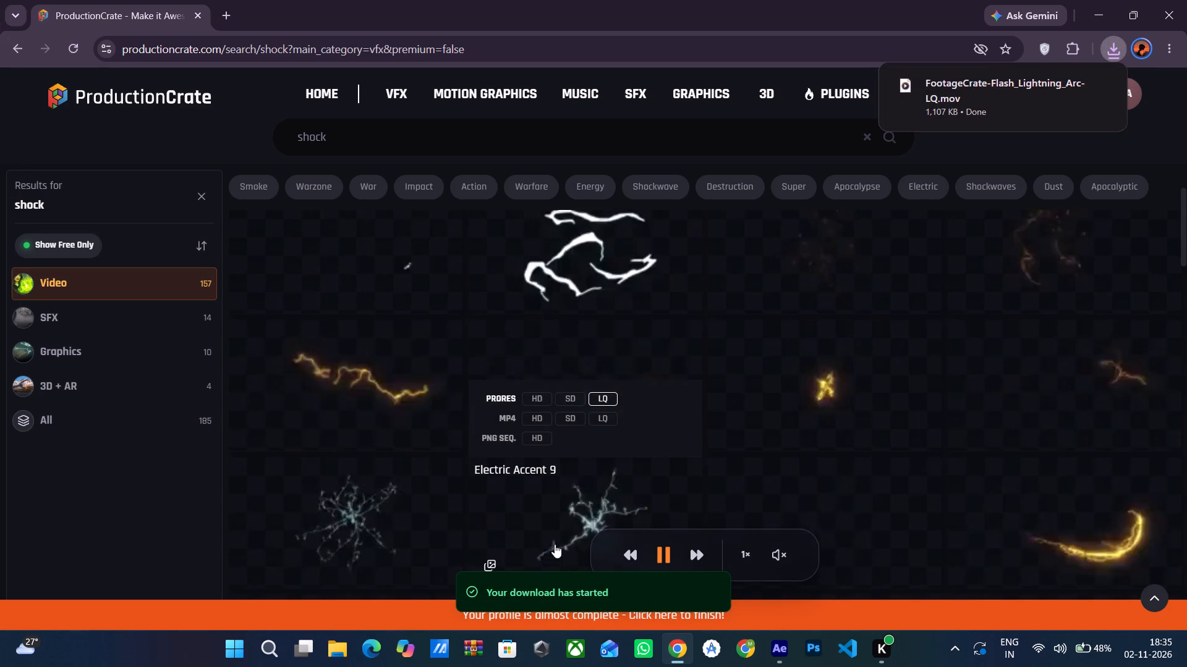
Download the Flash Lightning Arc 1 clip in LQ and the small orange lightning clip that starts the row below.
scroll(469, 498, "down", 3)
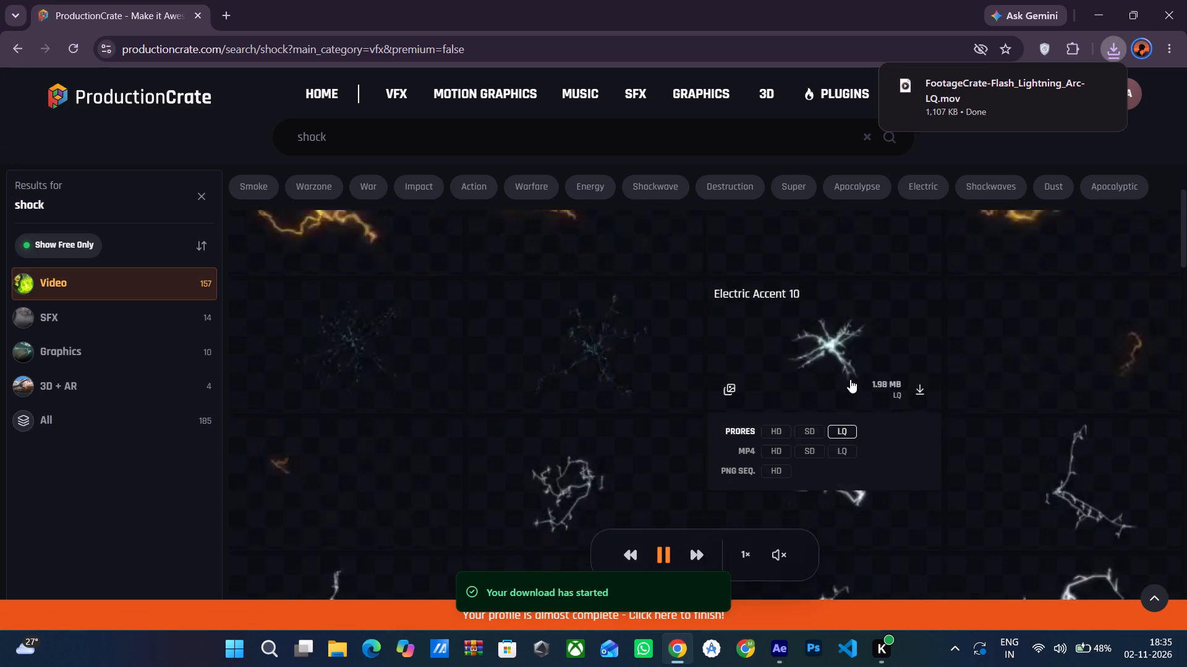
left_click(1159, 391)
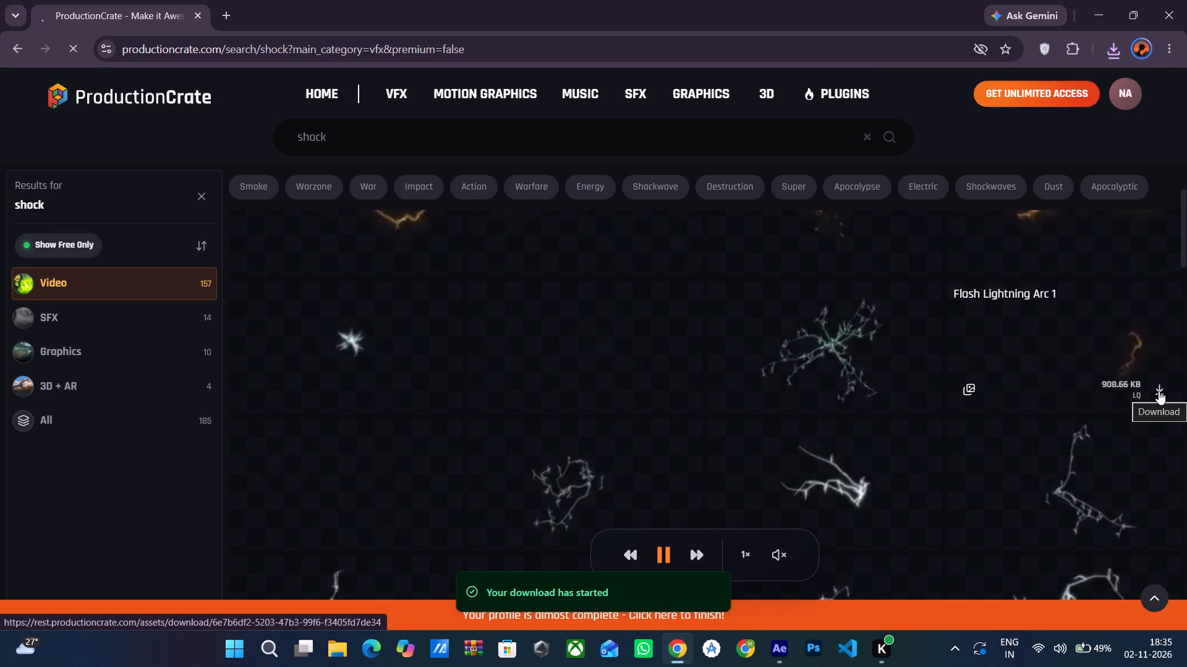
left_click(1159, 391)
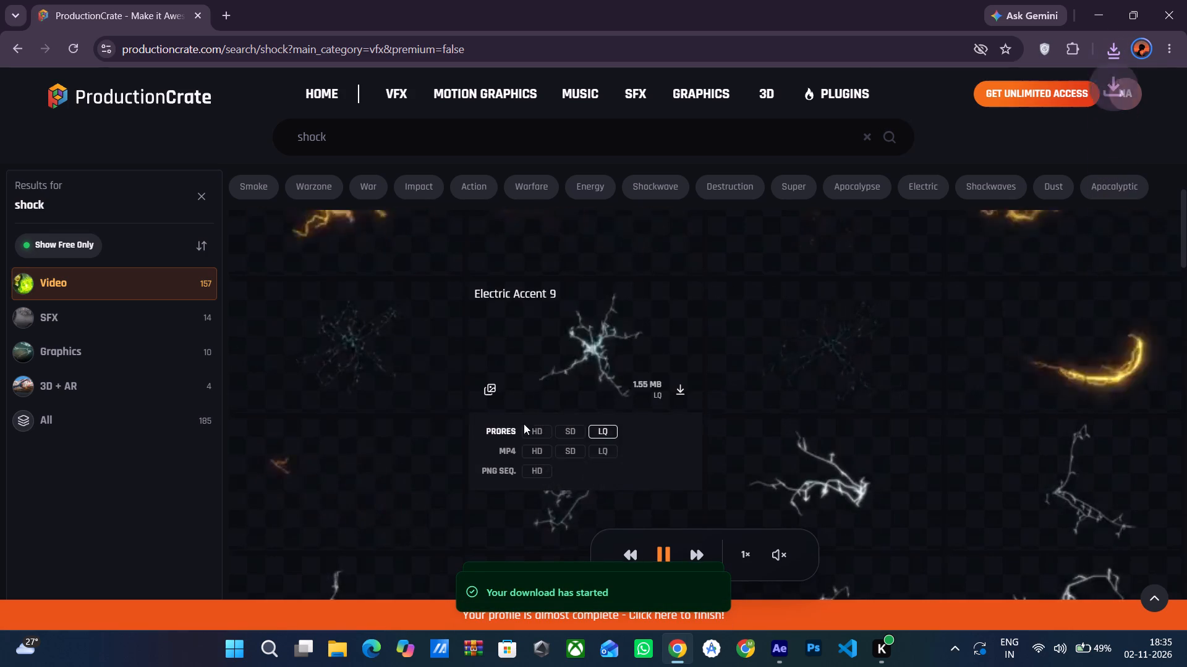
left_click(438, 532)
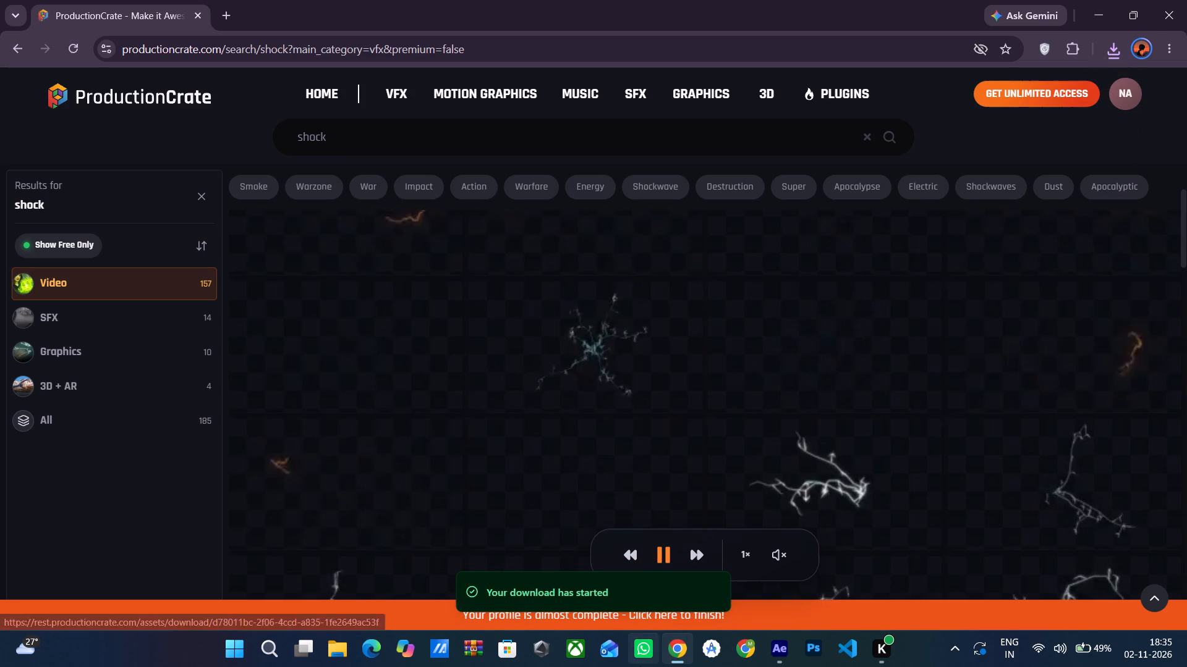
Close the Chrome window and return to the telugu composition in After Effects.
left_click(795, 666)
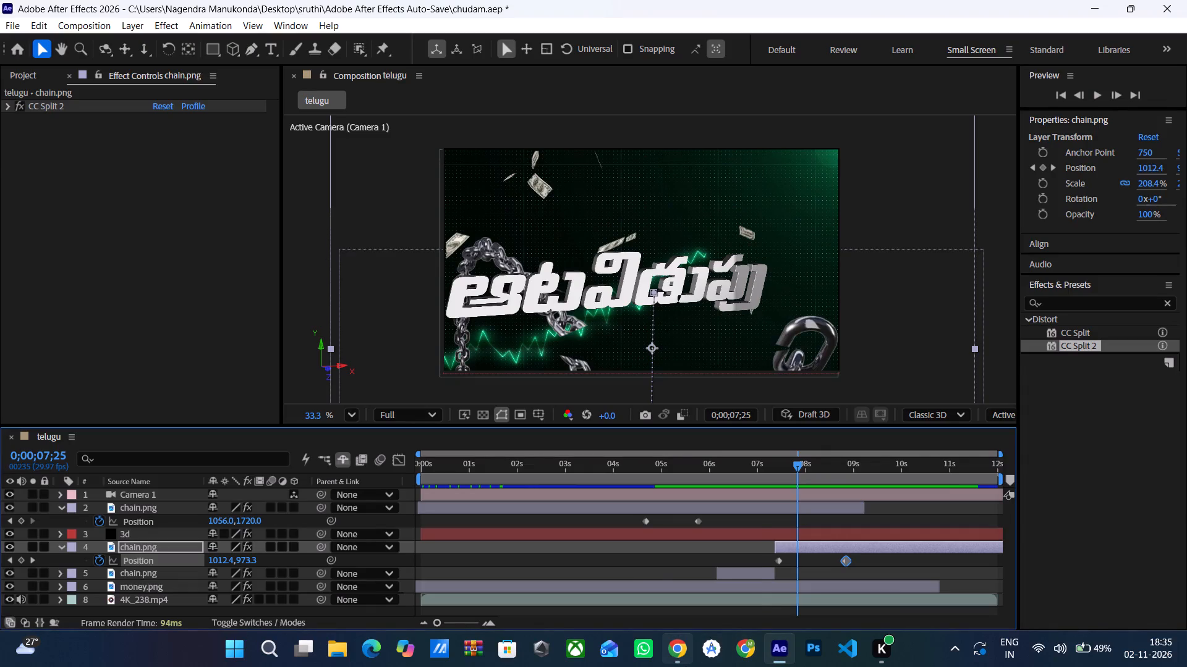
left_click(700, 602)
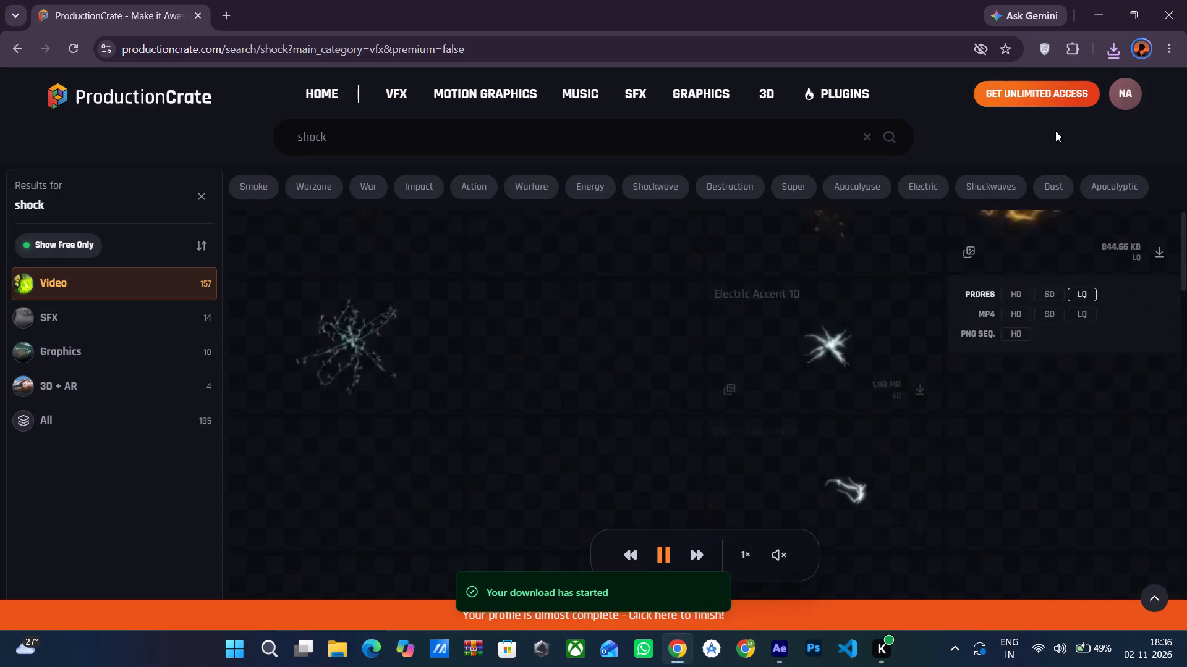
left_click(1159, 0)
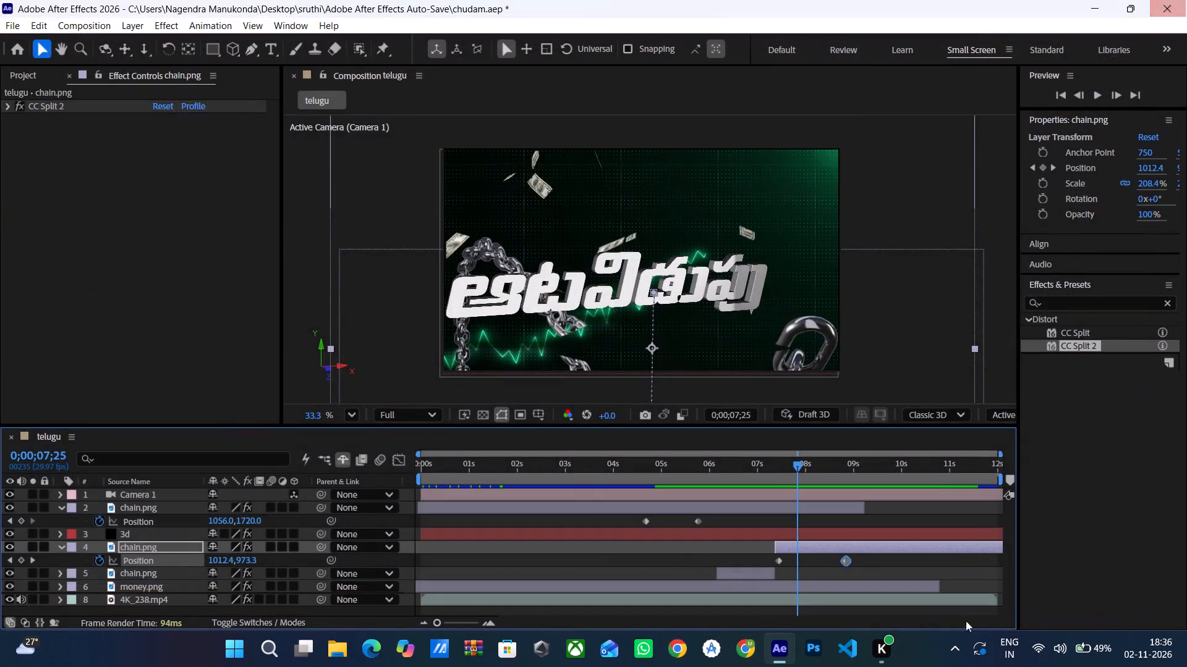
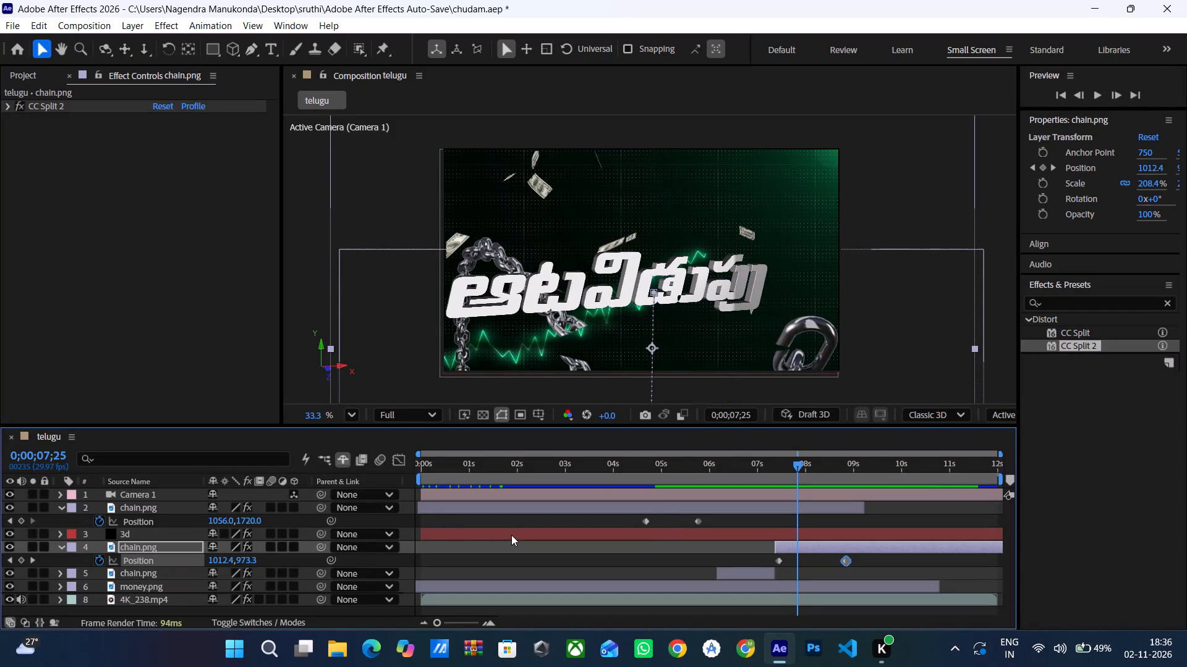
Collapse the expanded Position properties of the two chain.png layers in the telugu timeline.
scroll(511, 535, "down", 2)
left_click(59, 508)
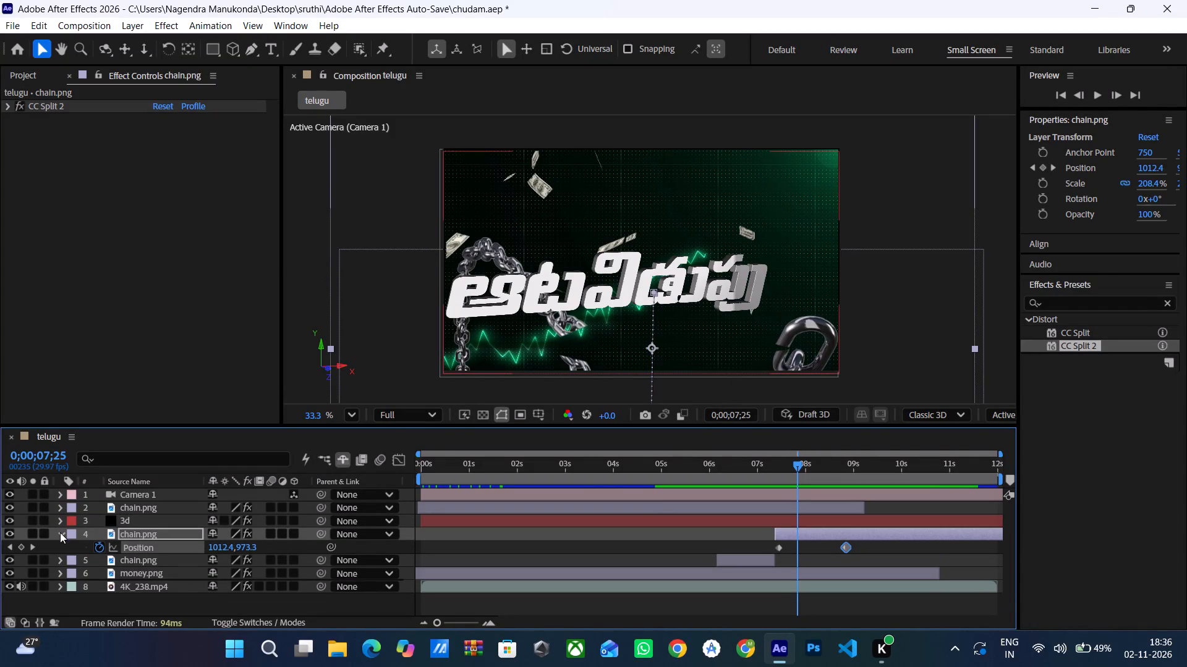
left_click(60, 532)
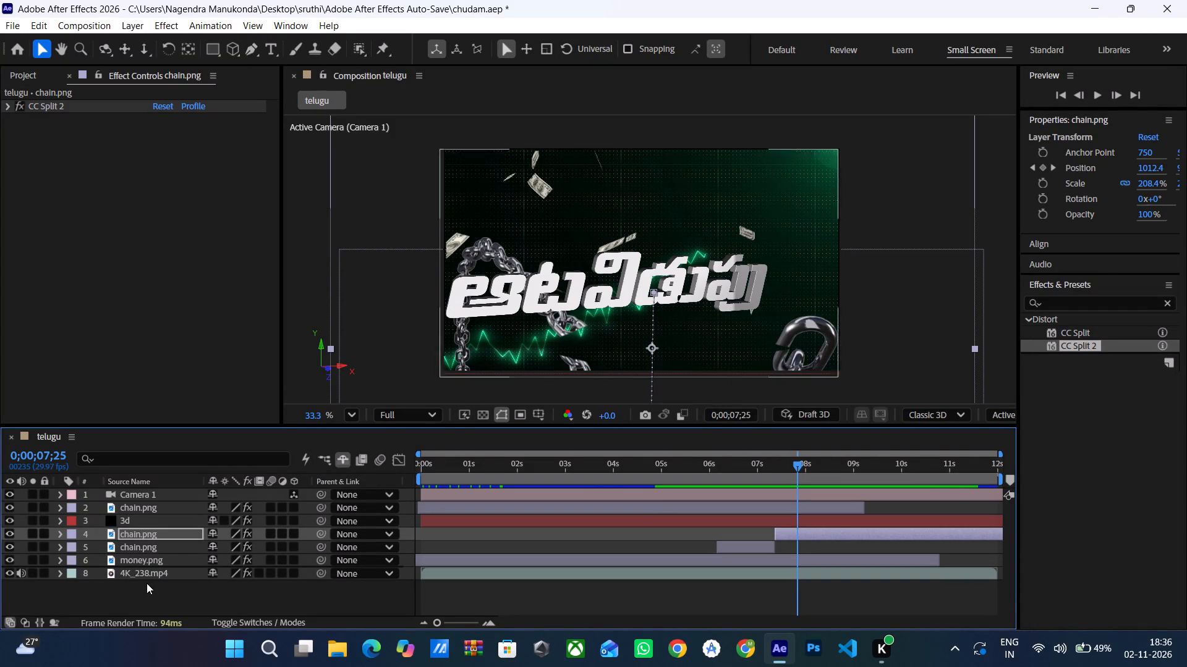
Import FootageCrate-Flash_Lightning_Arc_4-LQ from Downloads into the project as footage.
left_click(46, 70)
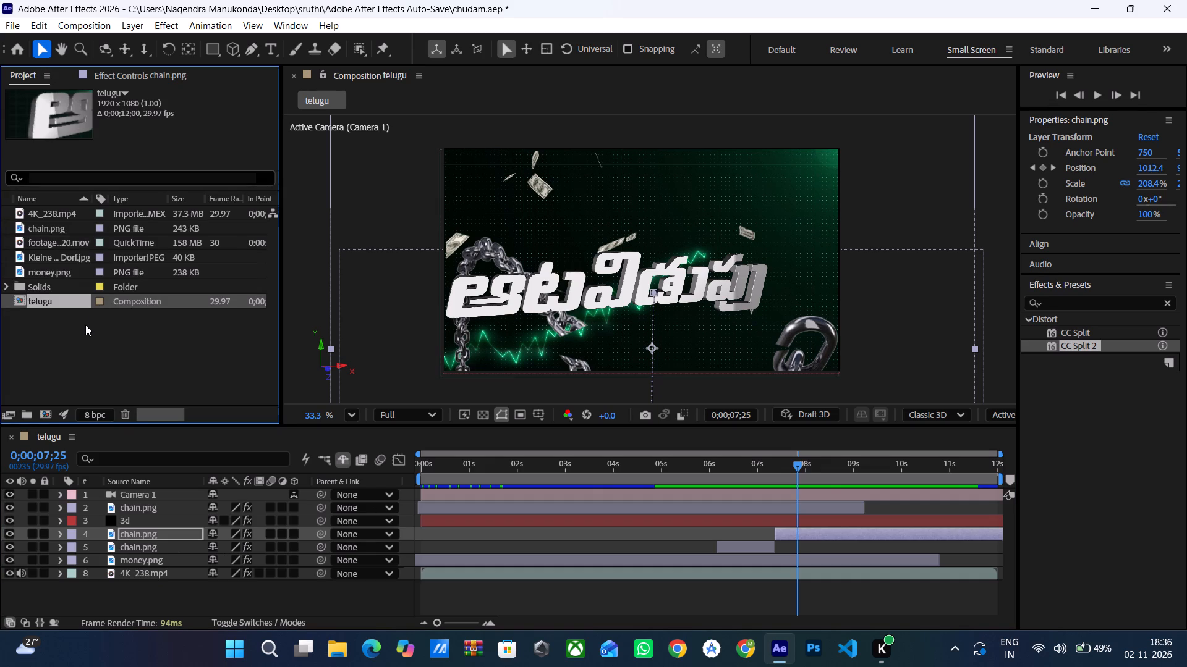
right_click(85, 325)
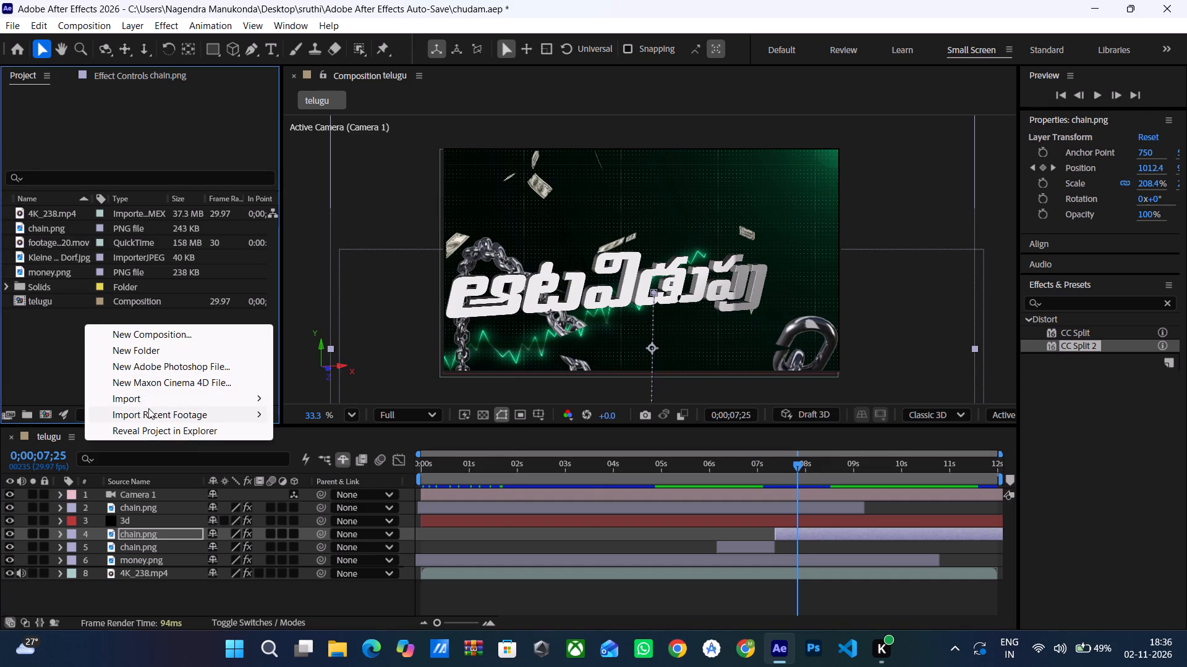
left_click(152, 403)
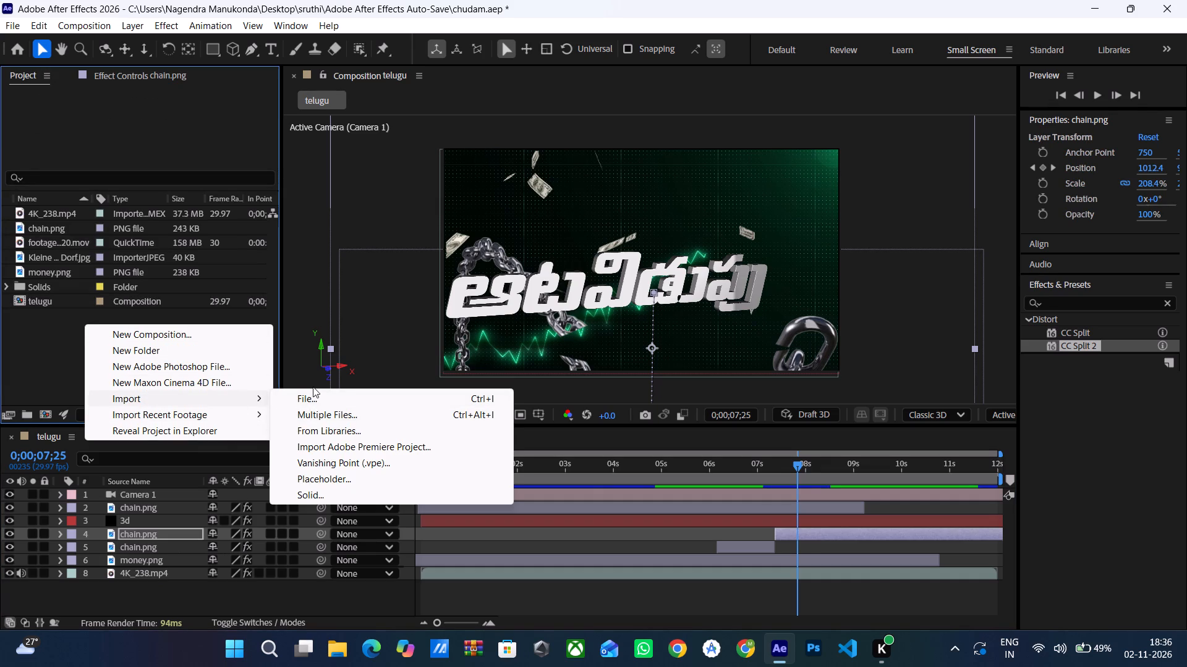
left_click(307, 398)
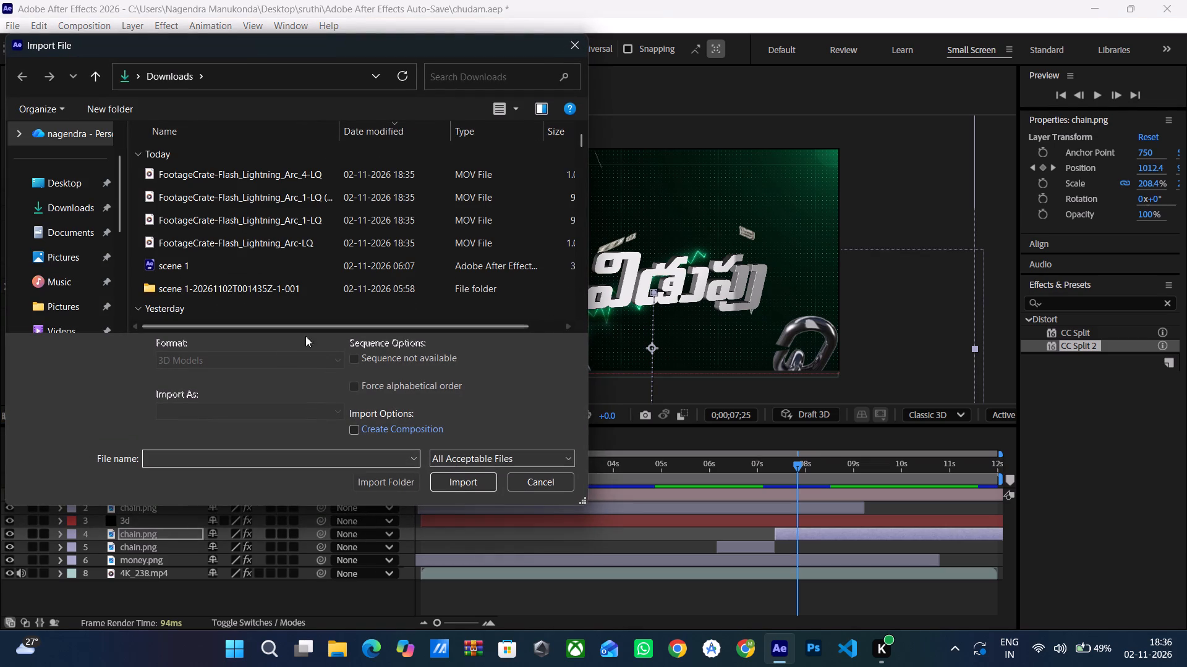
left_click(234, 175)
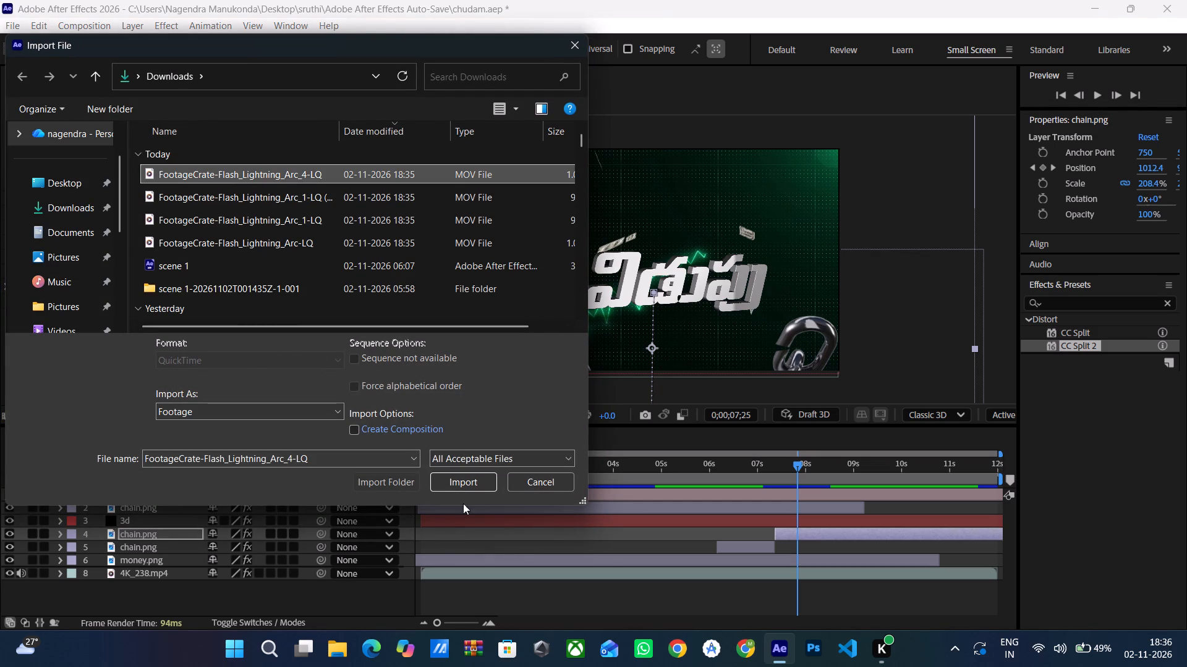
left_click(470, 487)
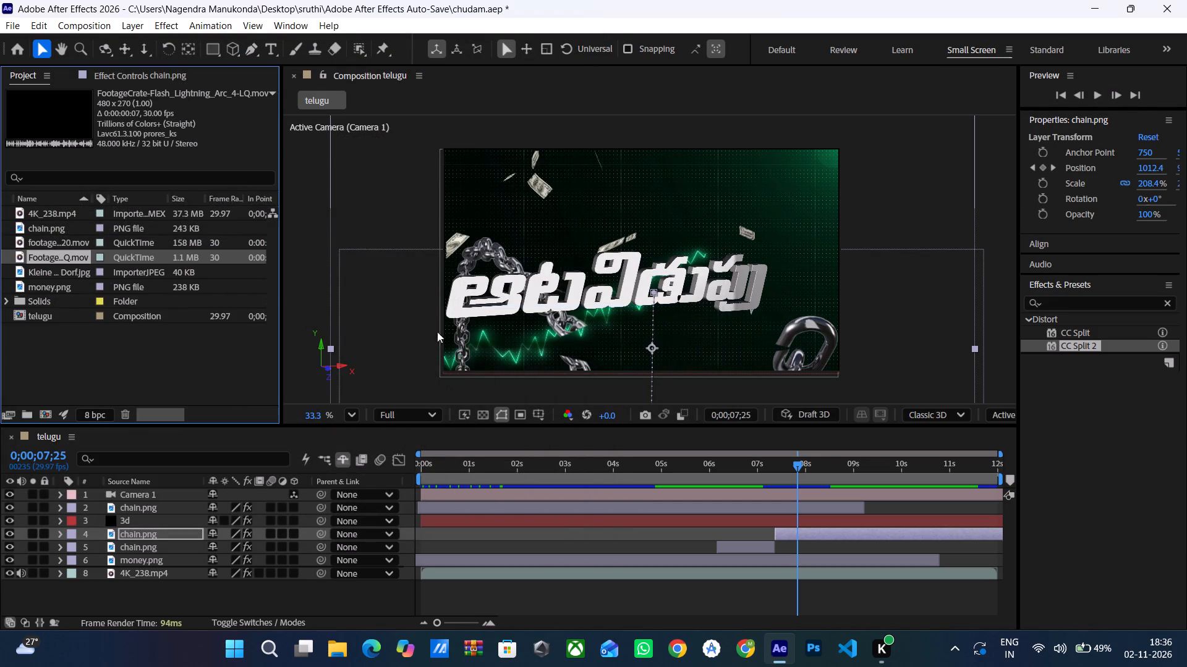
Add the imported lightning clip to the telugu composition and place it directly below the 3d layer.
left_click_drag(74, 253, 93, 474)
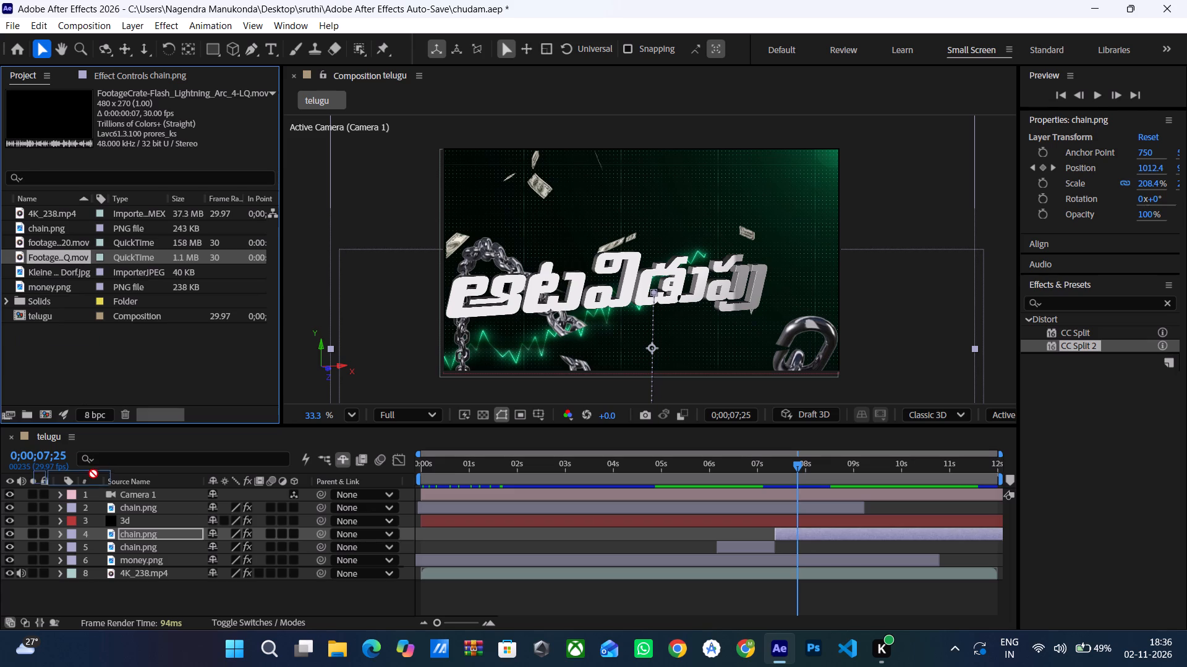
left_click_drag(93, 474, 122, 589)
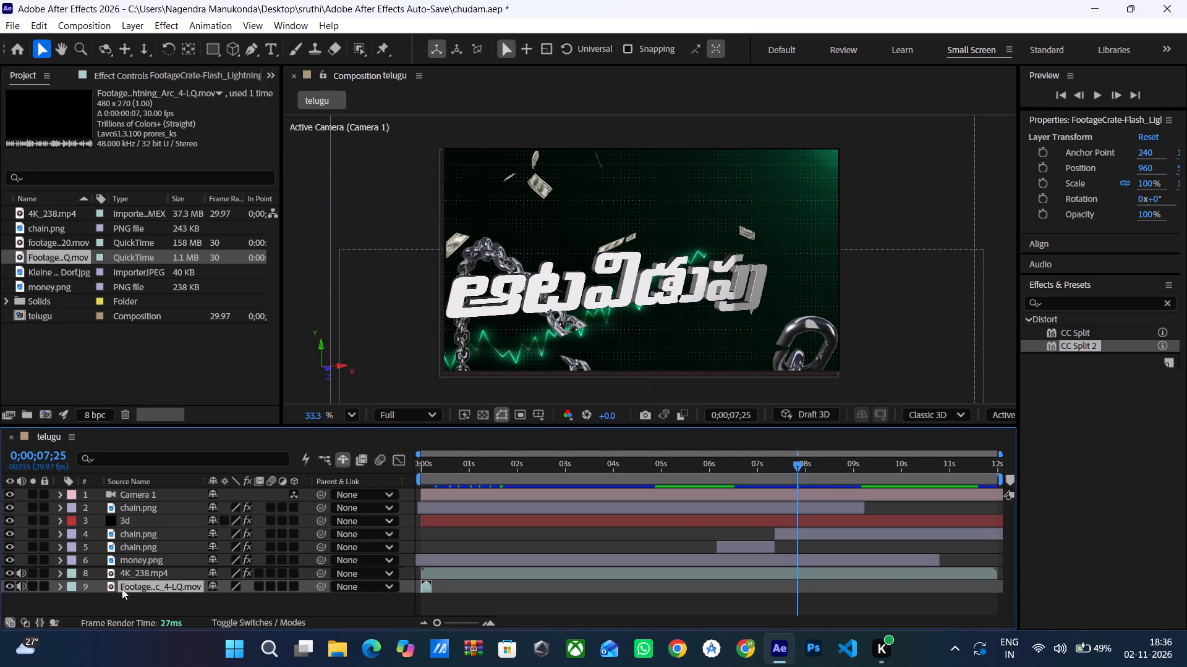
left_click(122, 589)
left_click_drag(793, 465, 605, 479)
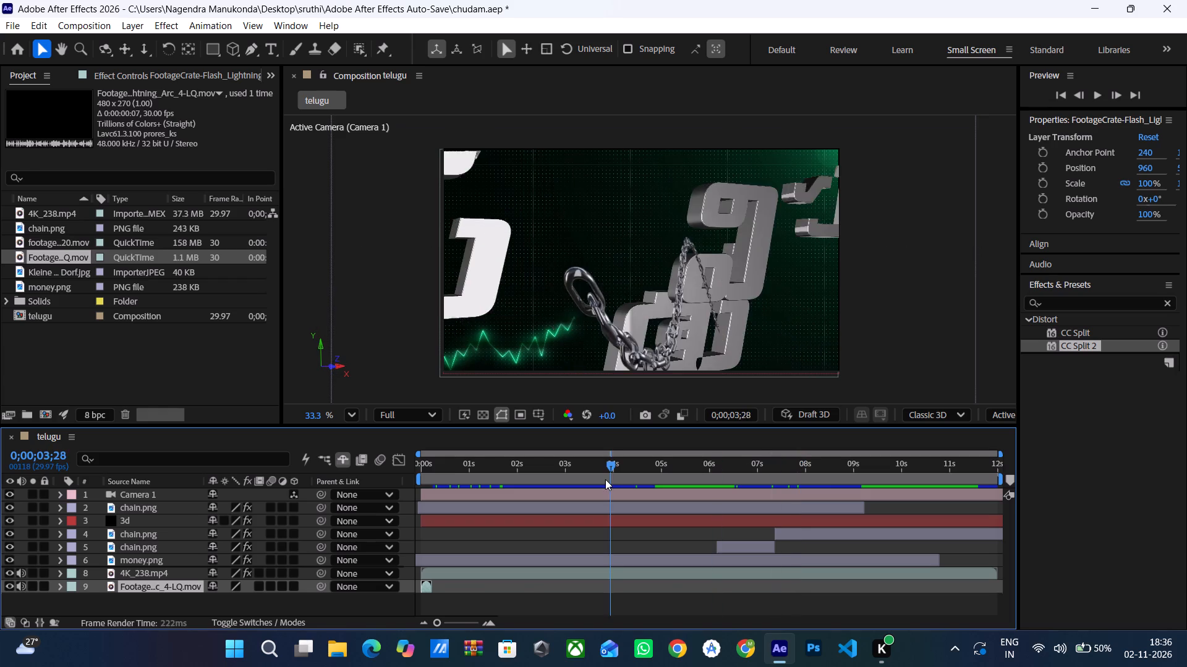
left_click_drag(605, 479, 375, 486)
key("space")
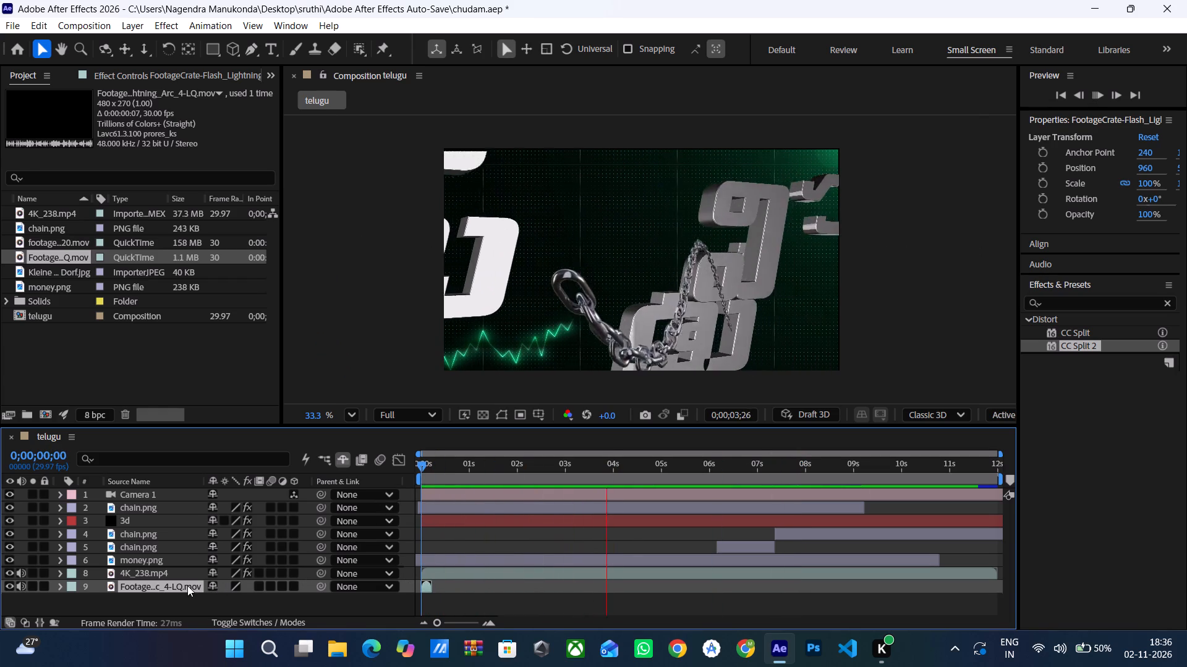
left_click_drag(187, 585, 187, 528)
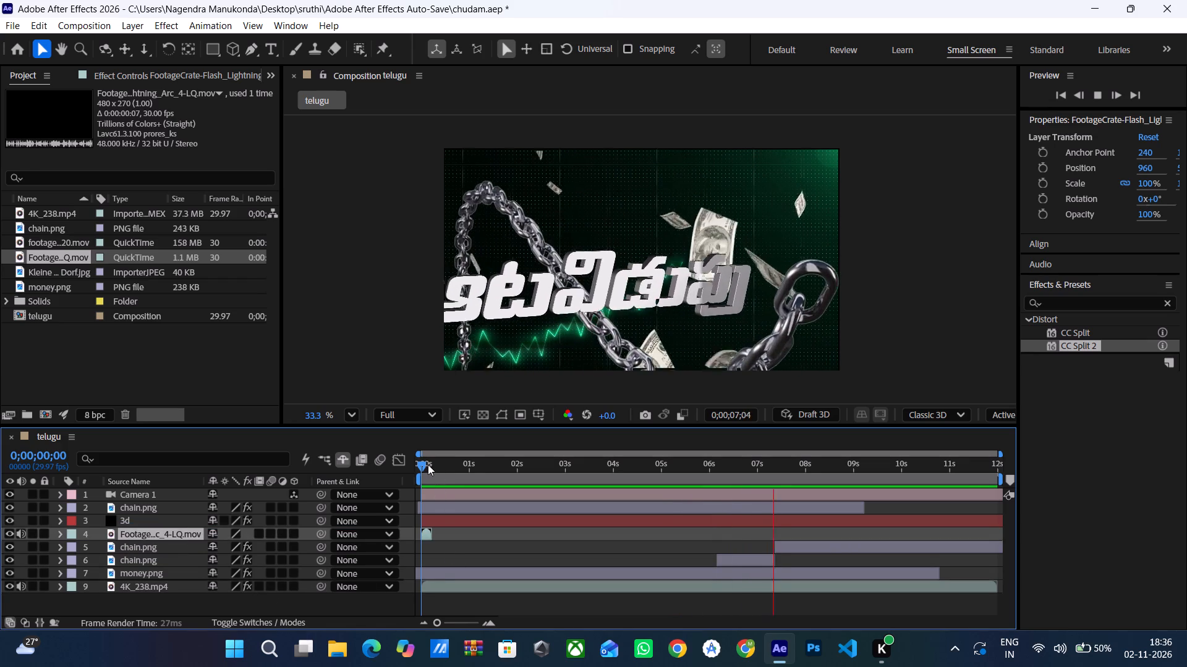
Open the lightning clip in its own layer view and play it from the start.
left_click_drag(423, 463, 443, 463)
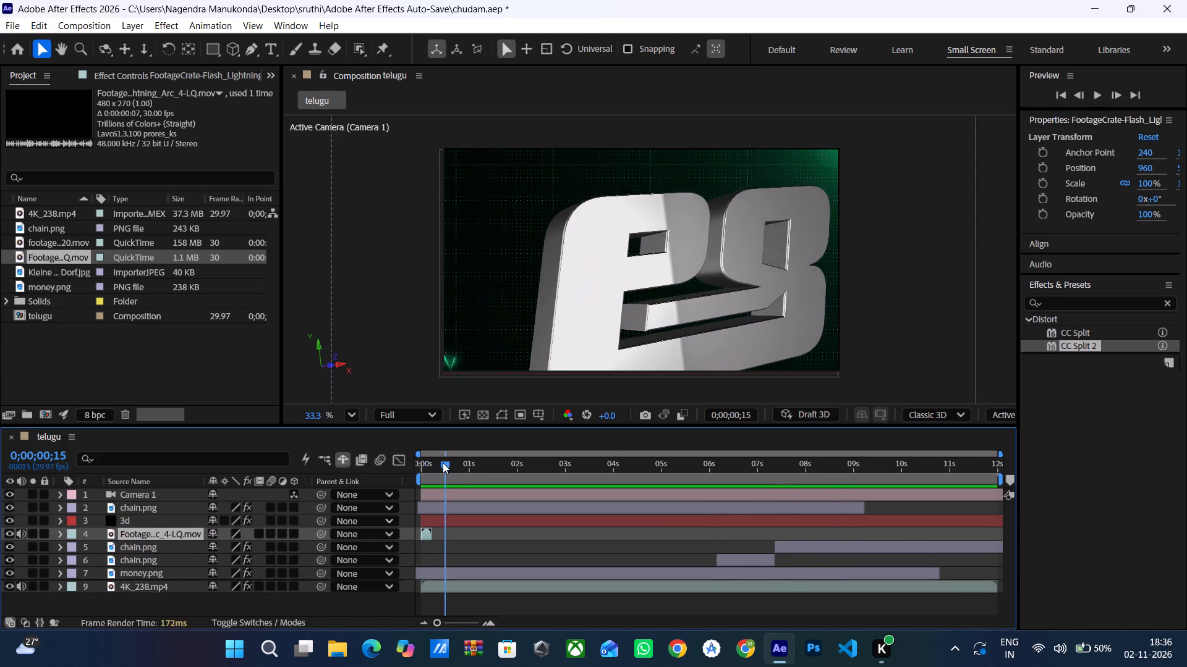
left_click_drag(443, 463, 394, 489)
double_click(426, 531)
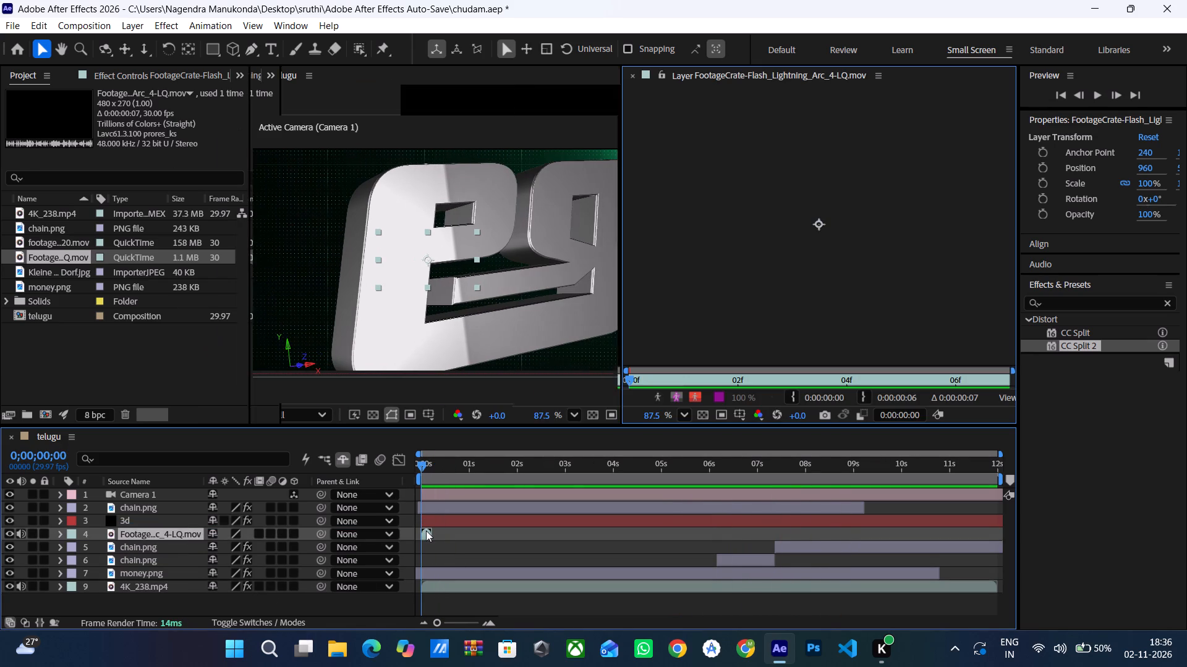
key("space")
key("space")
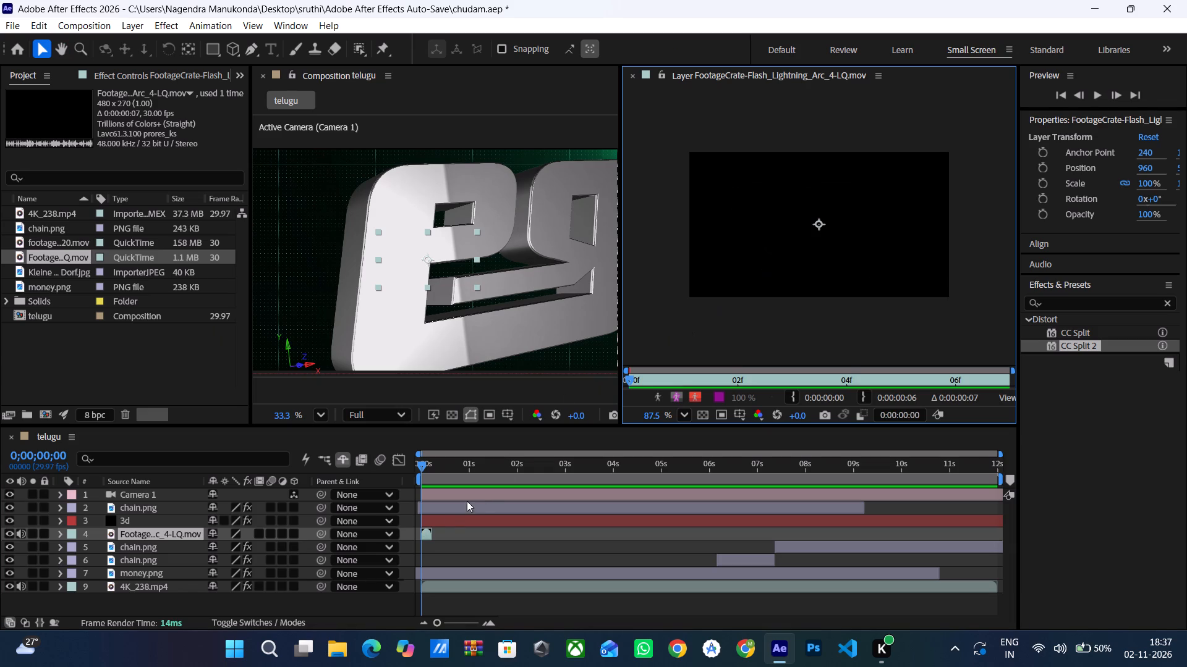
Time-stretch the Flash Lightning Arc 4 layer with a stretch factor of 150.
right_click(428, 537)
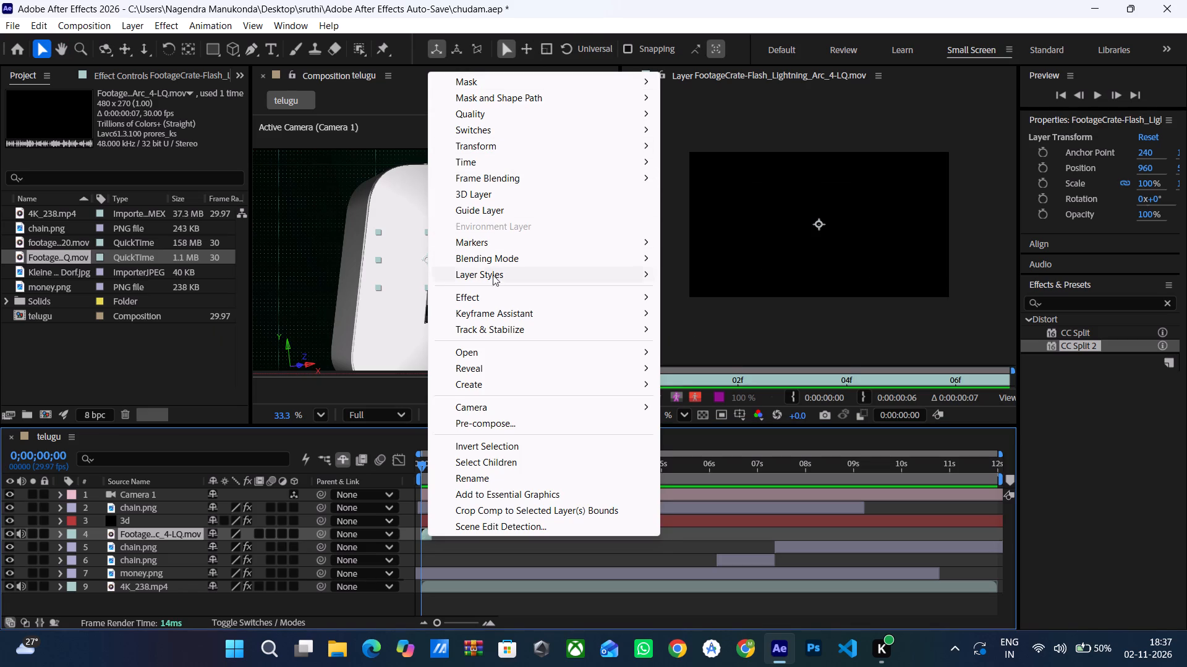
left_click(508, 166)
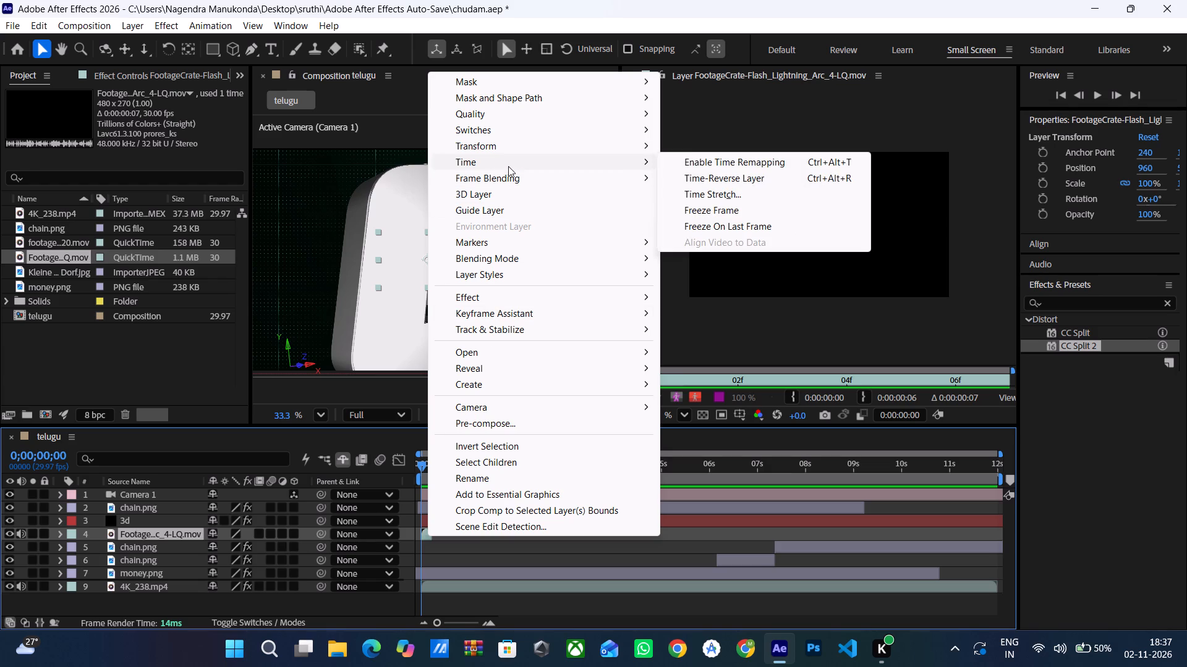
left_click(710, 191)
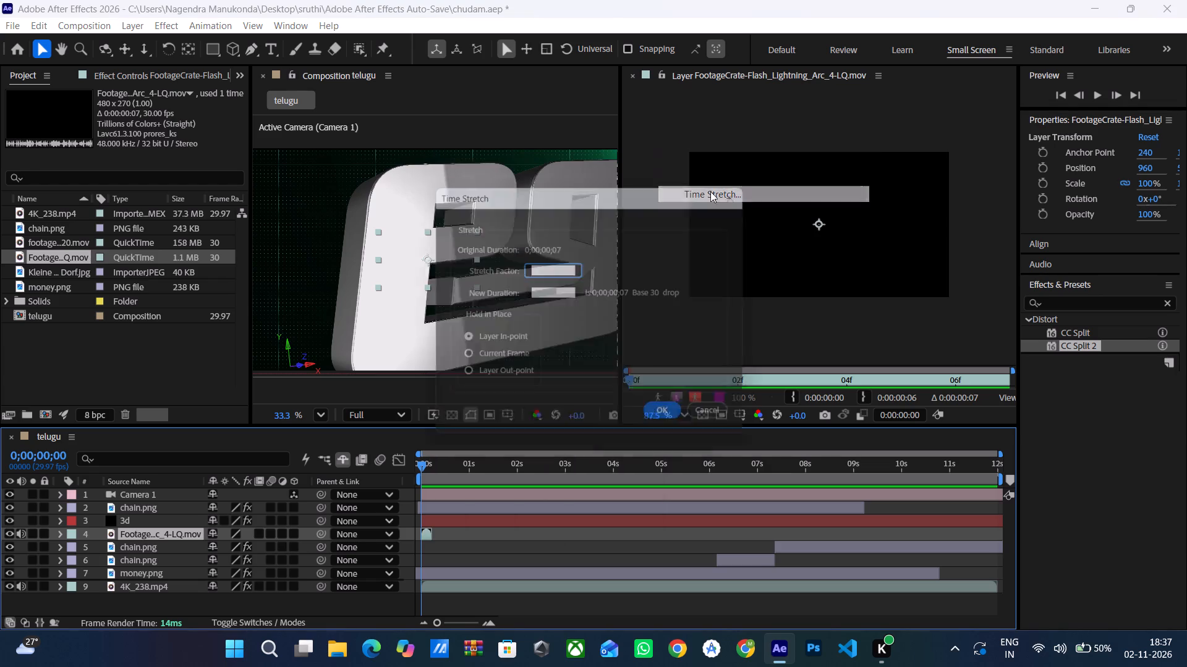
type("150")
key("Return")
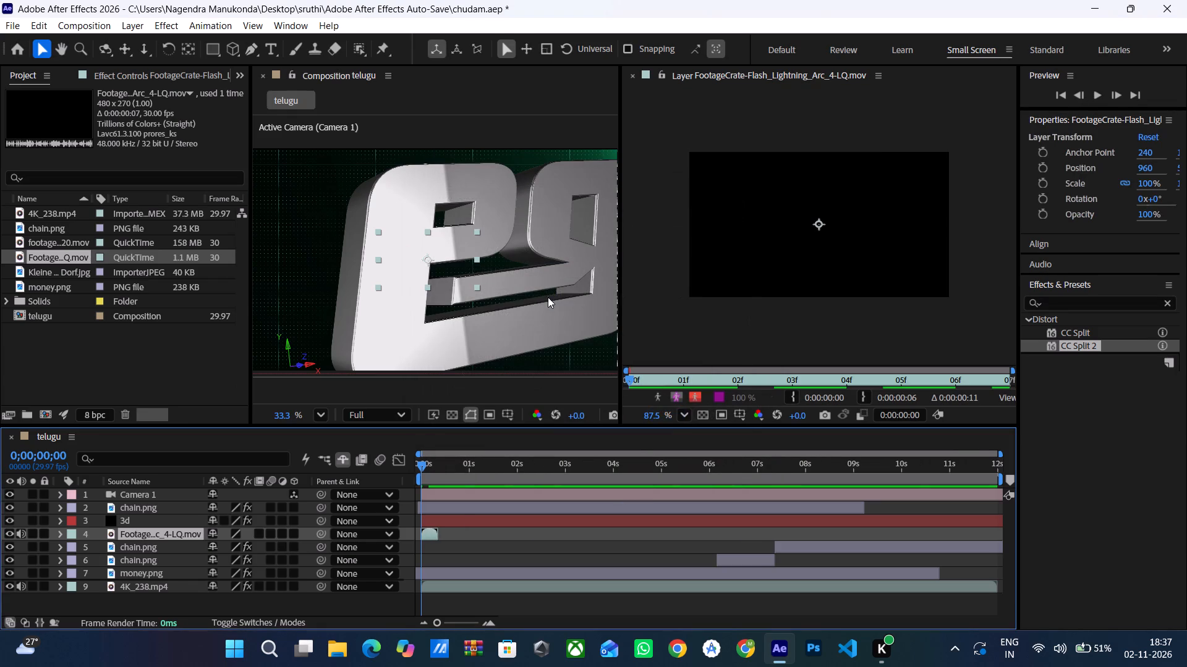
left_click(433, 535)
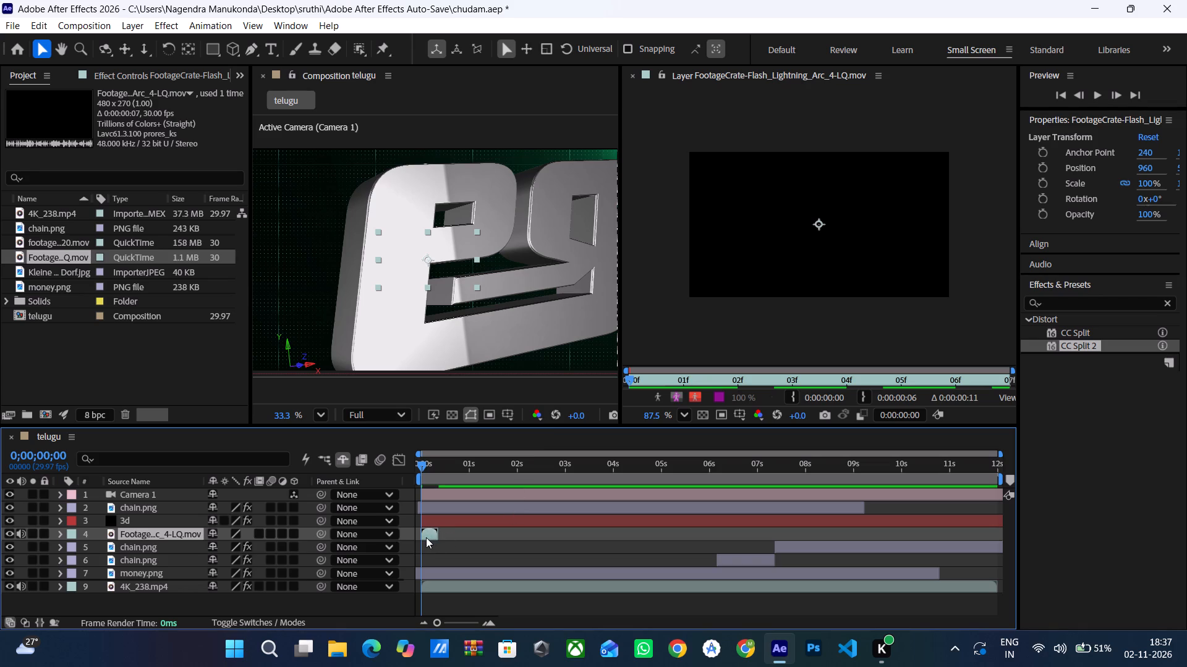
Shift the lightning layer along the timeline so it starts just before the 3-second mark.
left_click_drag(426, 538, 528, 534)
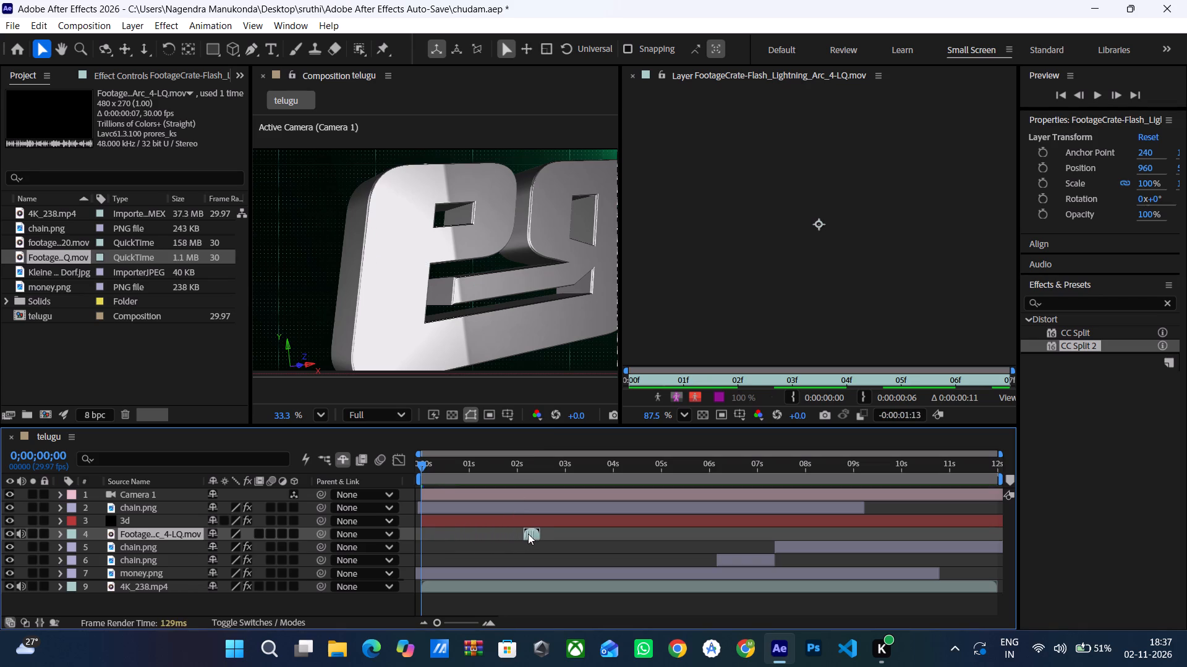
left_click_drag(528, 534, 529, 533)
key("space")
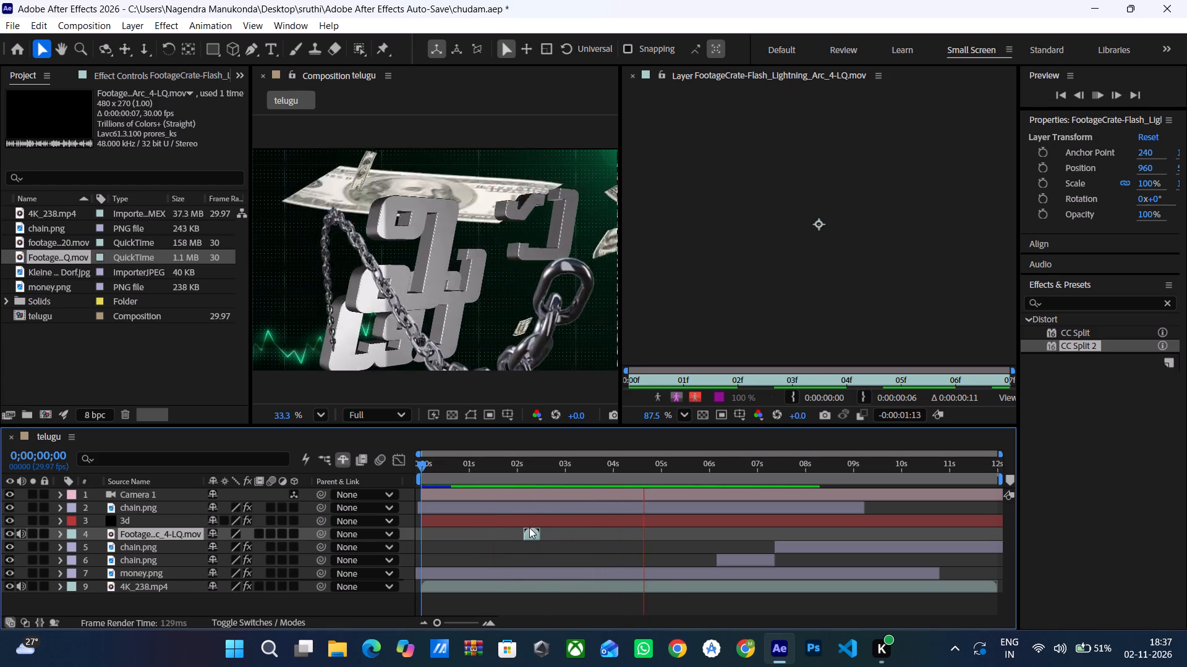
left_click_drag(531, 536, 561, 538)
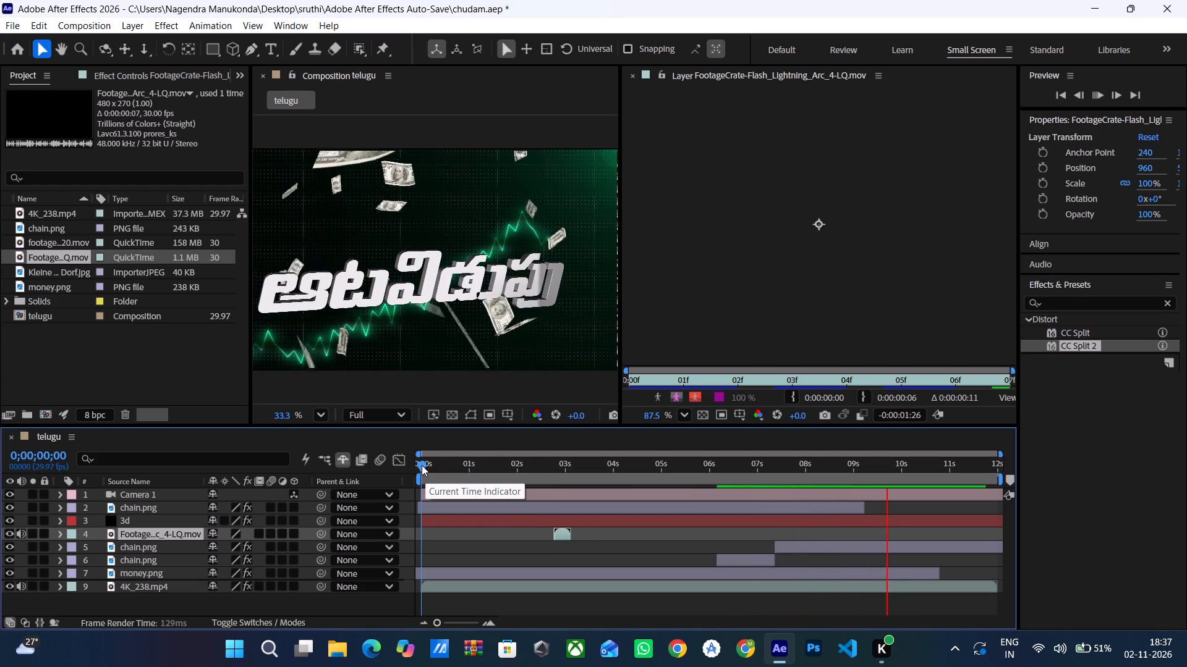
Scrub and play the composition between about 2 and 5 seconds to check the lightning's timing against the chain.
left_click_drag(422, 465, 545, 466)
left_click(559, 466)
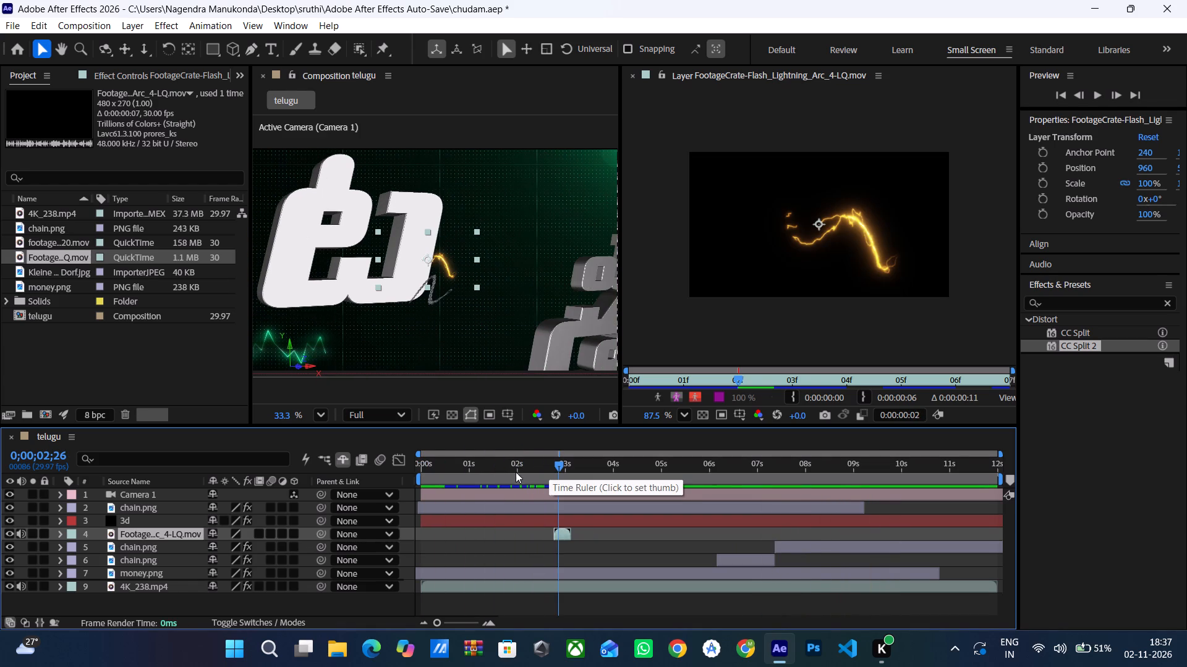
left_click(529, 483)
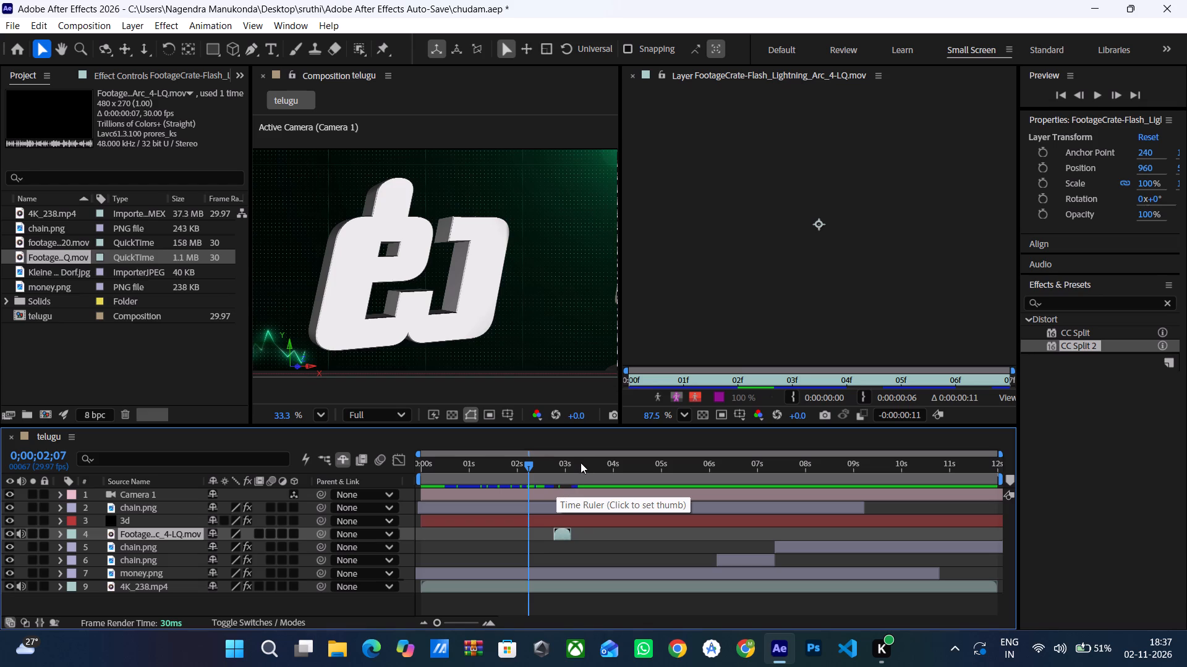
left_click(582, 461)
key("space")
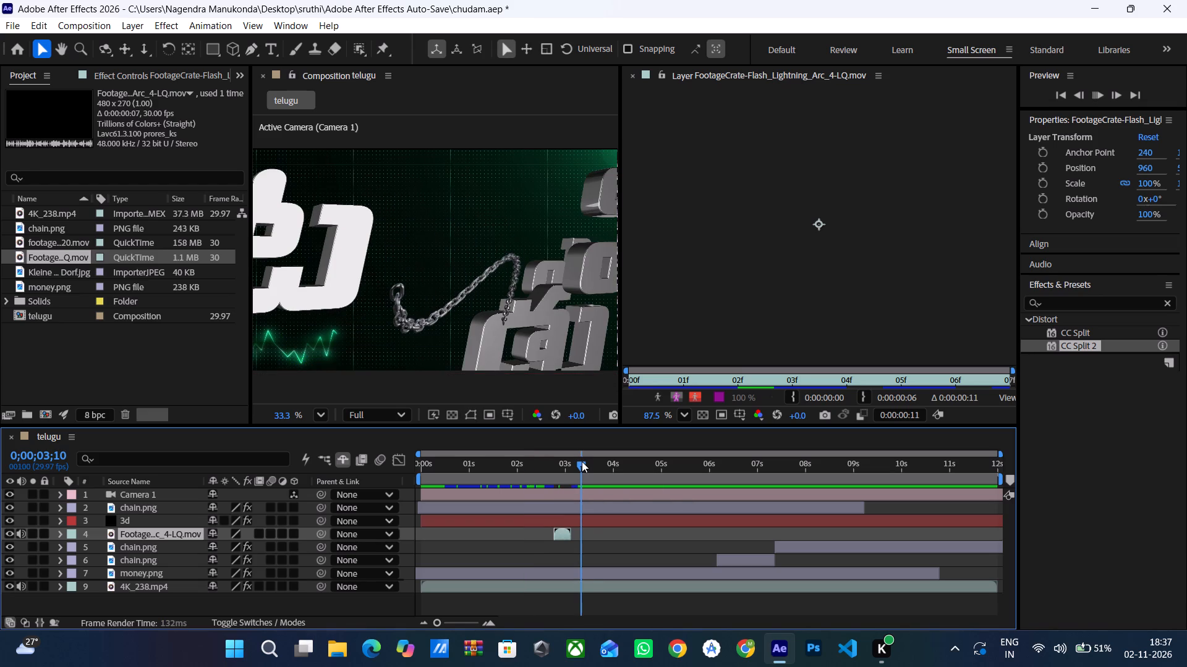
key("space")
key("space")
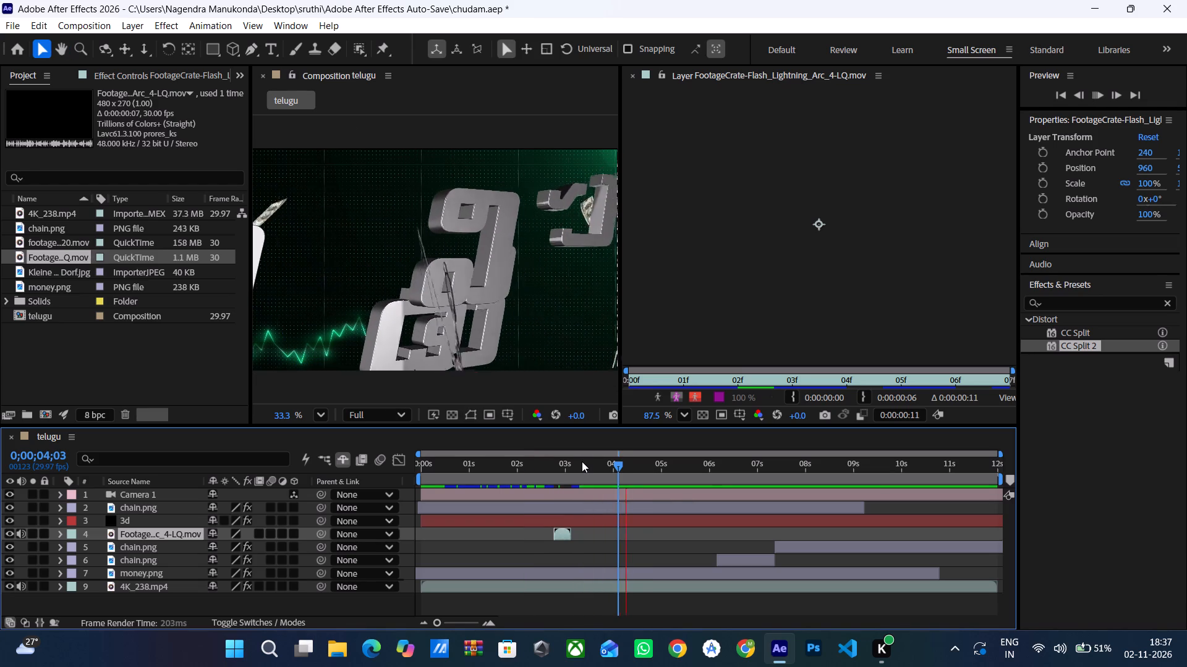
key("space")
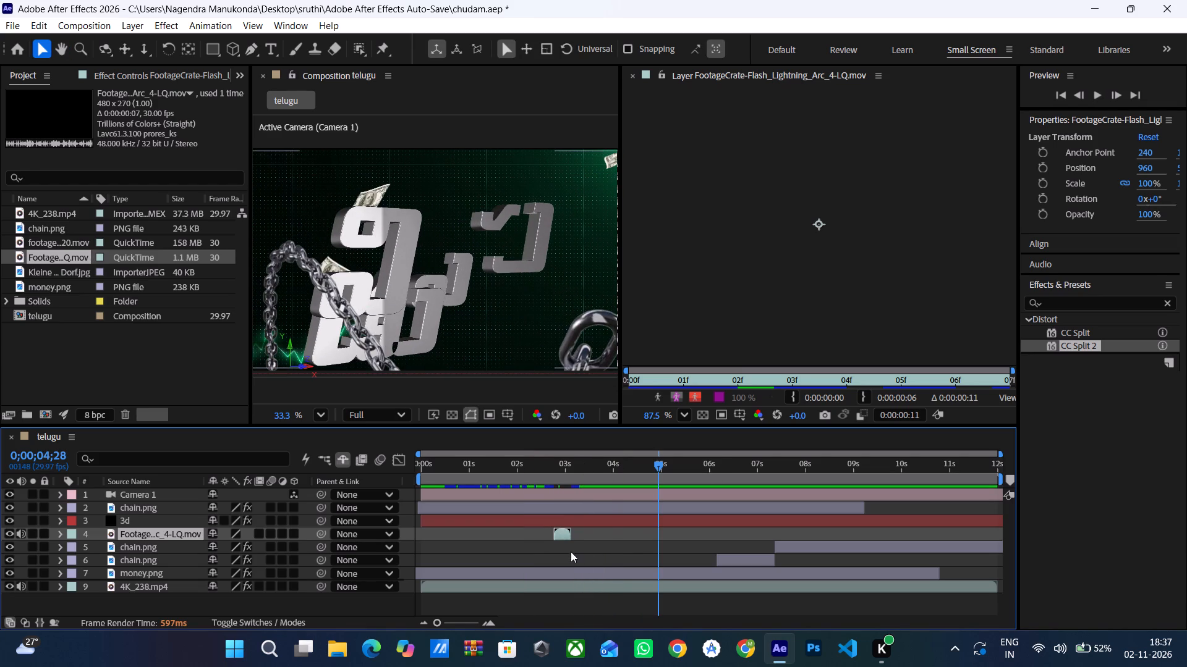
Move the lightning layer to start at about 4.5 seconds and check its timing against the chain.
left_click_drag(565, 531, 648, 539)
left_click(627, 463)
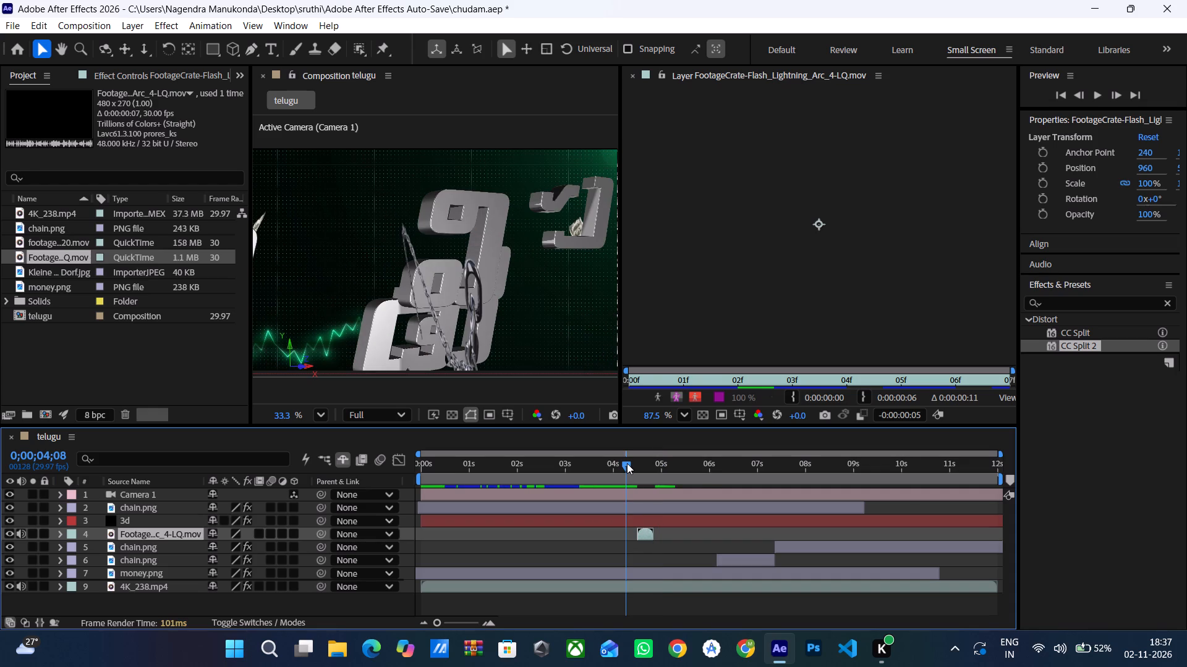
key("space")
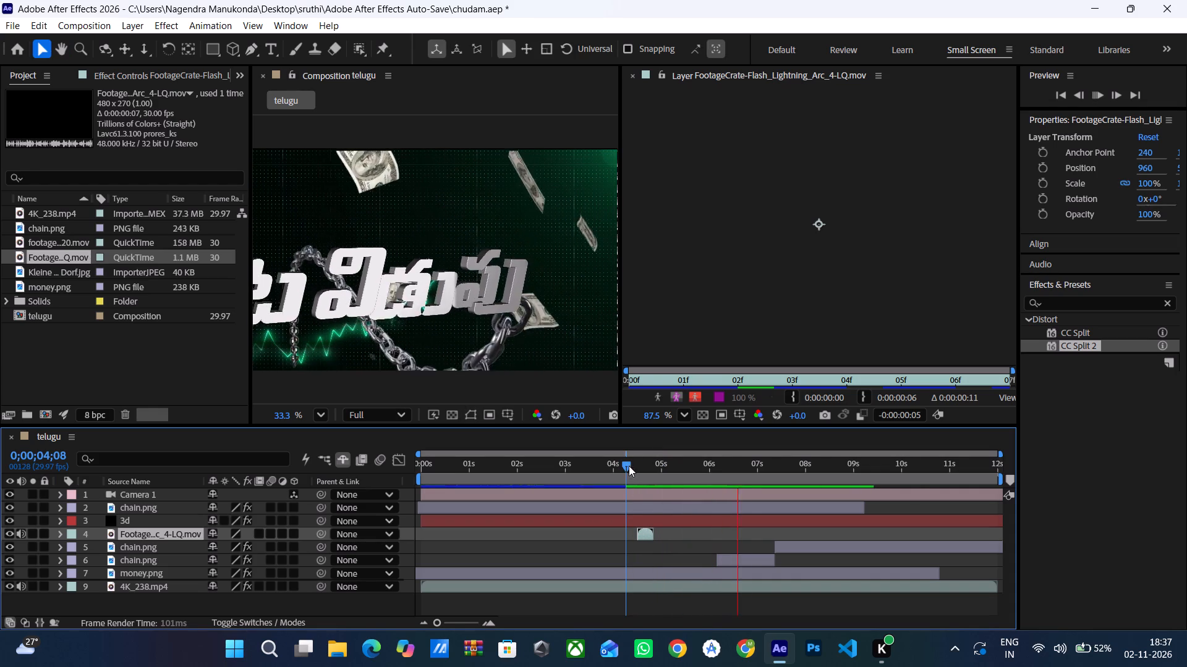
left_click(626, 465)
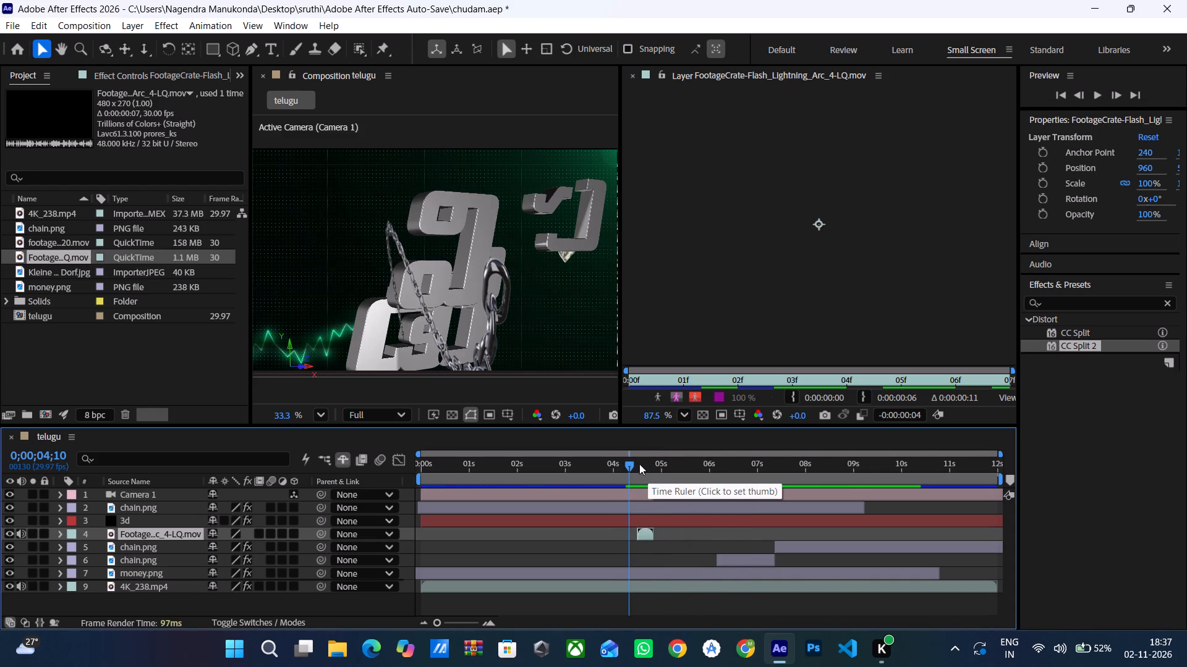
left_click_drag(628, 466, 634, 468)
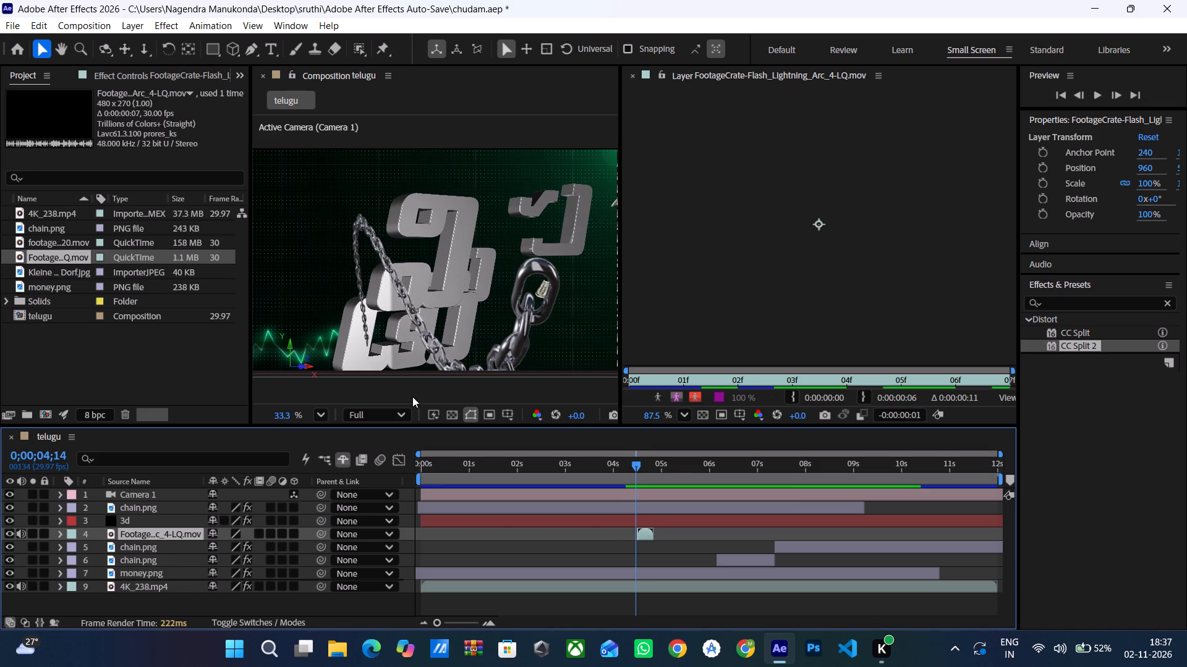
Move the lightning layer above the 3d layer in the stacking order and preview the composition around 4.5 seconds.
left_click_drag(164, 534, 168, 510)
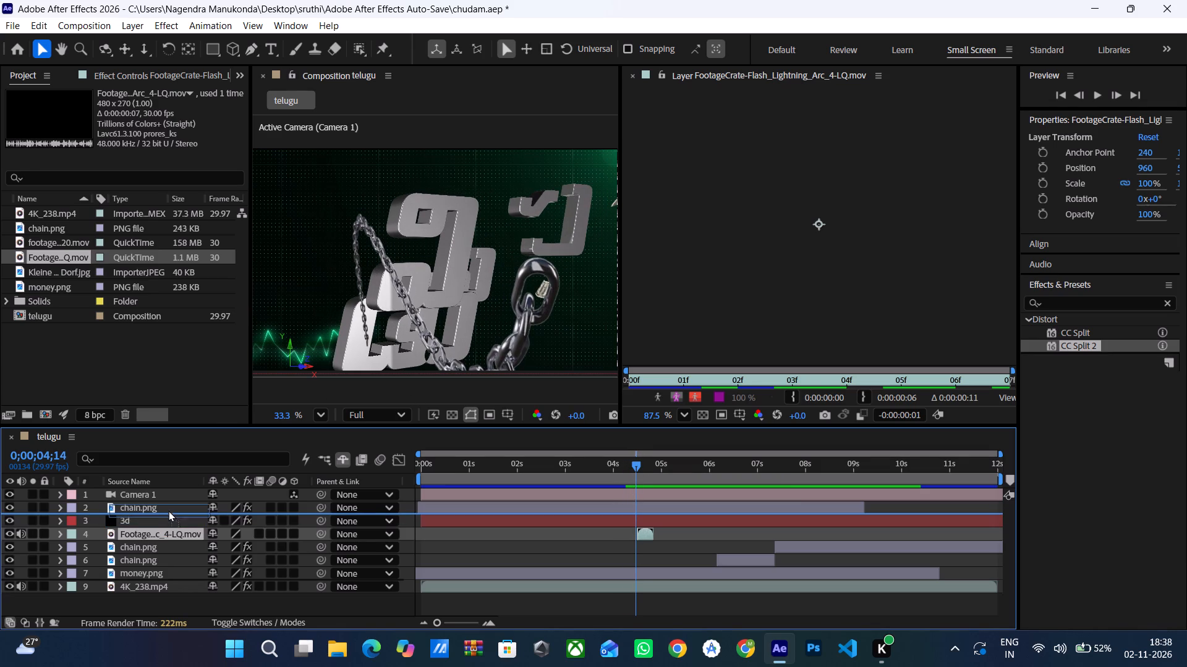
left_click_drag(168, 510, 169, 508)
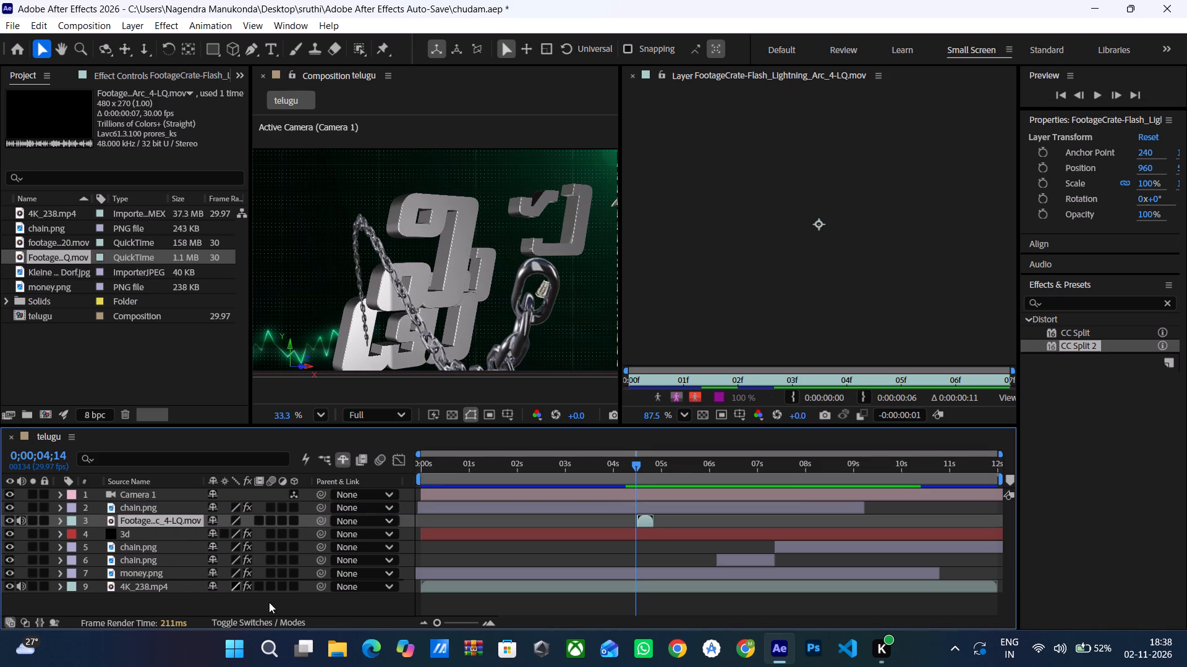
key("space")
key("space")
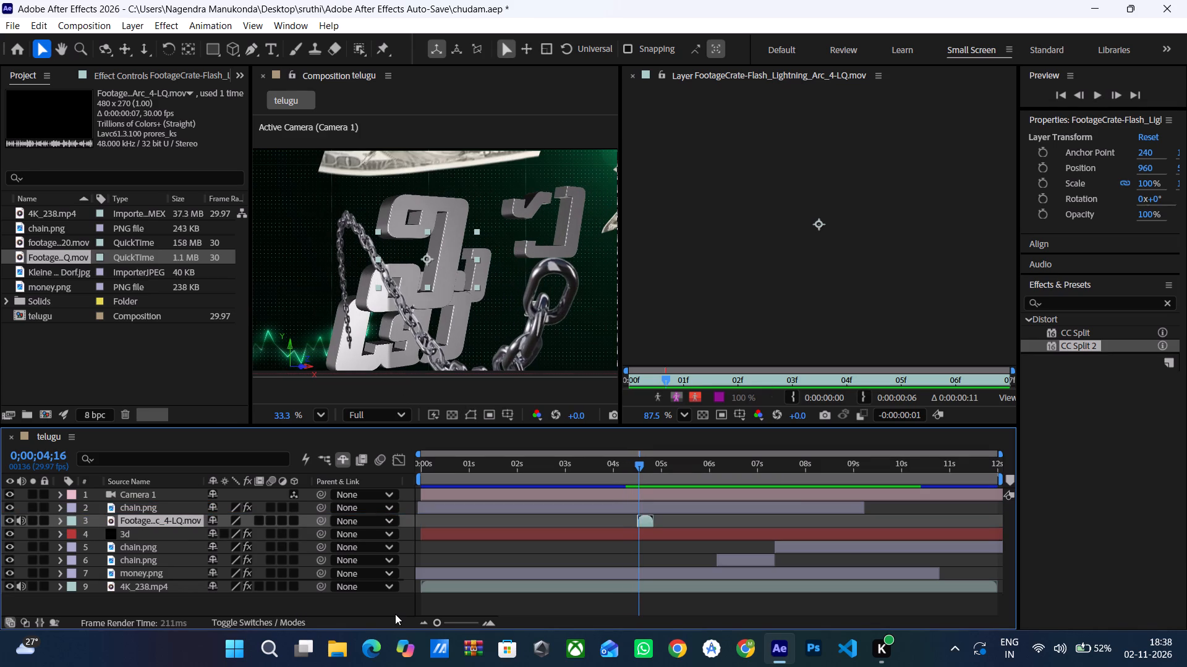
key("space")
key("space")
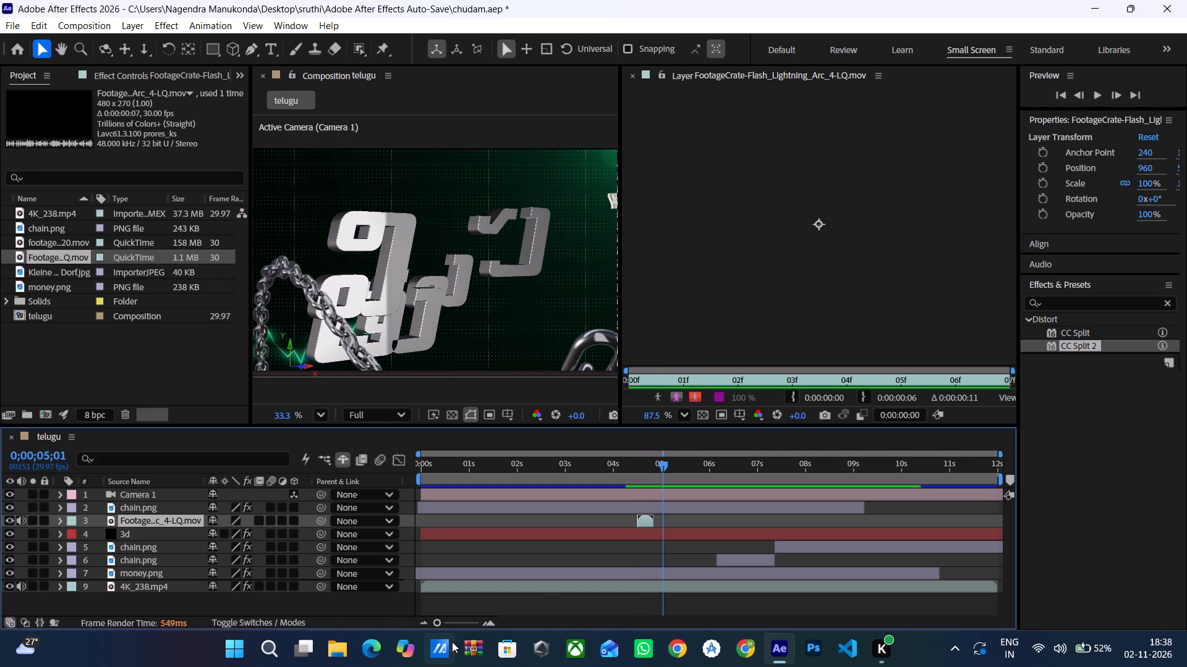
Scale the lightning layer to 375% so it fills the frame, and preview it from just before the 4-second mark.
left_click(639, 464)
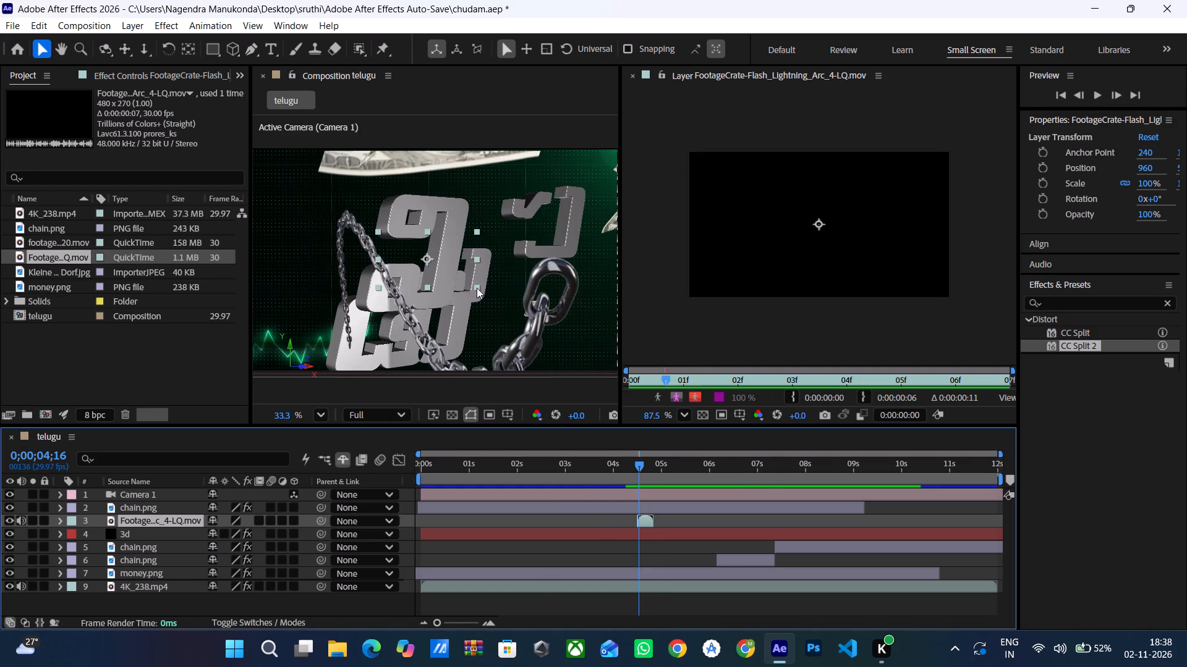
left_click_drag(475, 288, 611, 376)
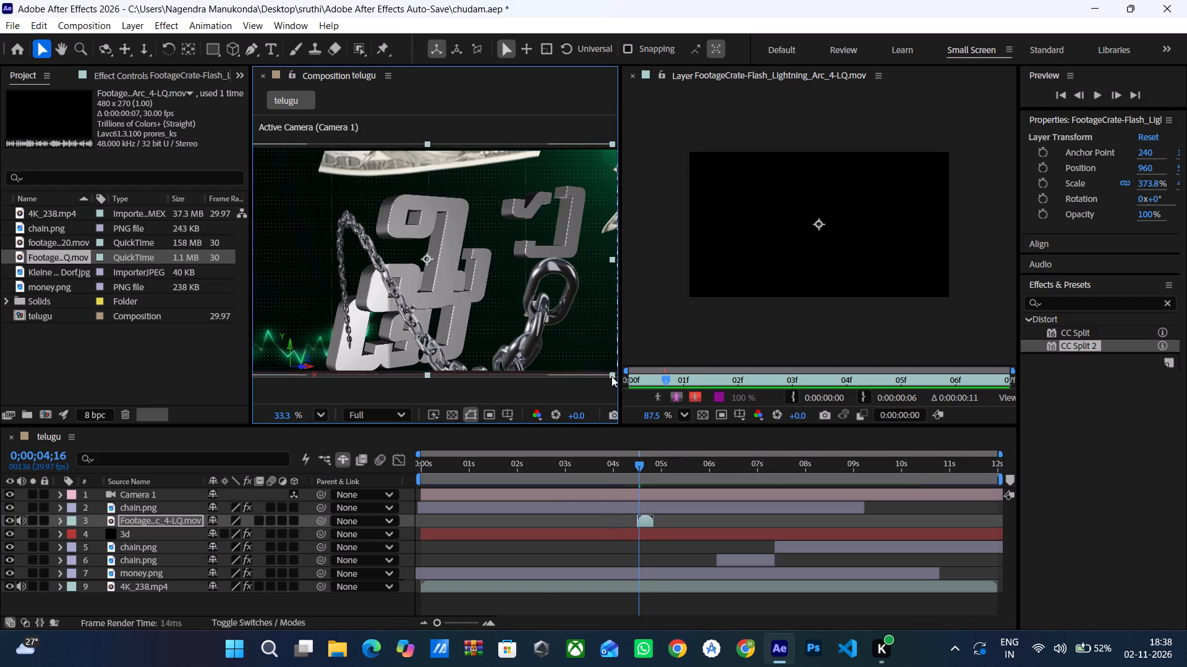
left_click_drag(611, 376, 611, 372)
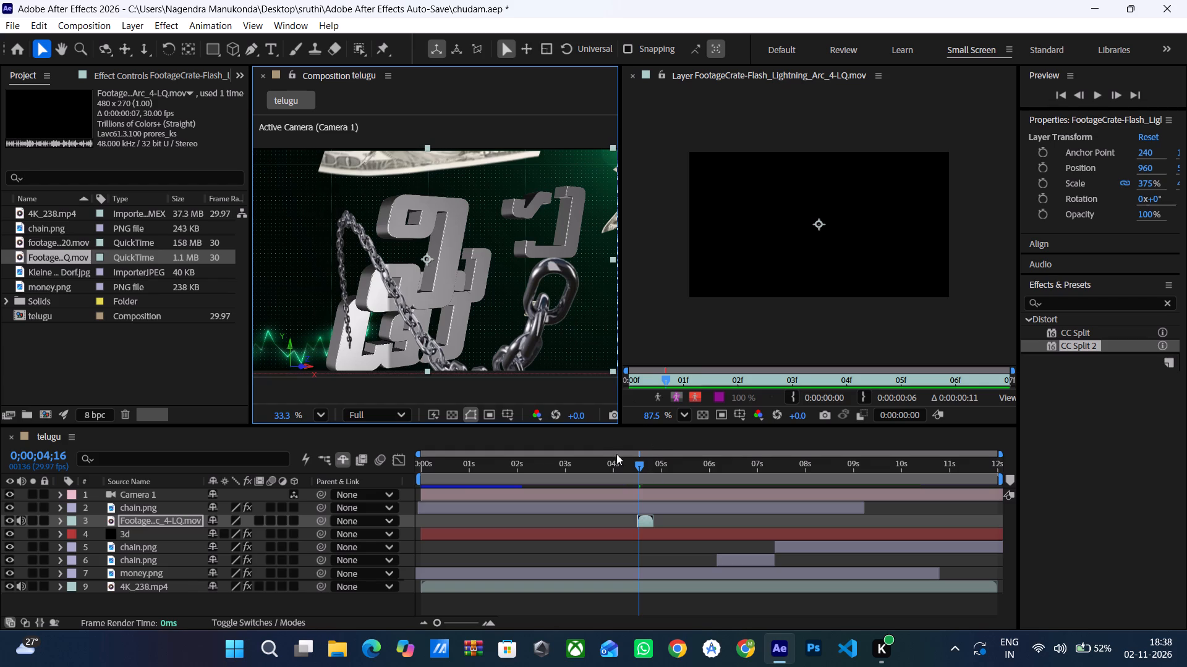
left_click(613, 451)
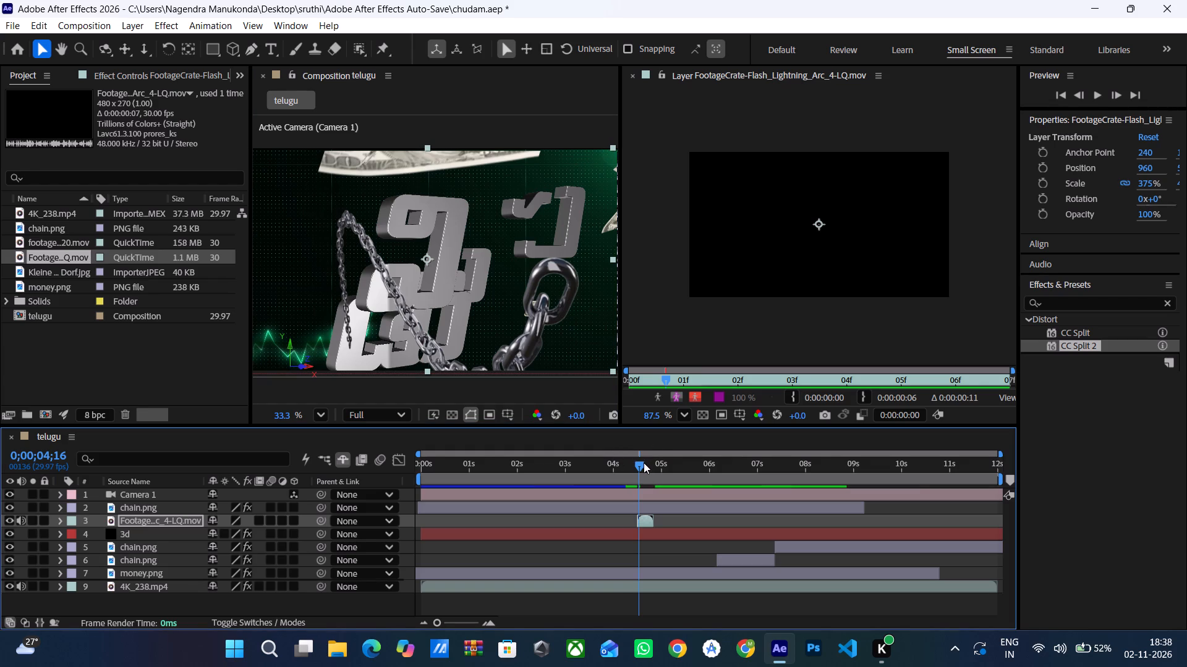
left_click_drag(639, 462, 606, 466)
key("space")
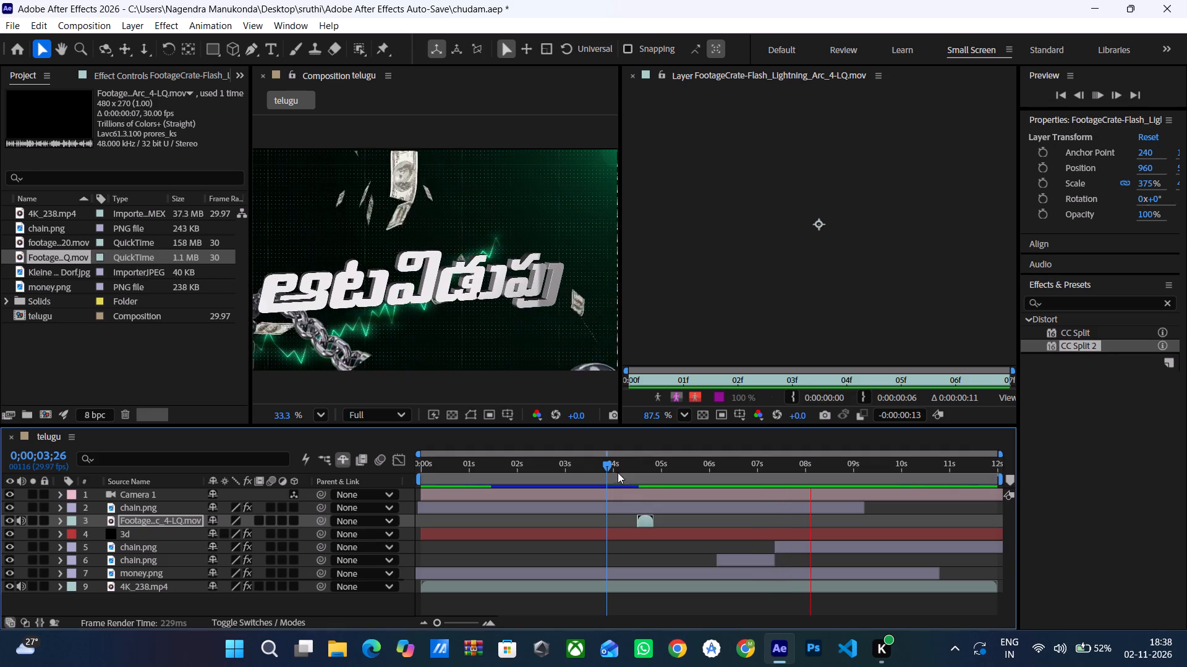
At 0;00;04;18, move the lightning over the chain's curved upper section, at X position 399.
left_click_drag(606, 466, 641, 474)
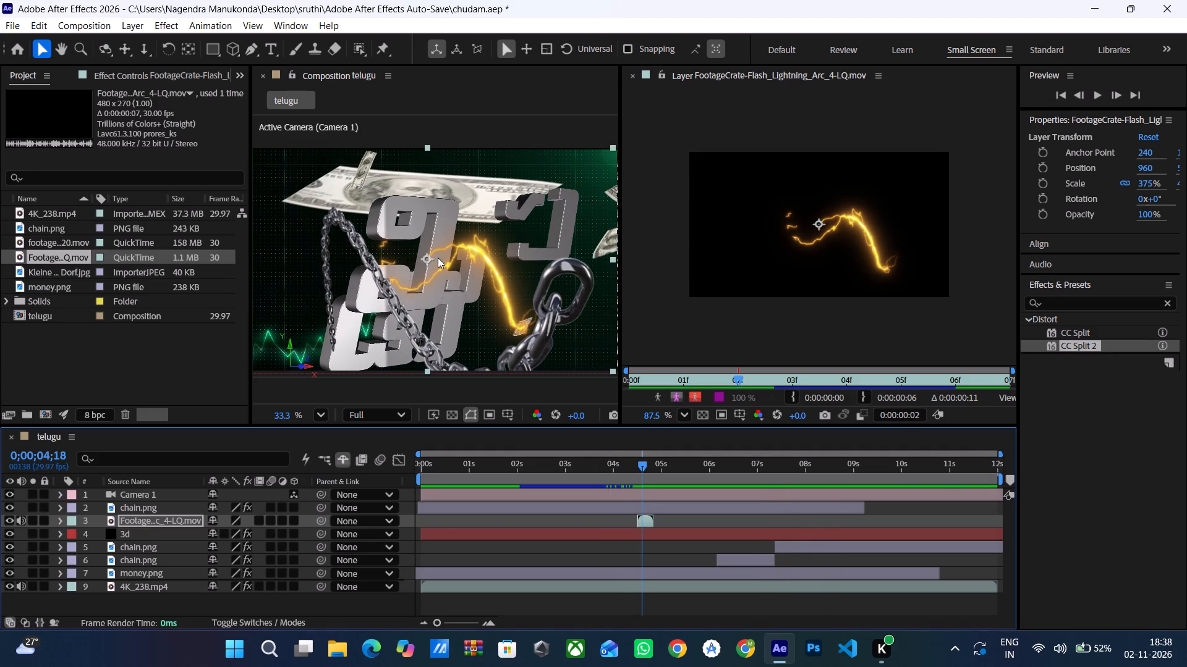
left_click_drag(425, 258, 339, 273)
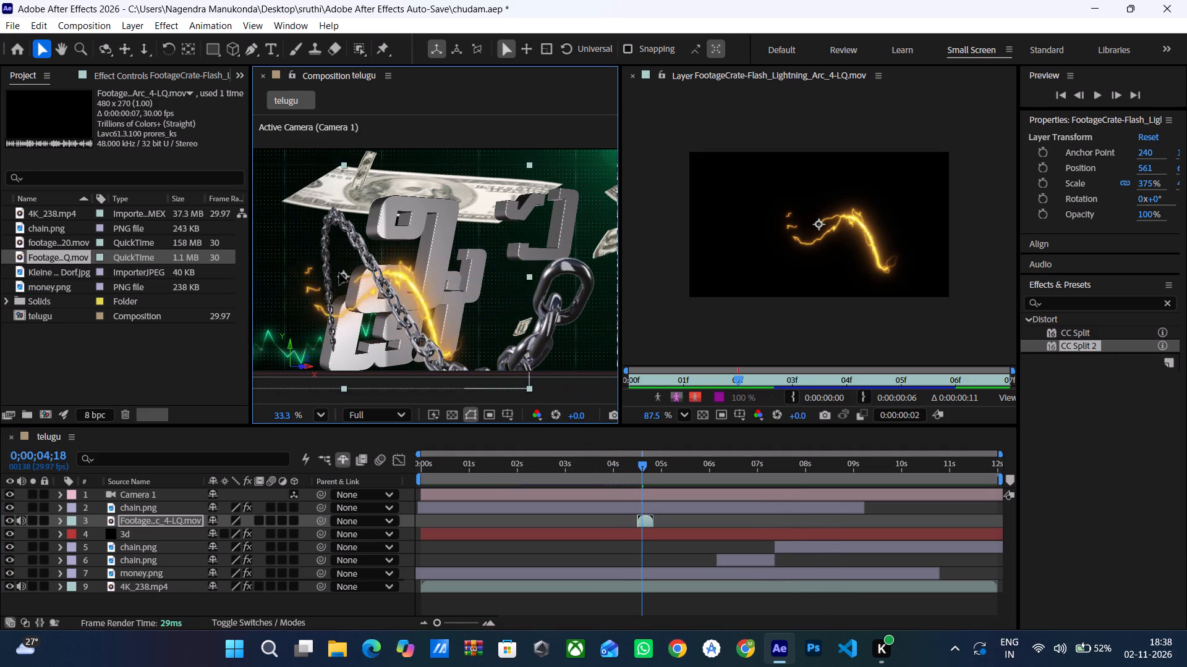
left_click_drag(339, 273, 310, 258)
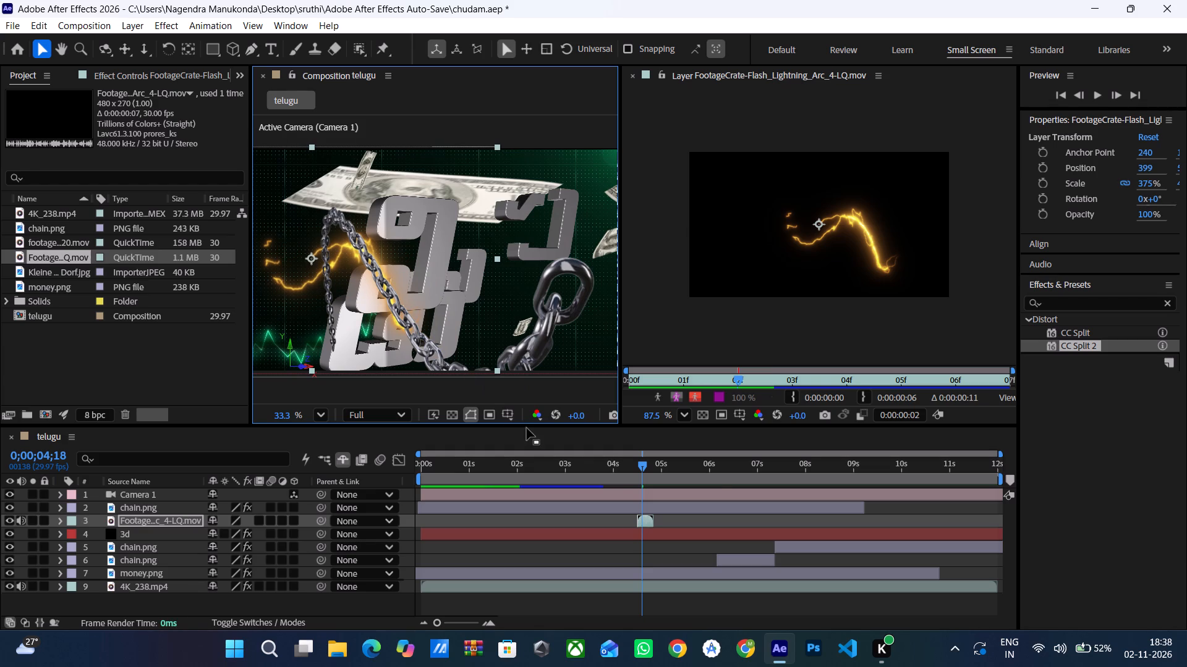
Play and scrub between about 4 and 5 seconds to check the lightning's placement and timing against the chain.
left_click(624, 463)
key("space")
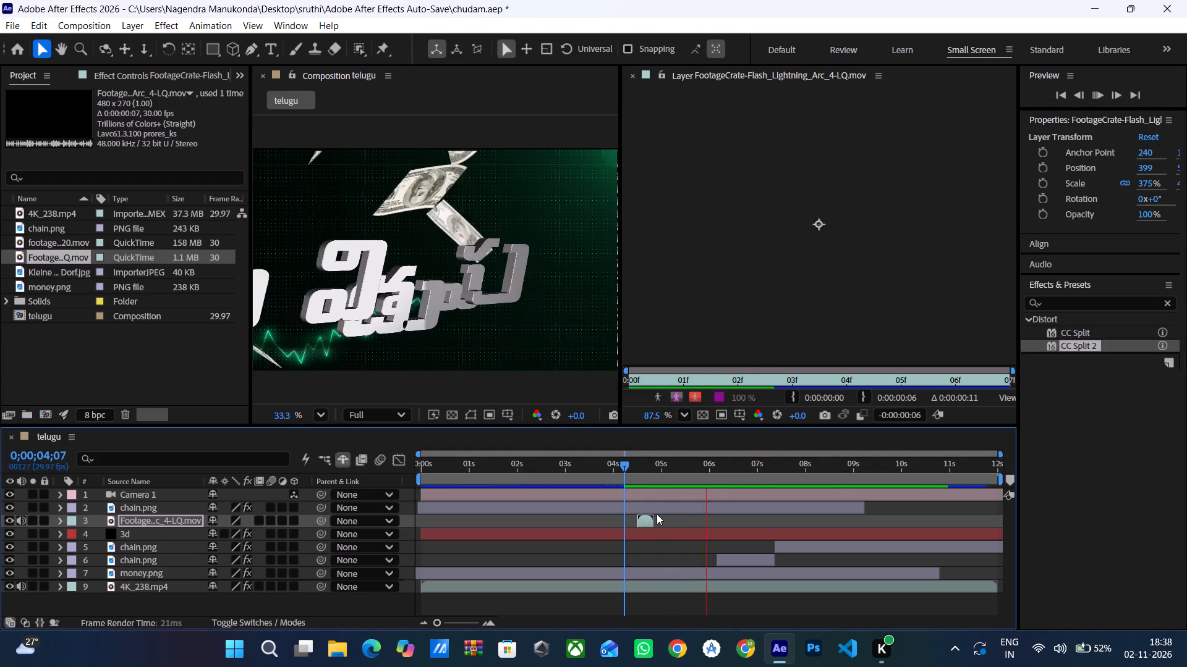
left_click_drag(623, 460, 650, 468)
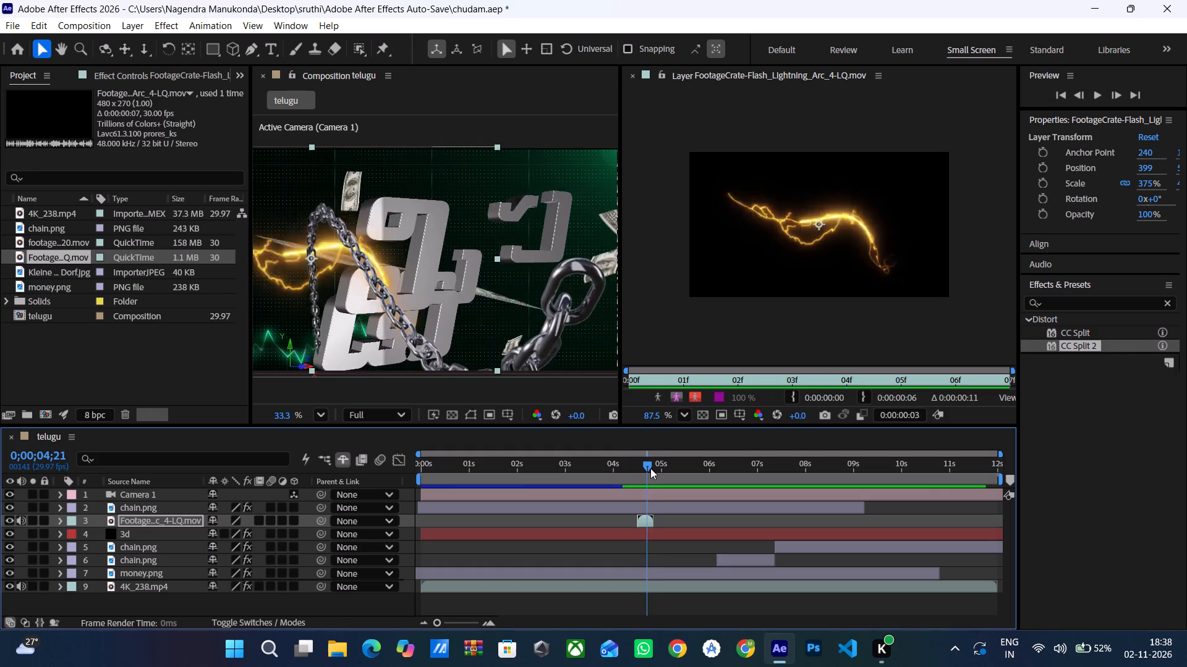
left_click_drag(650, 468, 658, 472)
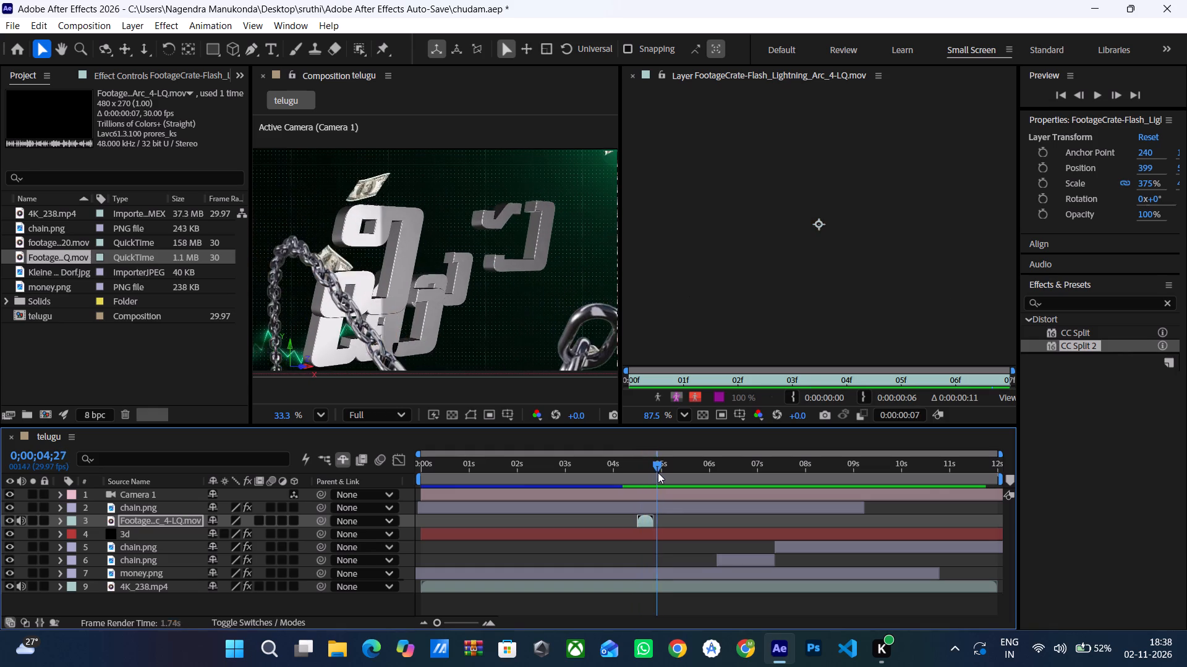
left_click_drag(658, 472, 655, 473)
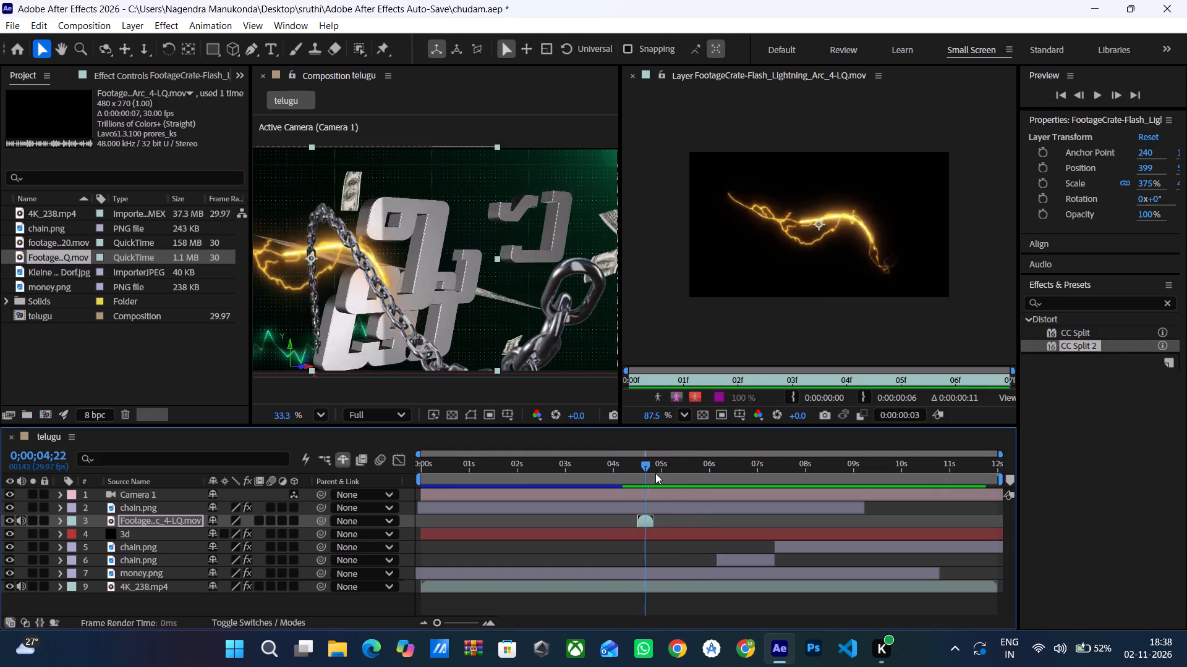
left_click_drag(655, 473, 640, 479)
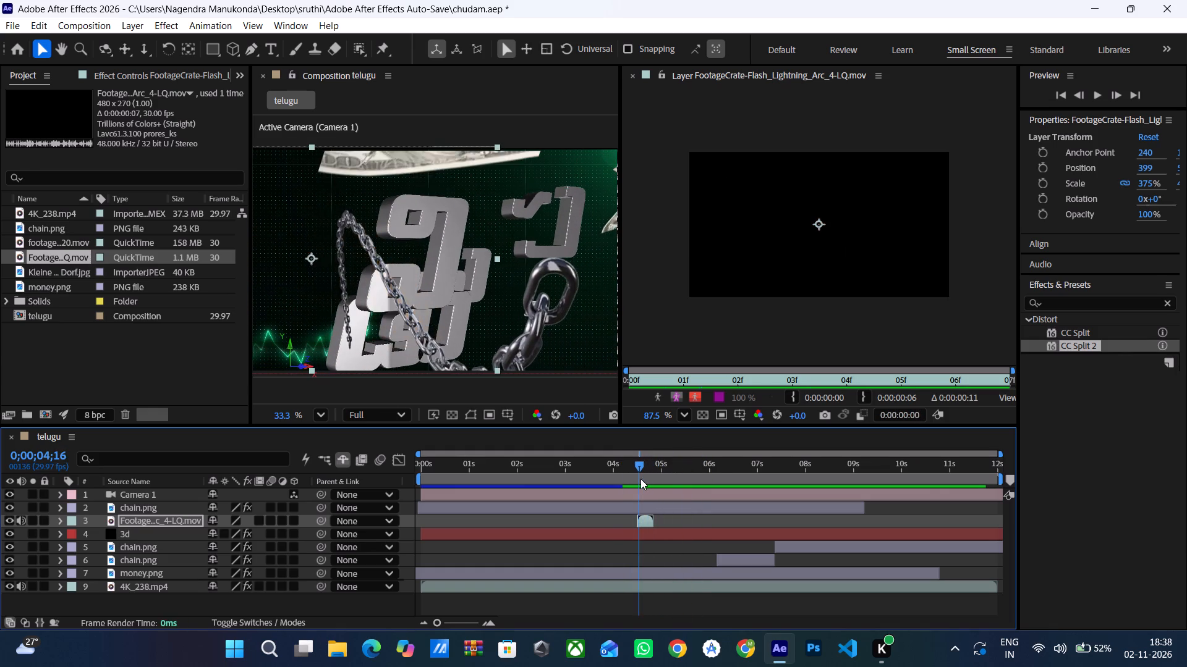
left_click_drag(640, 479, 628, 489)
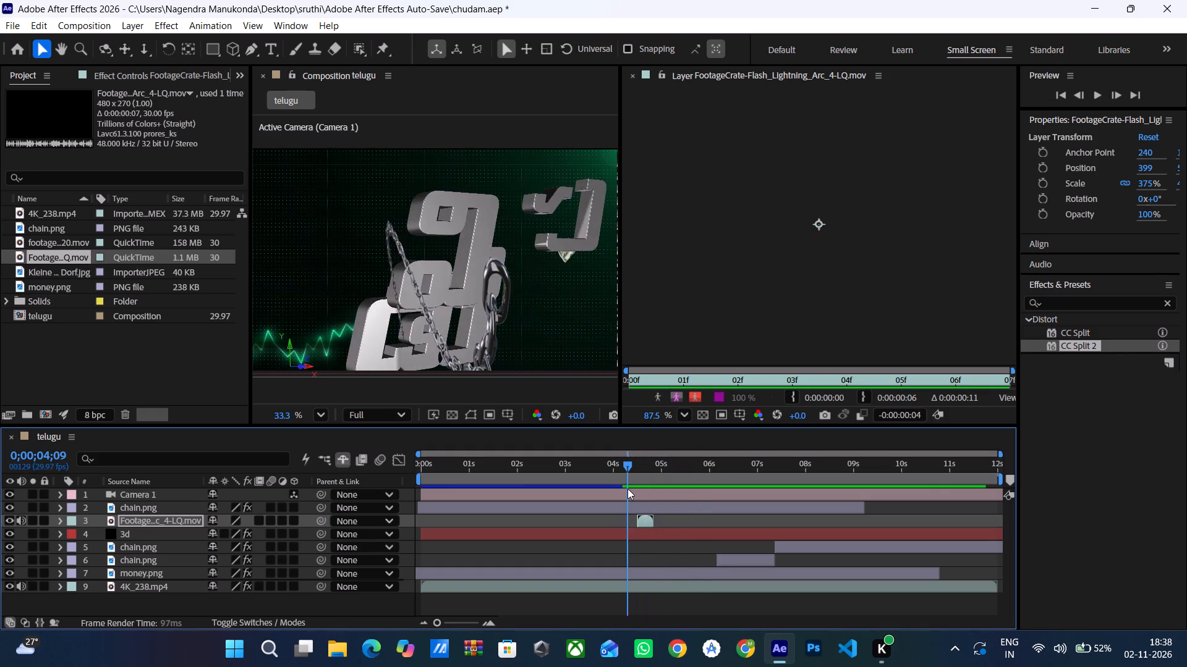
left_click_drag(628, 489, 626, 489)
key("space")
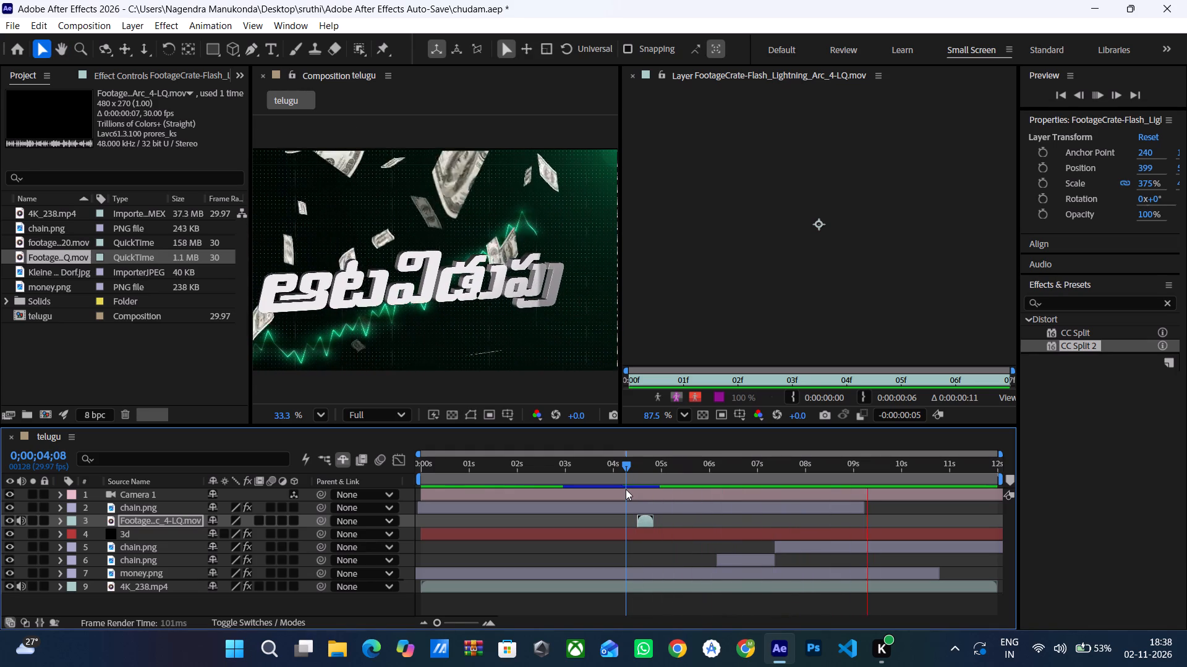
Move chain.png layer 5 to start at about 9.2 seconds, where chain.png layer 2 ends.
left_click_drag(792, 546, 879, 559)
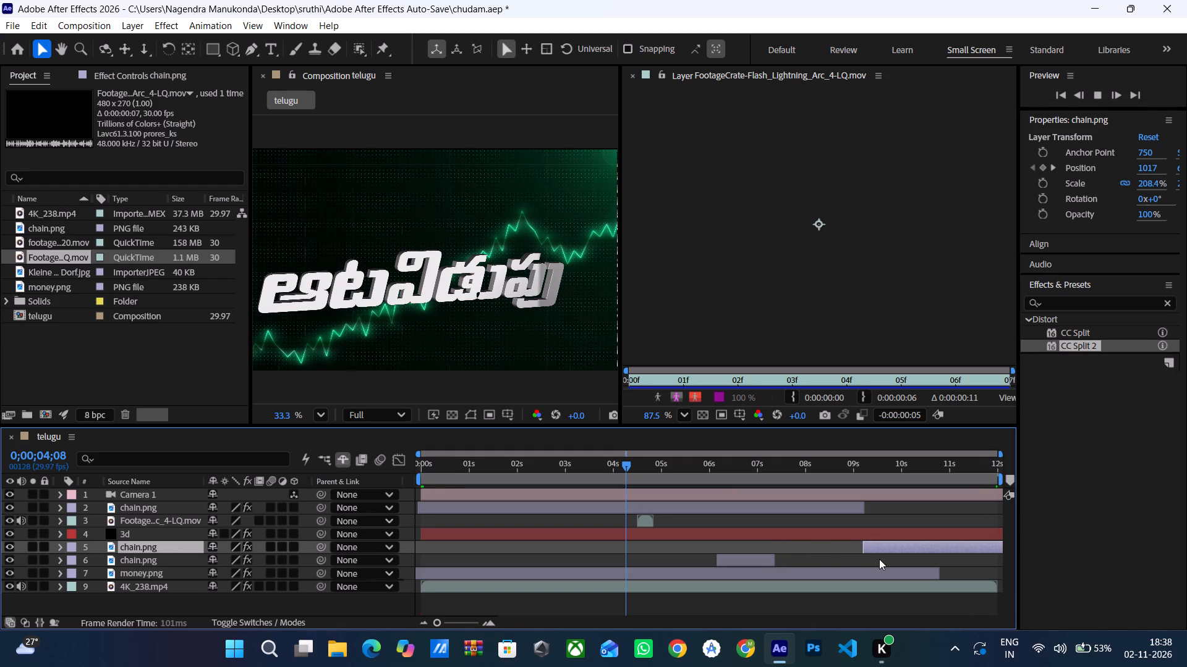
key("space")
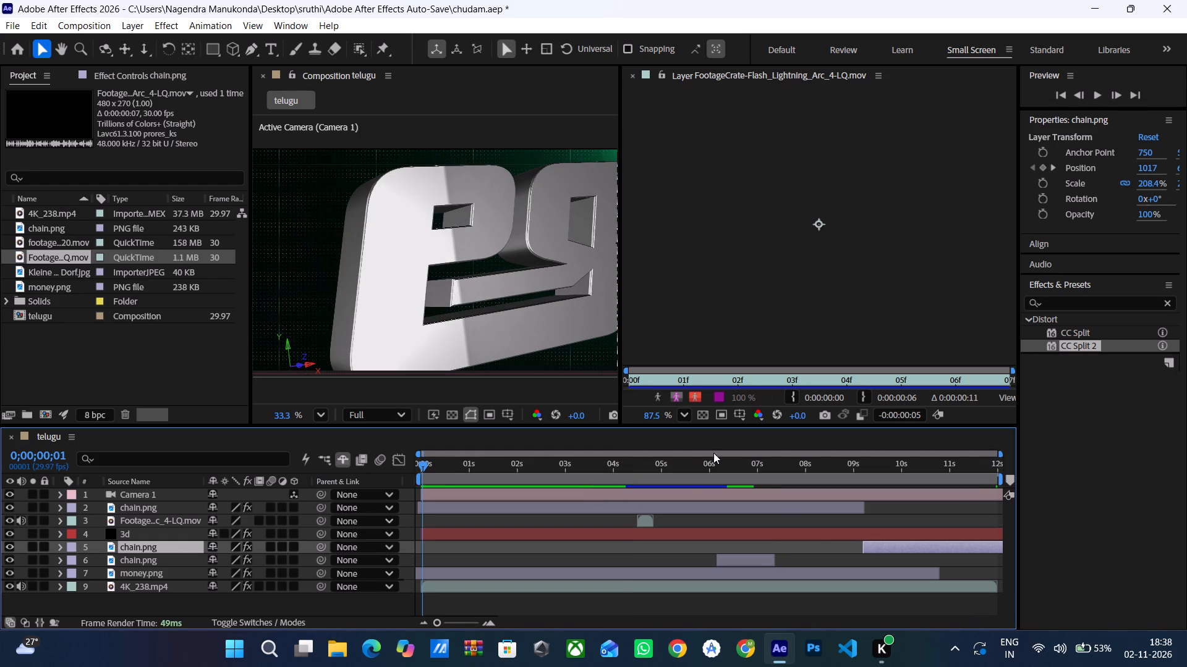
Move chain.png layer 6 to start at about 8 seconds, ending where chain.png layer 5 begins, and preview the result.
left_click(713, 453)
left_click(704, 455)
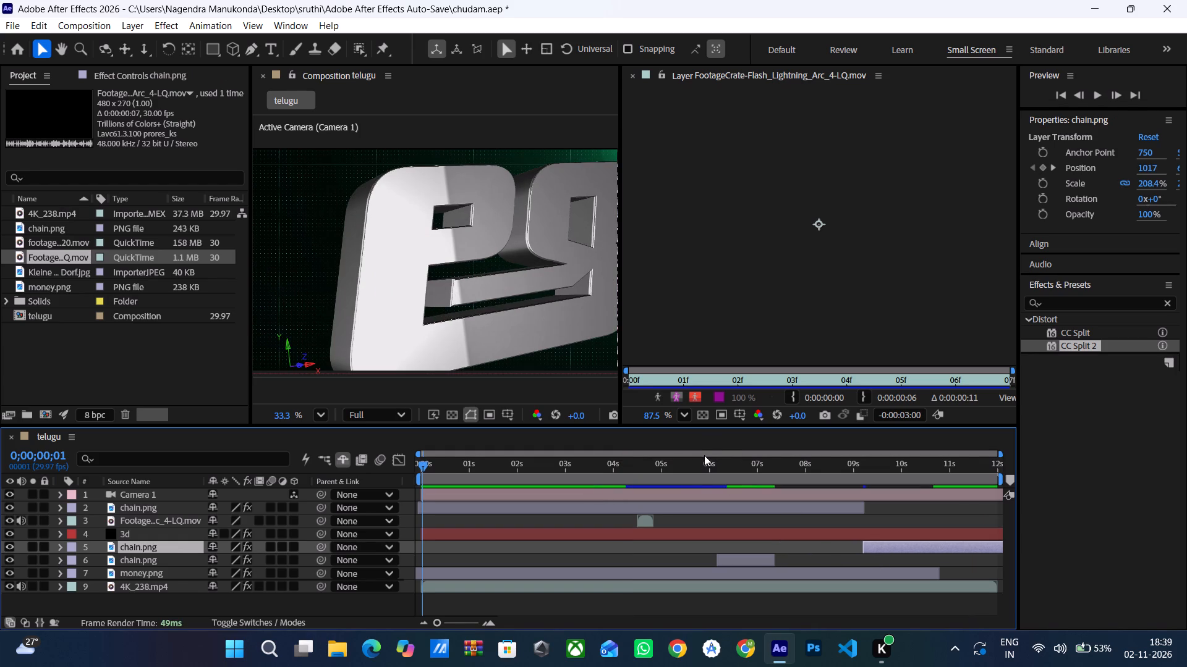
left_click(700, 461)
key("space")
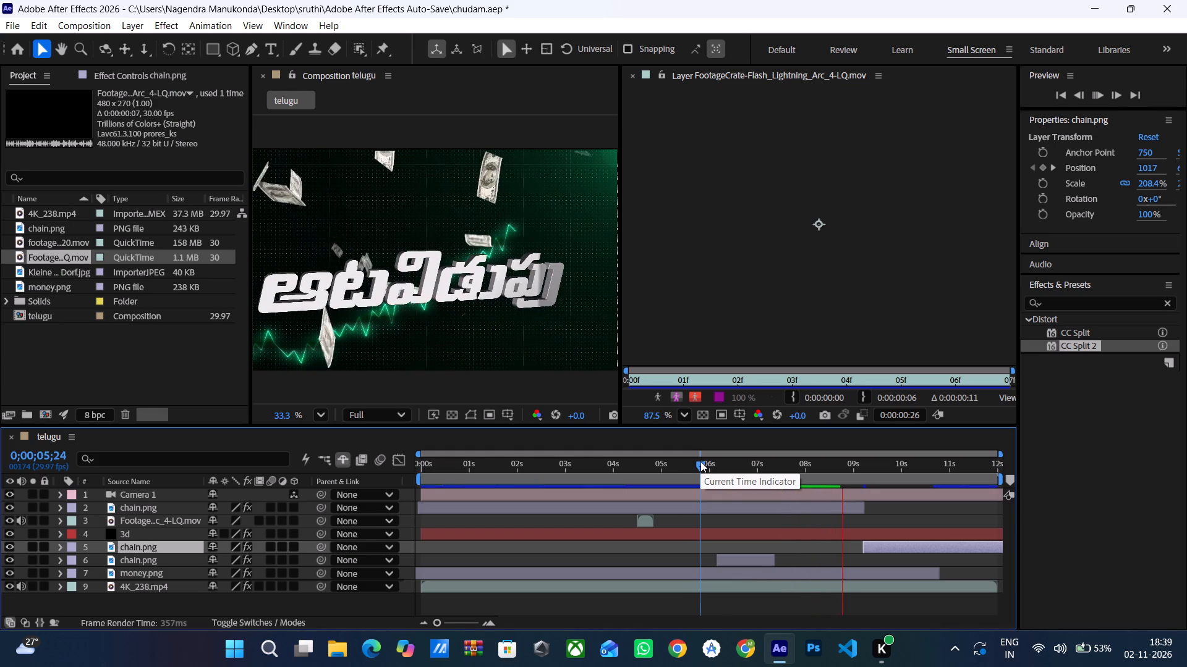
left_click_drag(754, 562, 782, 563)
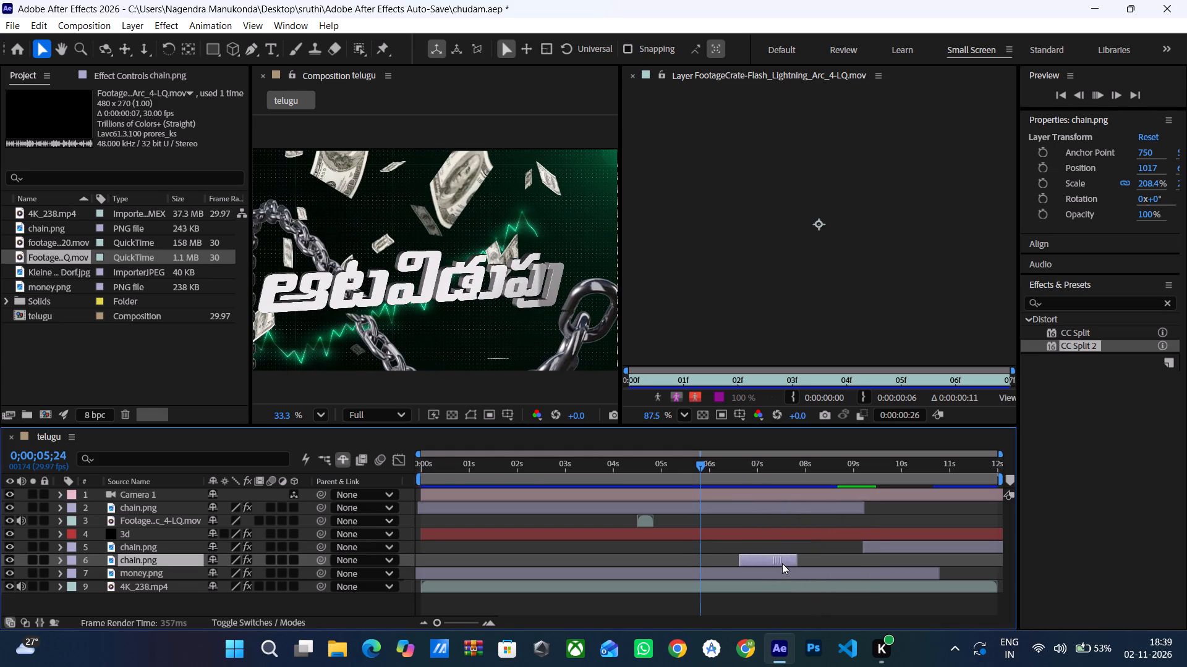
left_click_drag(782, 563, 841, 566)
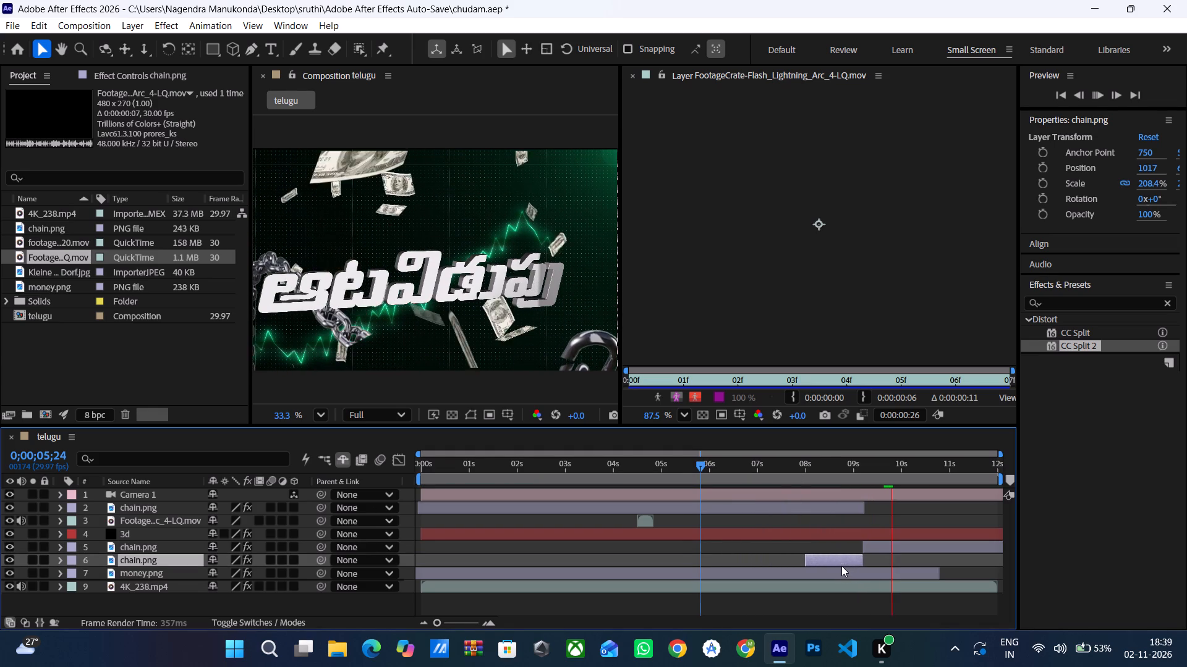
left_click(775, 465)
key("space")
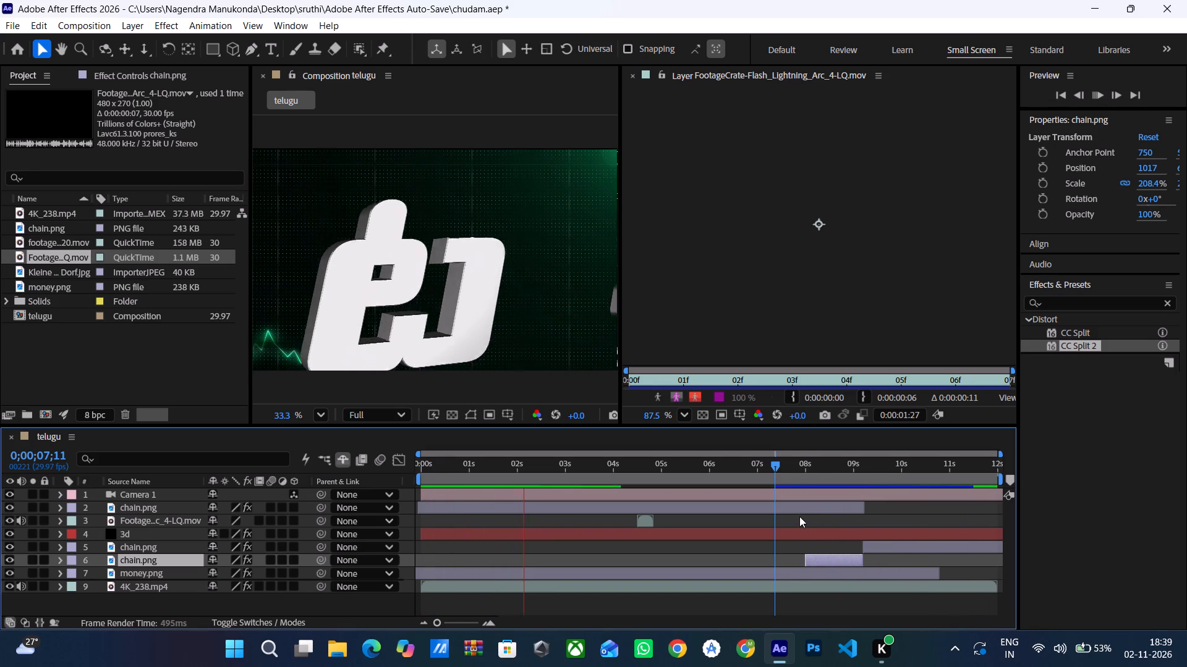
left_click(690, 500)
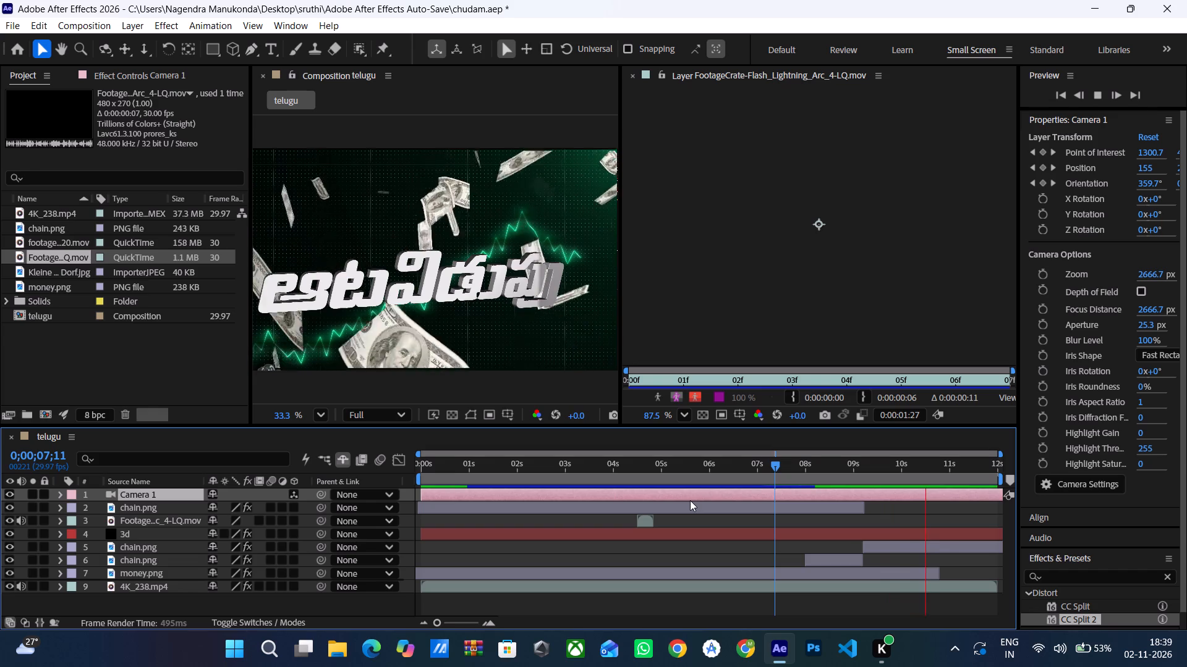
Delete the money.png layer and play the composition from the beginning.
left_click(171, 572)
key("Delete")
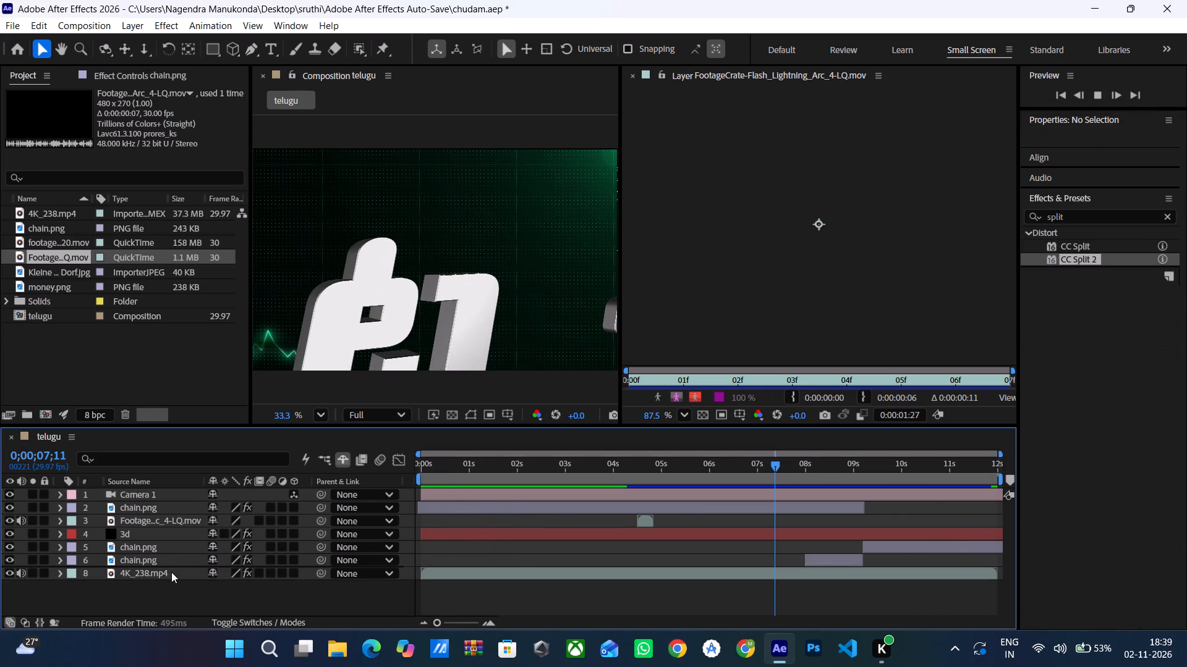
left_click(422, 470)
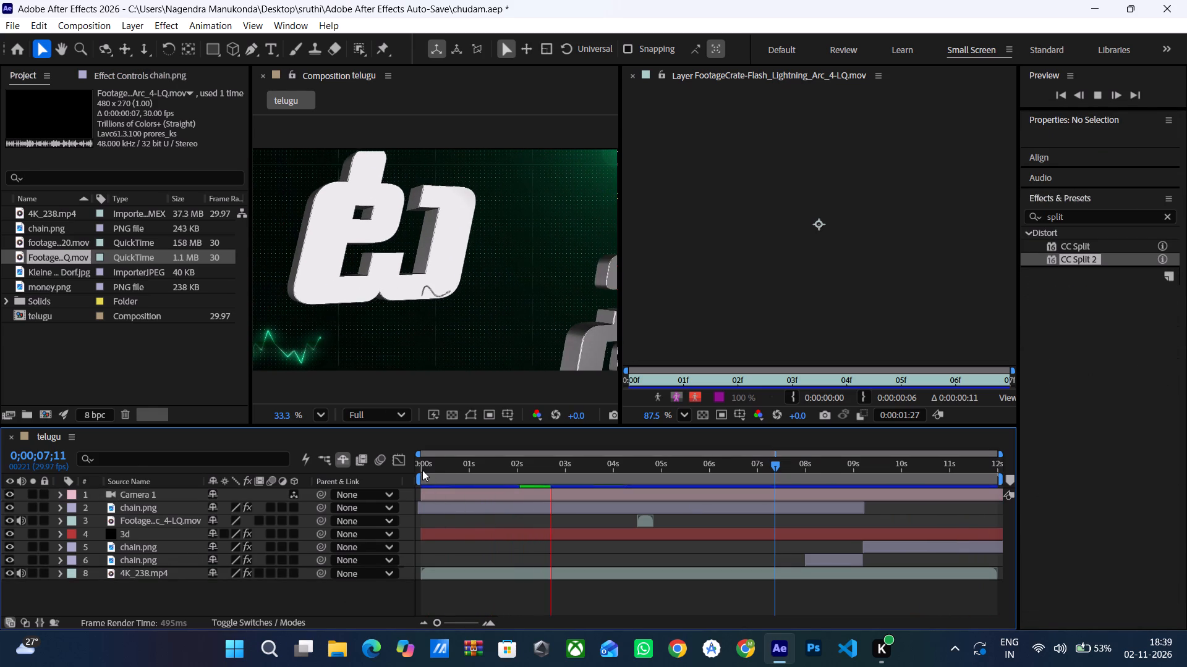
key("space")
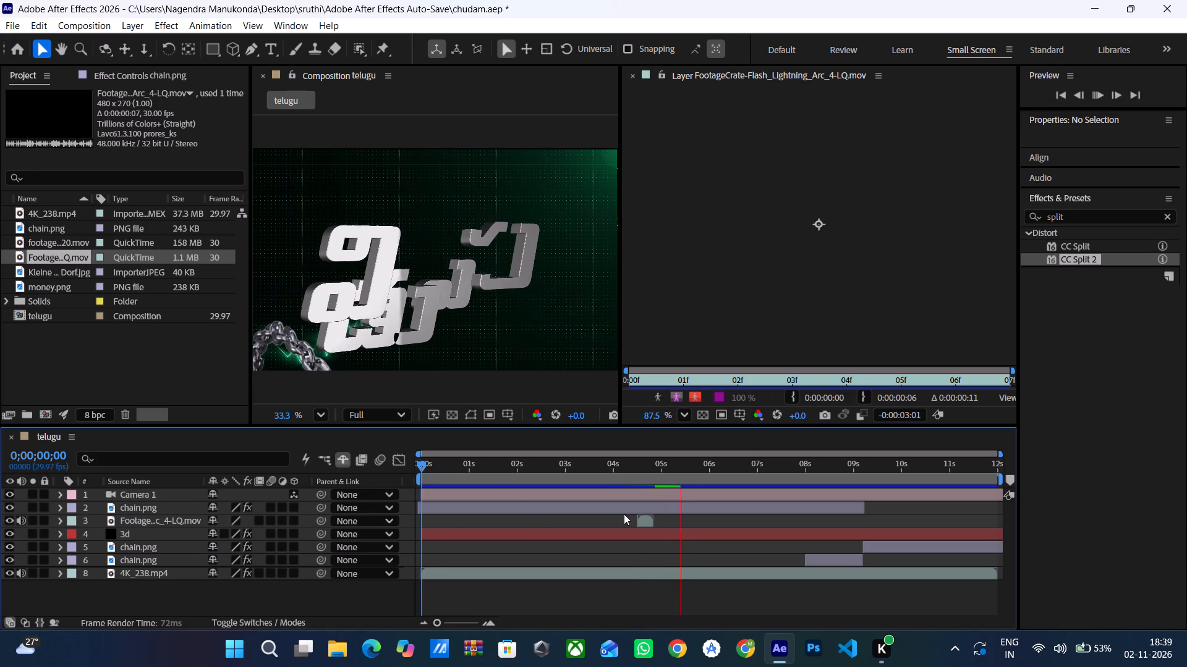
Shift the lightning layer slightly later, trim its in point to source frame 3, and preview it from about 4 seconds.
left_click(641, 520)
left_click_drag(642, 521, 642, 522)
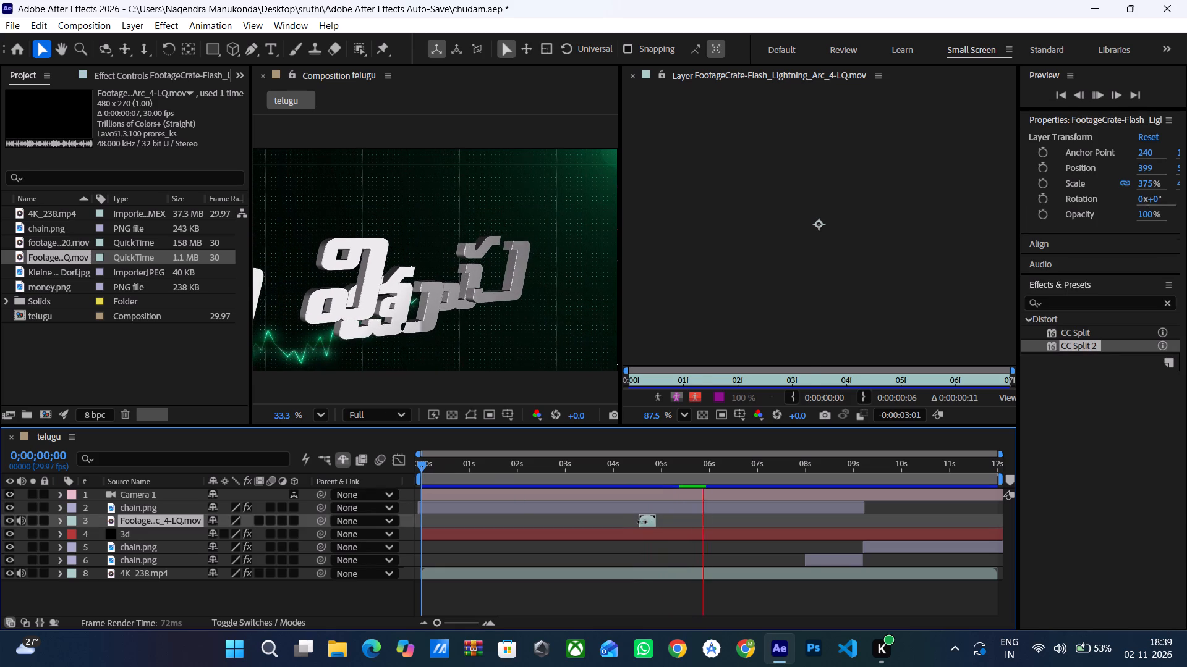
left_click_drag(642, 522, 649, 523)
left_click(624, 476)
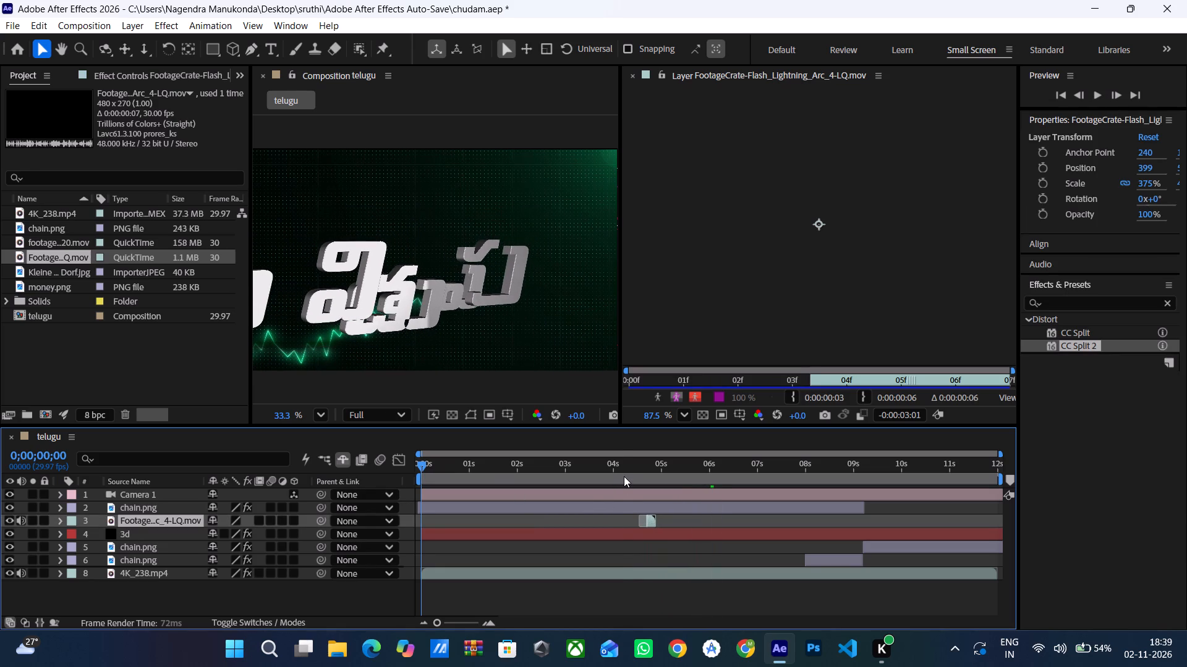
left_click(624, 476)
key("space")
key("space")
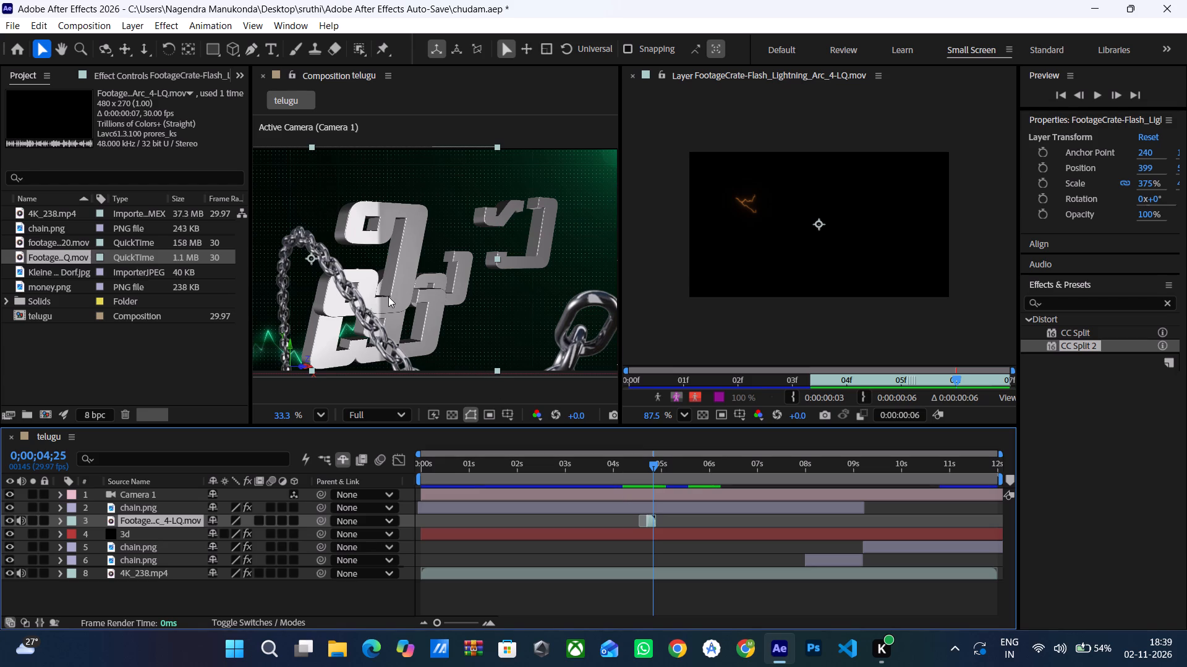
At 0;00;04;25, move the lightning across toward the large end link of the chain, to X position 1491.
left_click_drag(307, 259, 478, 279)
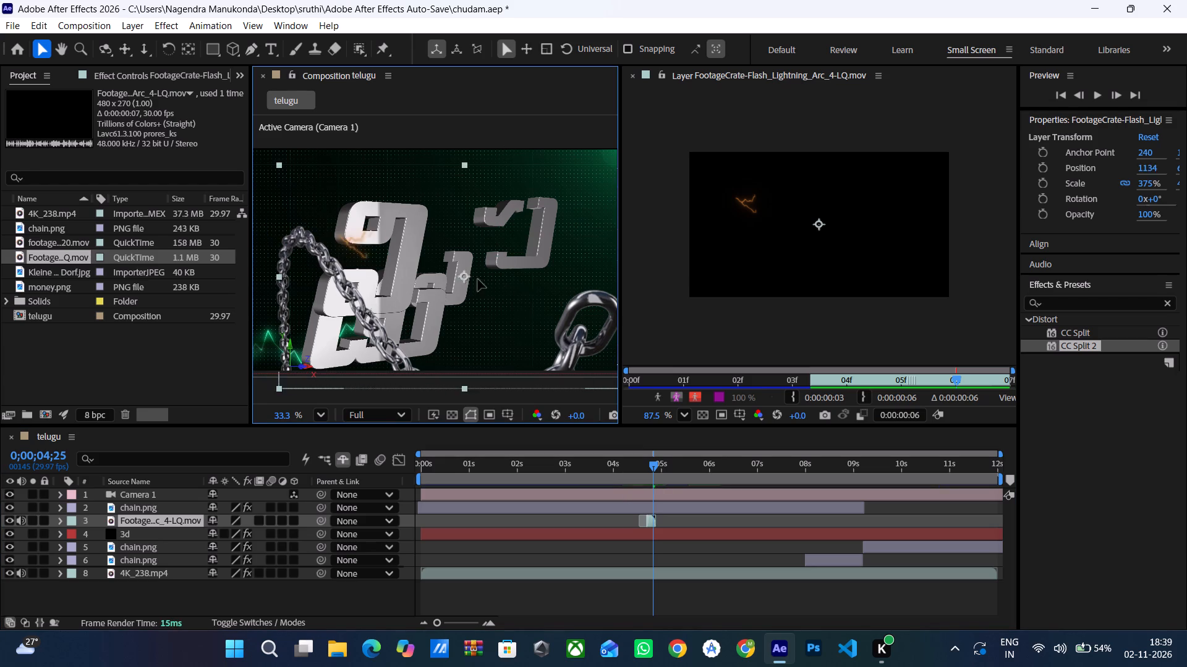
left_click_drag(478, 279, 532, 290)
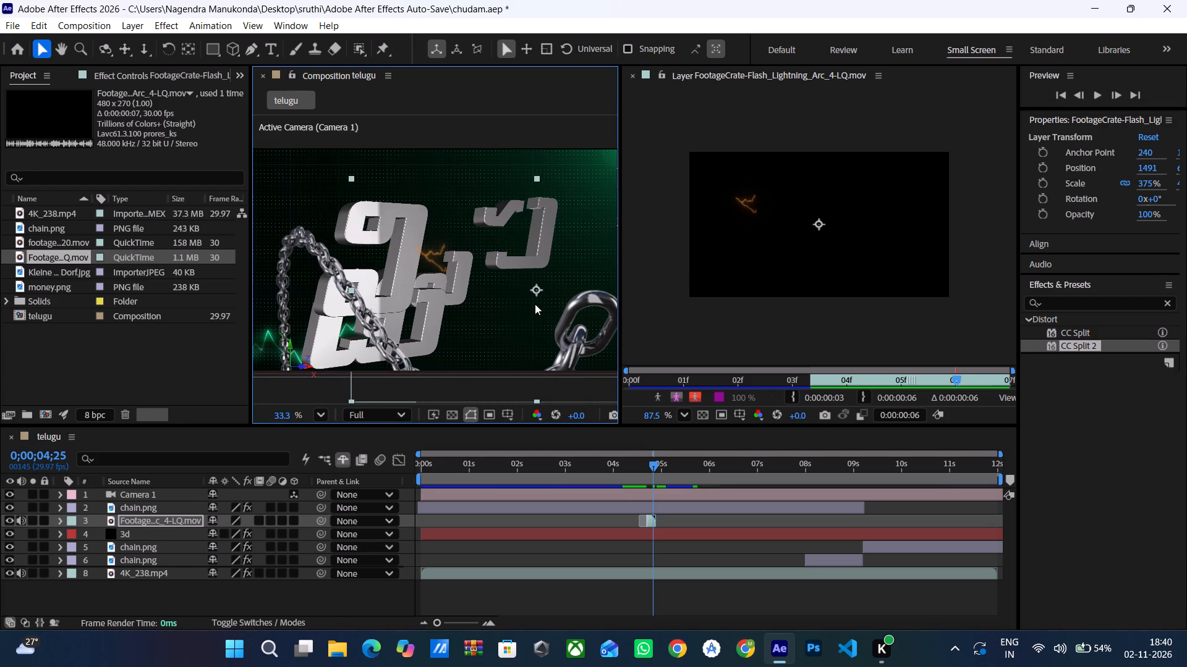
Preview the composition from about 0;00;04;08, stopping to check the lightning frame at 0;00;04;19.
left_click(627, 463)
key("space")
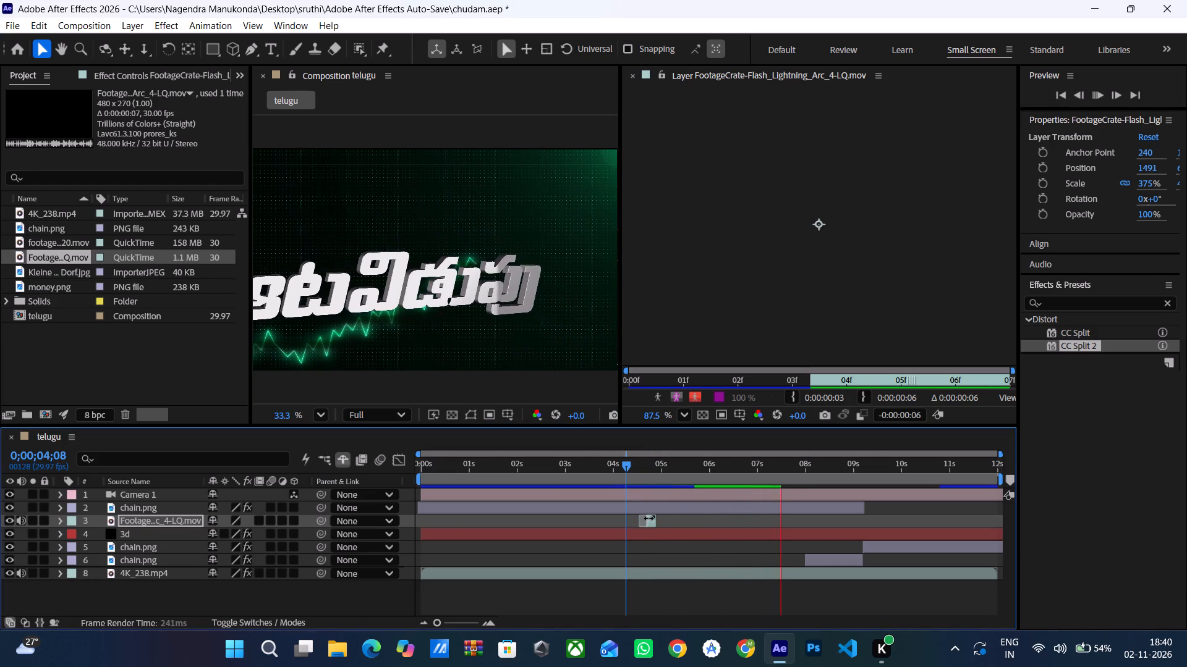
left_click_drag(622, 463, 640, 471)
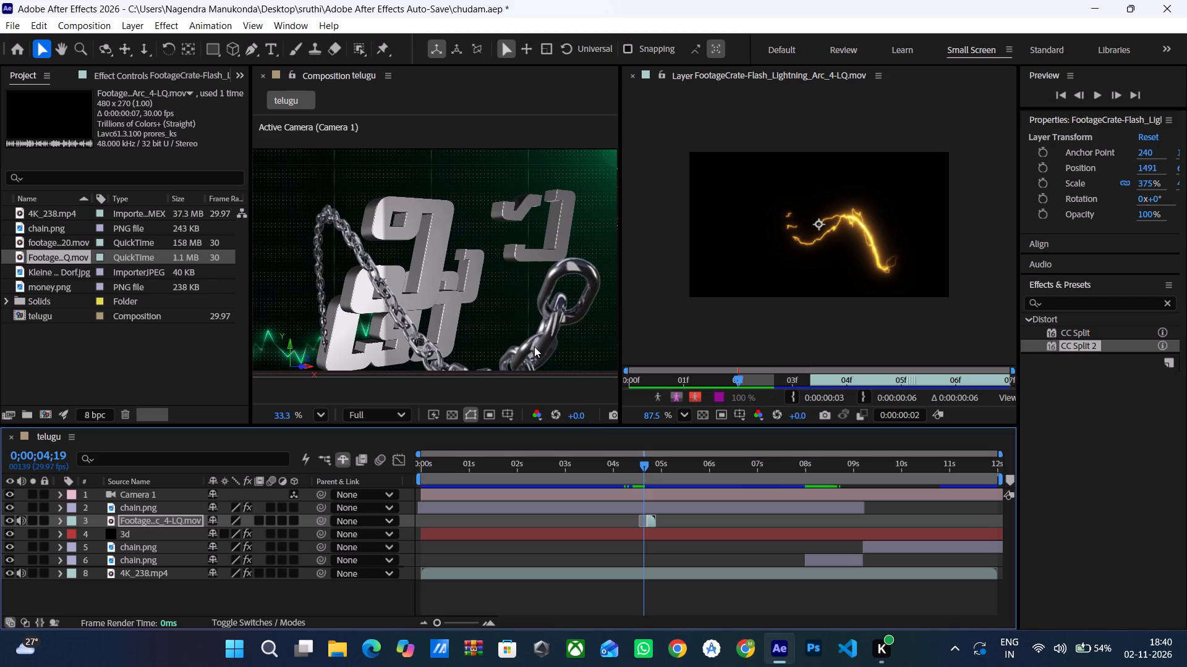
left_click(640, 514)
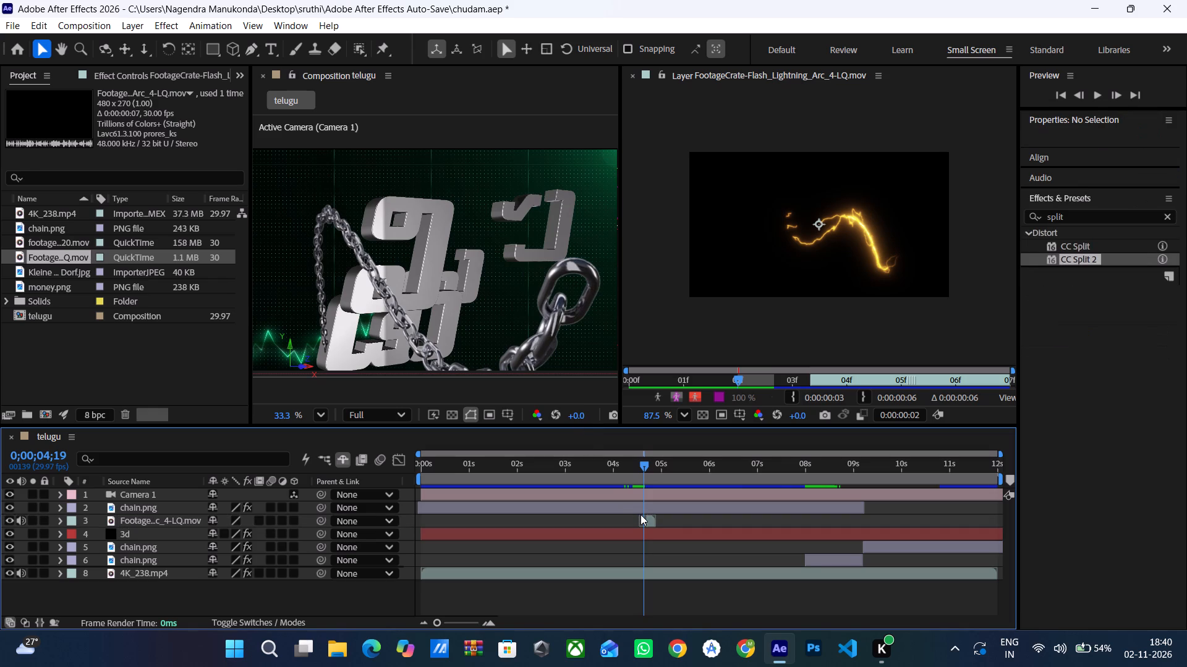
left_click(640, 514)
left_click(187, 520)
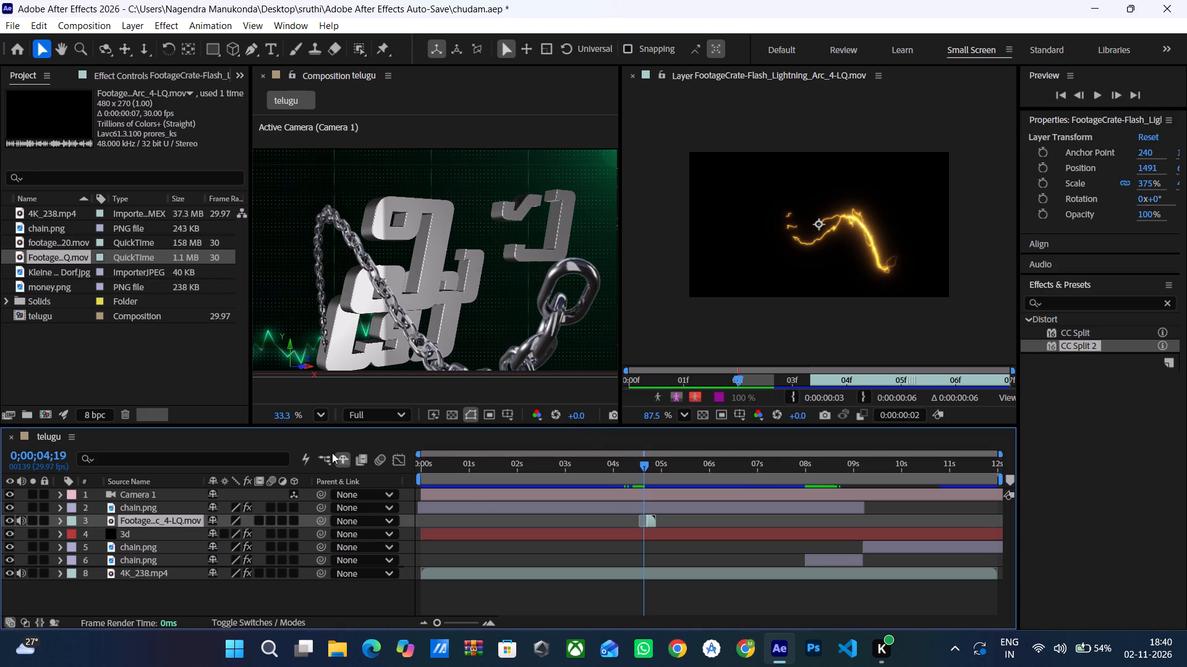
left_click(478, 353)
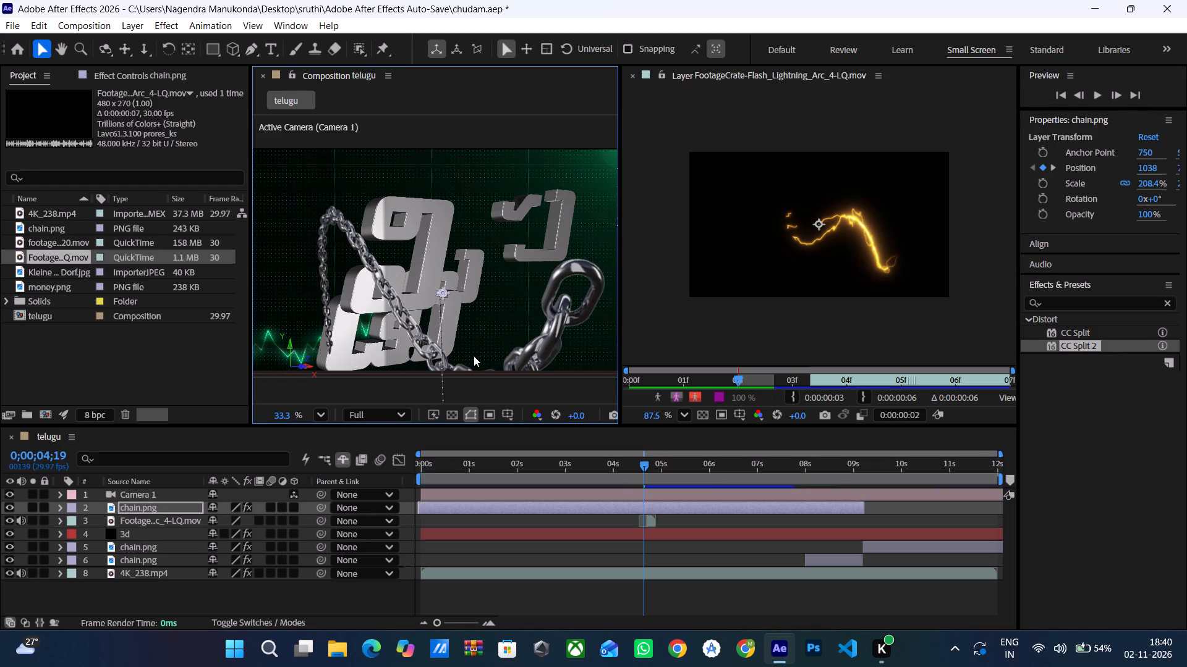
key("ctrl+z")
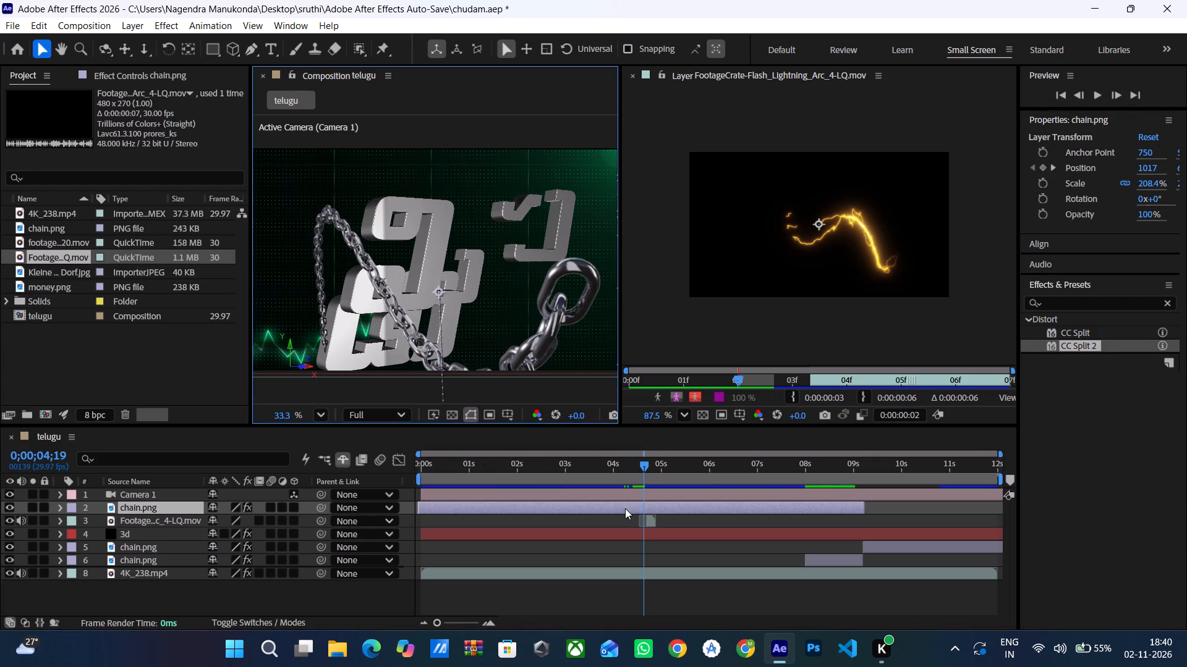
At 0;00;04;25, move the lightning layer down and across onto the chain's large end link, to X position 1617.
key("space")
key("space")
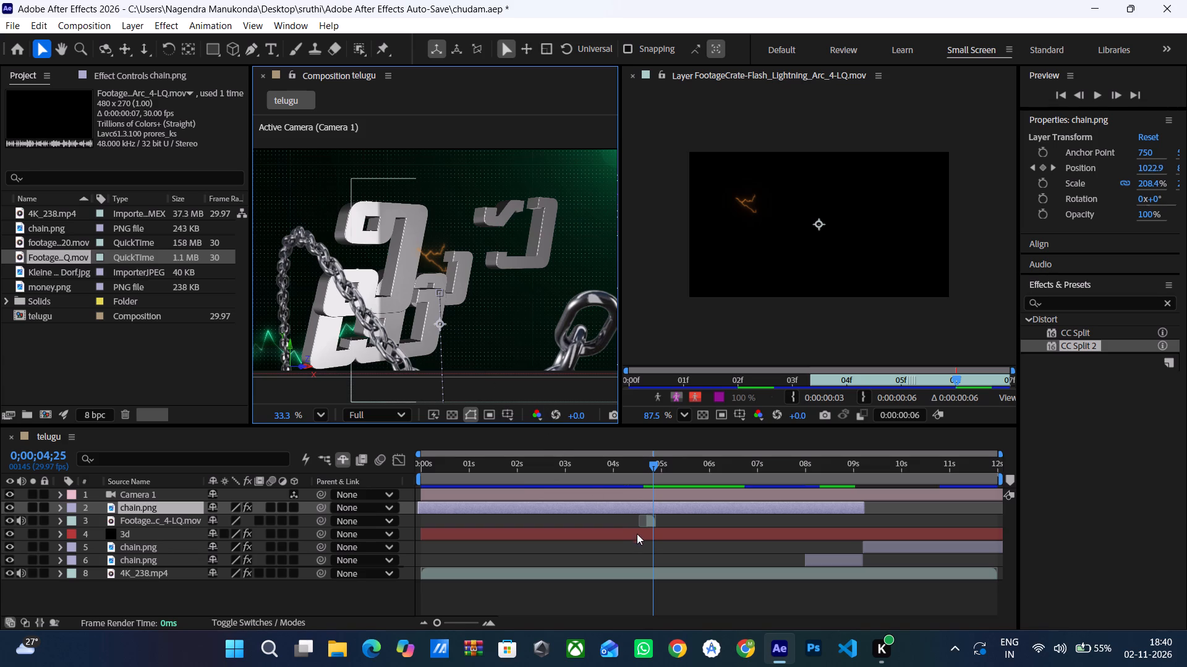
left_click(653, 533)
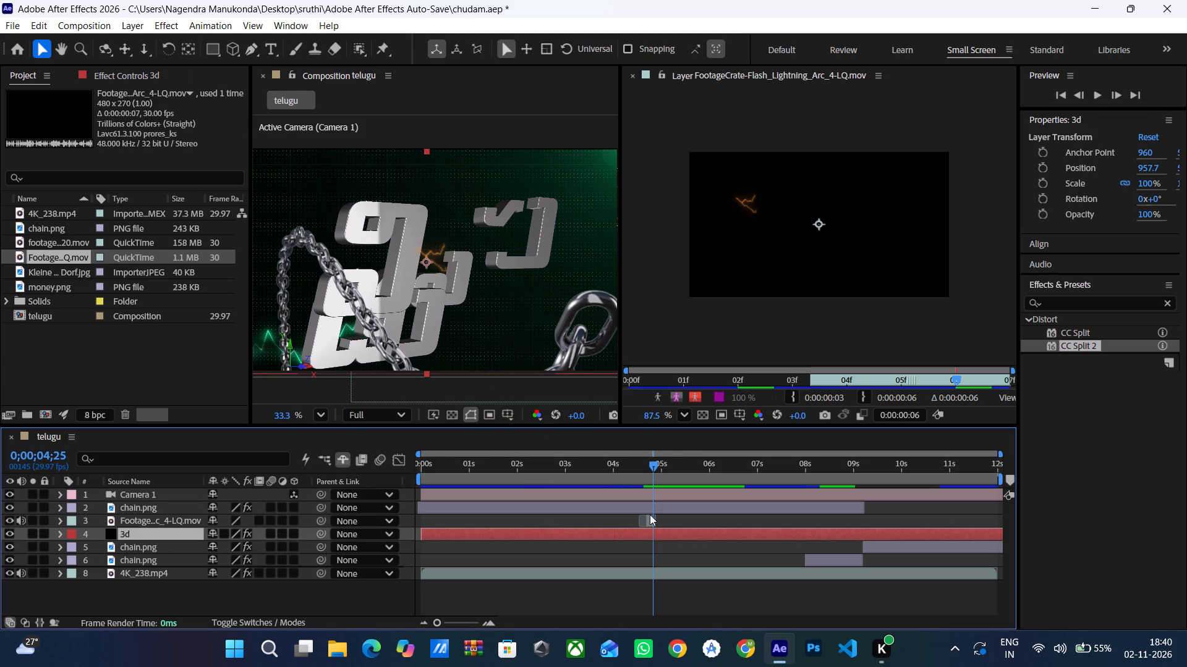
left_click(628, 516)
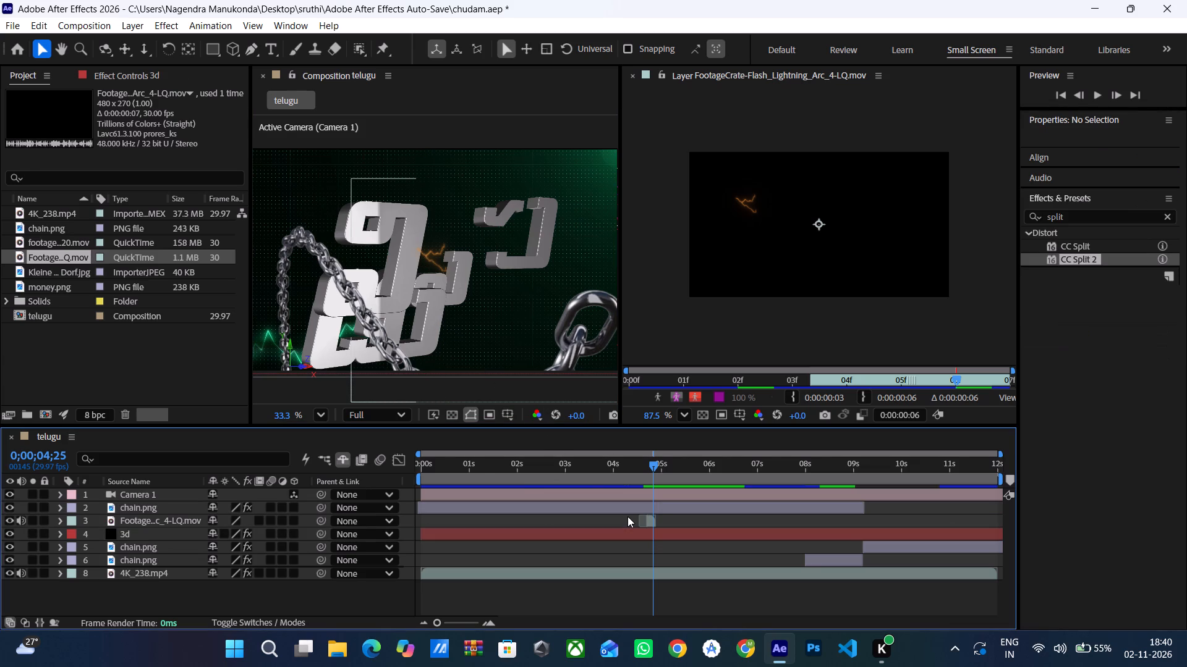
left_click(645, 521)
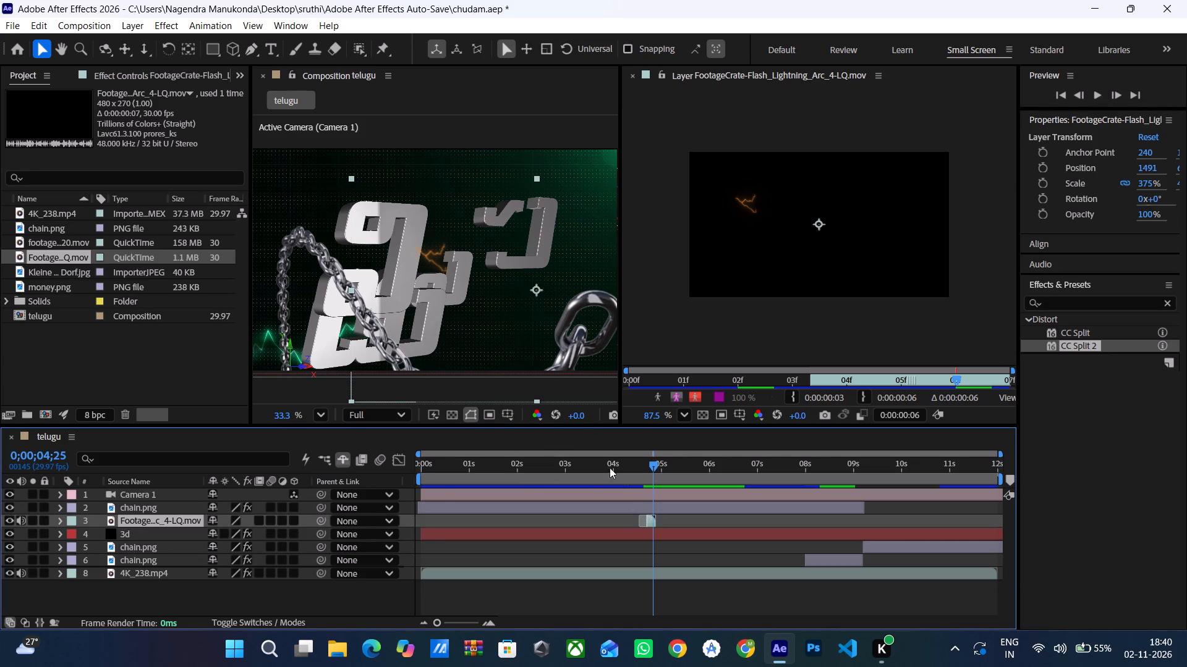
left_click_drag(532, 293, 555, 323)
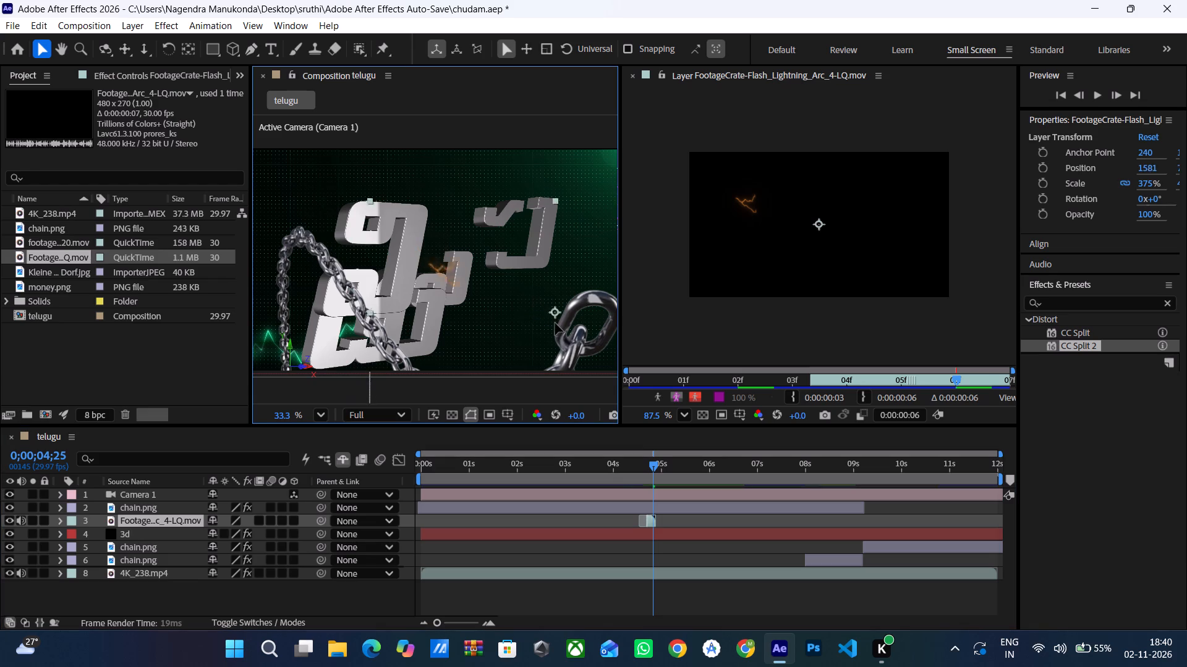
left_click_drag(555, 323, 558, 337)
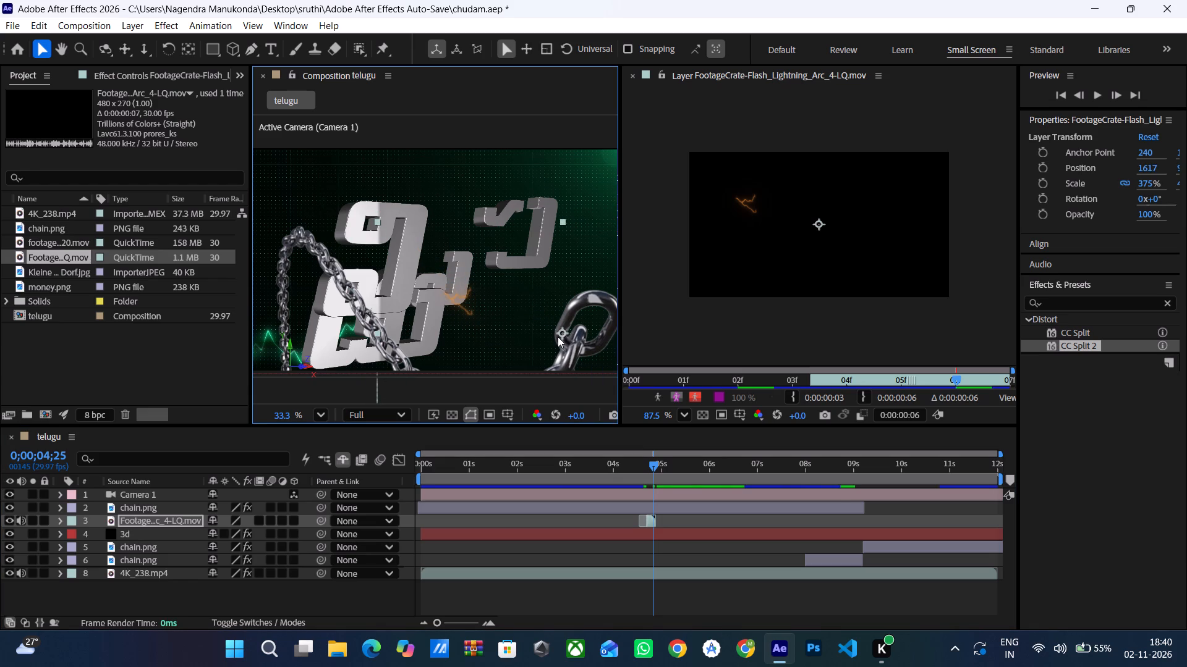
Enlarge the lightning layer to a horizontal scale of 603.8% so it spans the chain and title.
left_click(373, 217)
left_click_drag(377, 221, 312, 191)
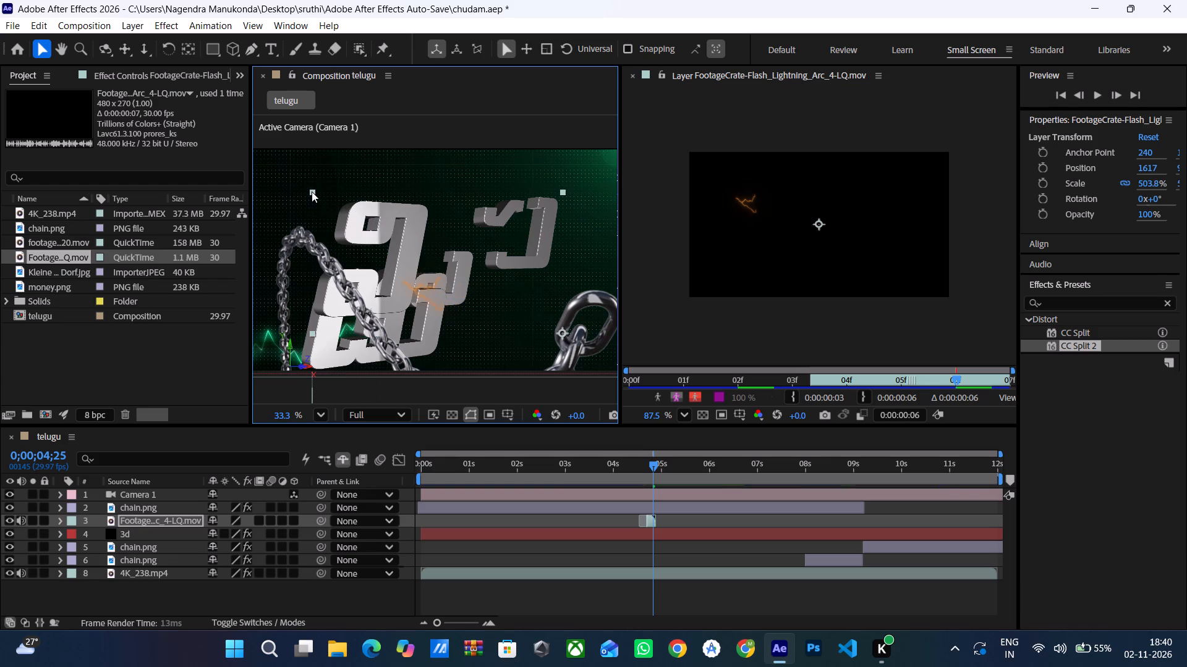
left_click_drag(312, 191, 263, 176)
Play the telugu composition from the beginning to review the enlarged lightning and the chain timing.
left_click_drag(652, 461, 602, 463)
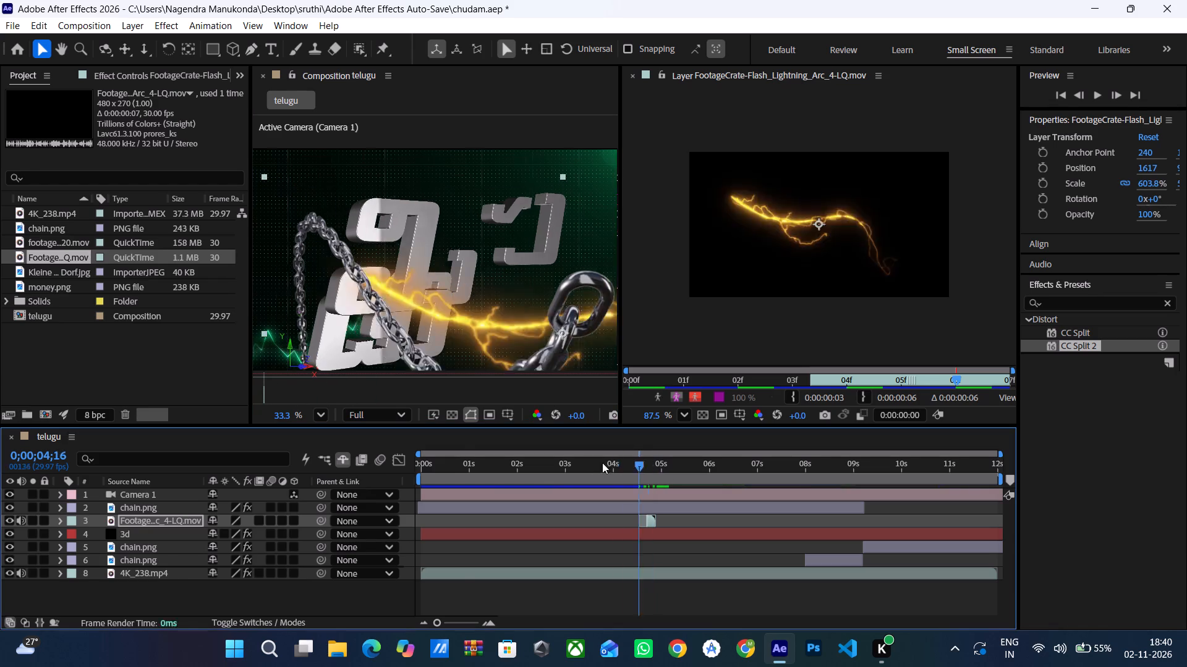
left_click_drag(602, 463, 339, 494)
key("space")
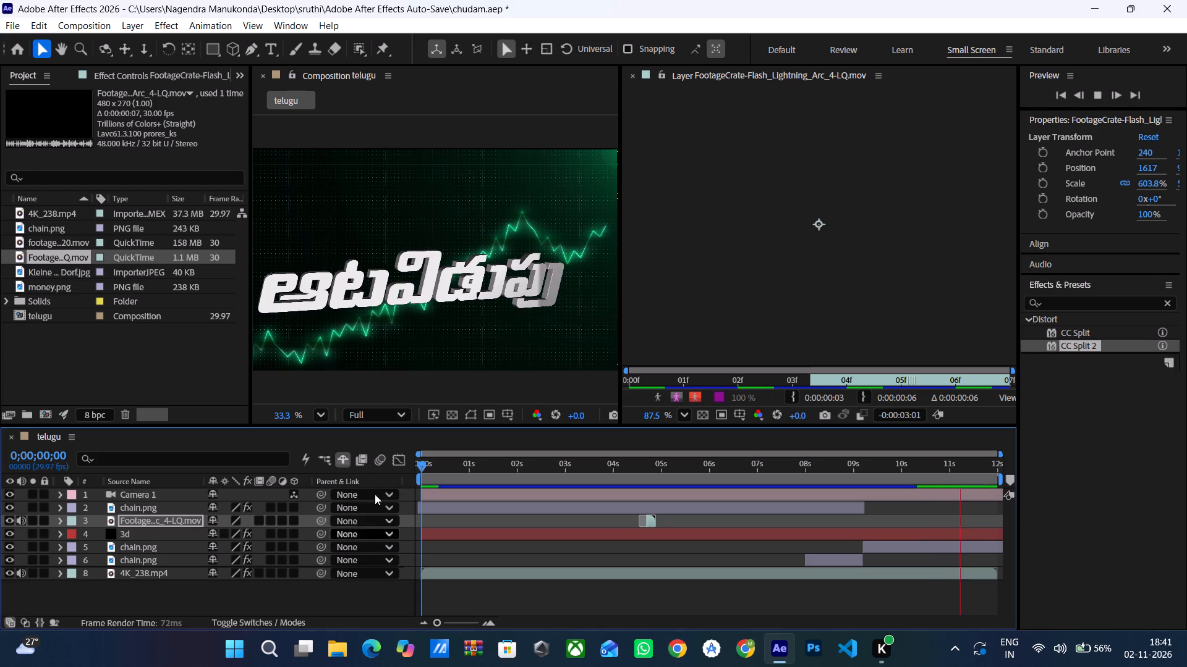
left_click_drag(417, 465, 393, 474)
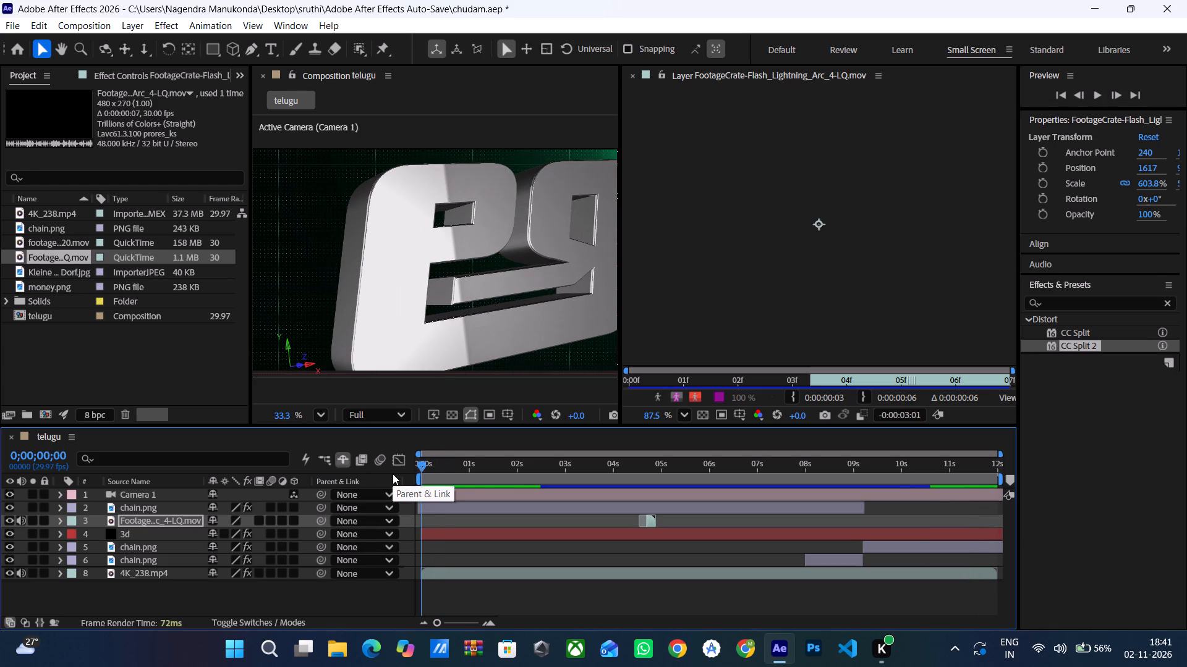
key("space")
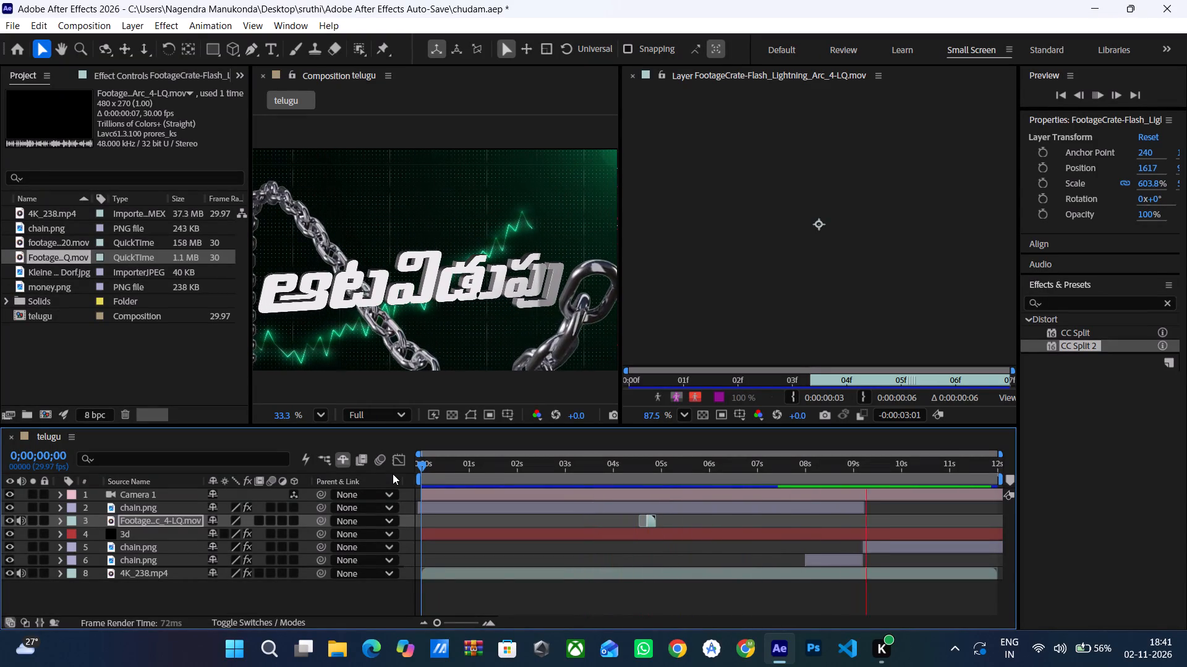
key("space")
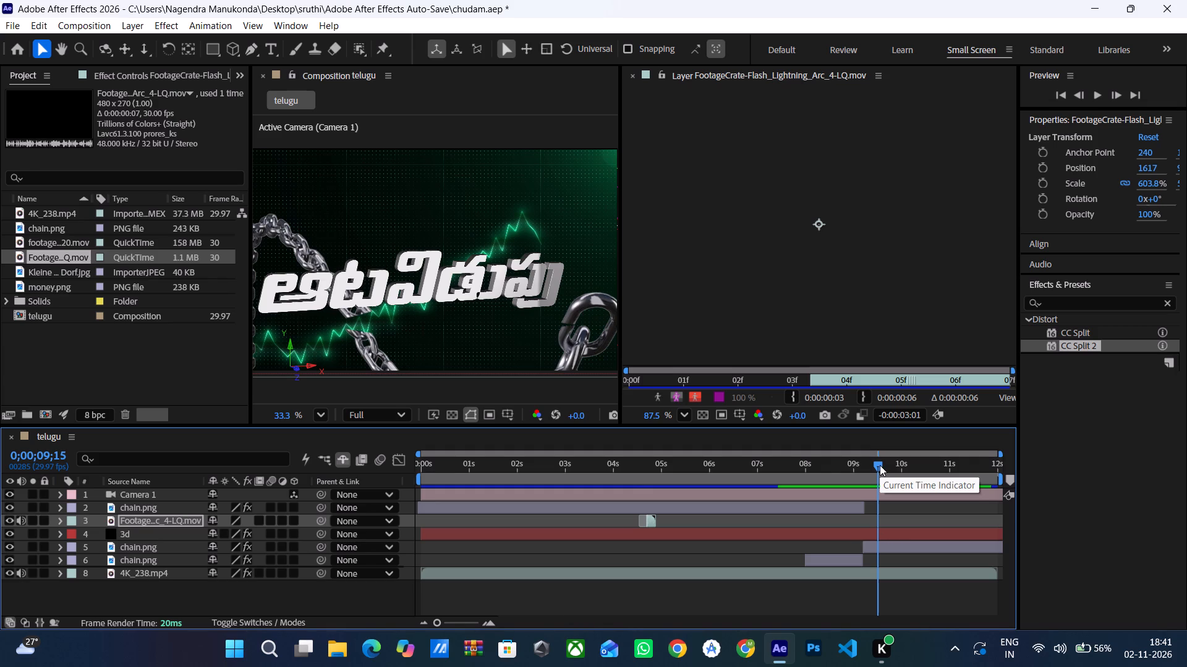
left_click_drag(880, 465, 362, 485)
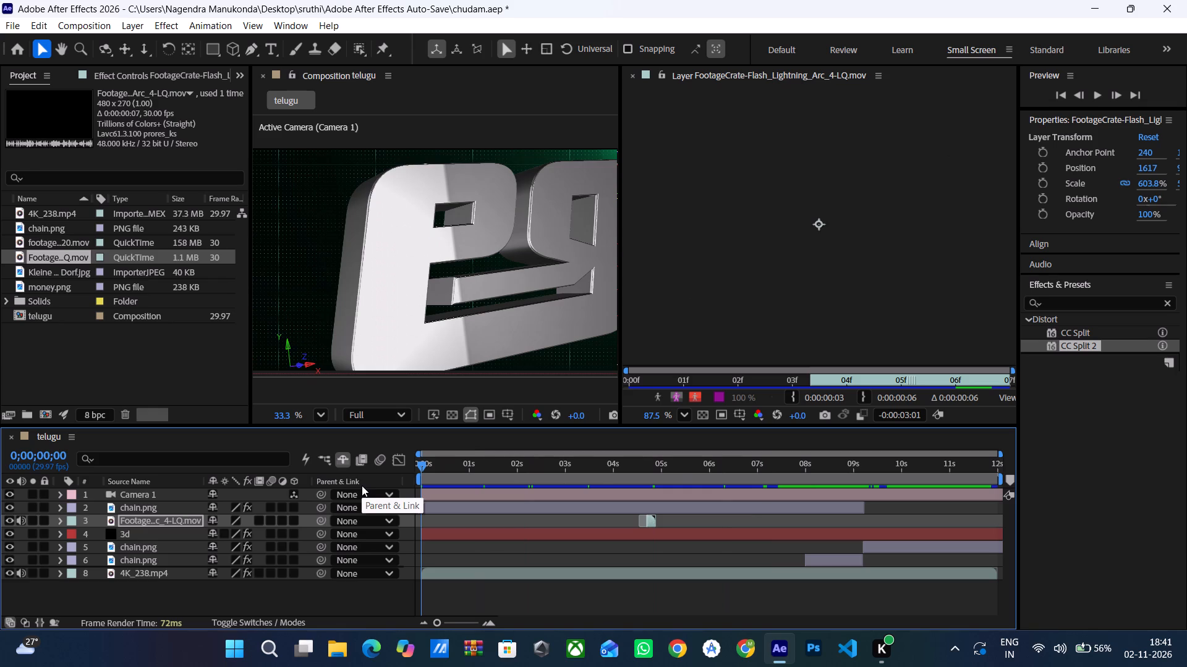
key("space")
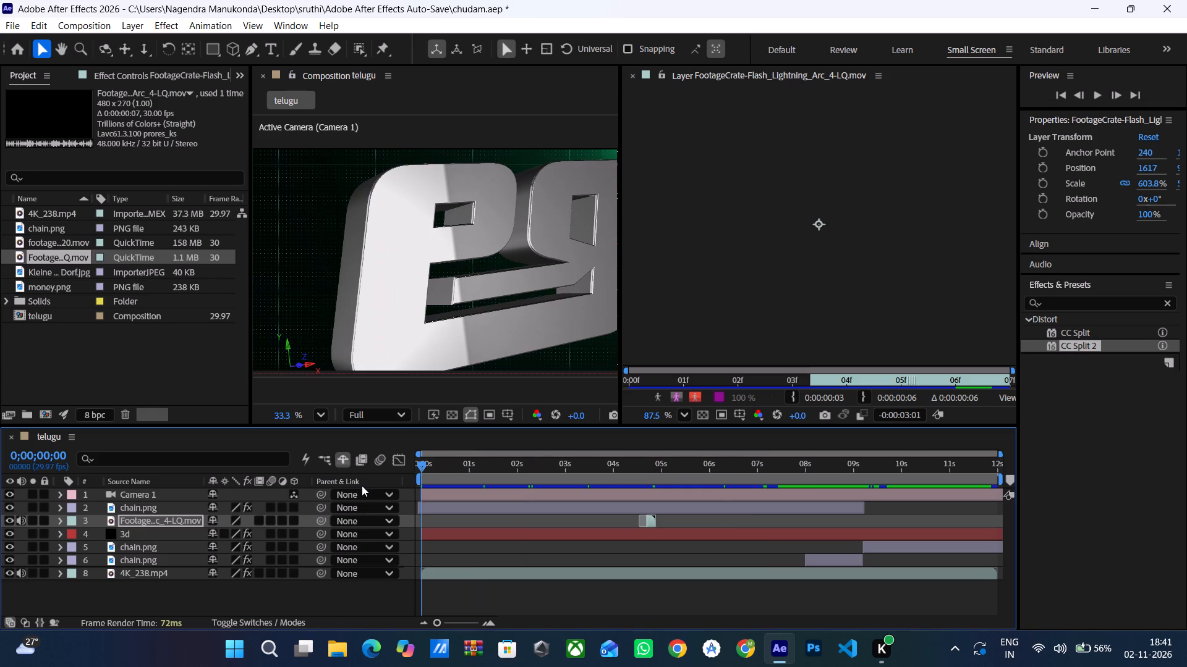
key("space")
key("space")
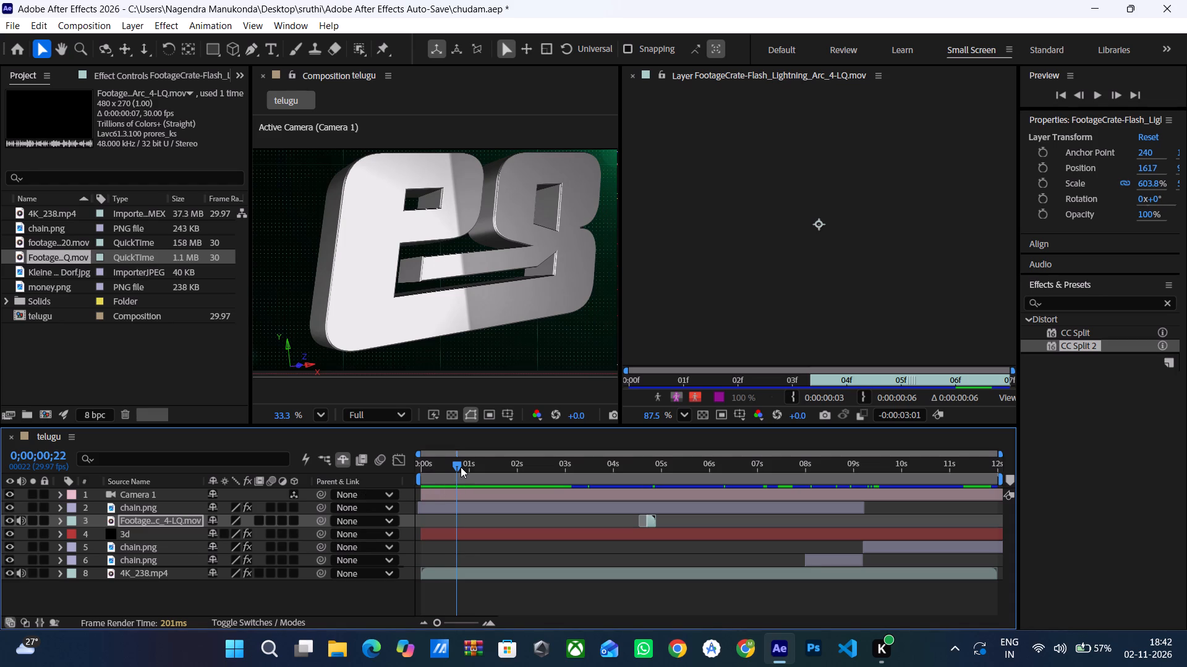
left_click_drag(461, 467, 344, 475)
key("space")
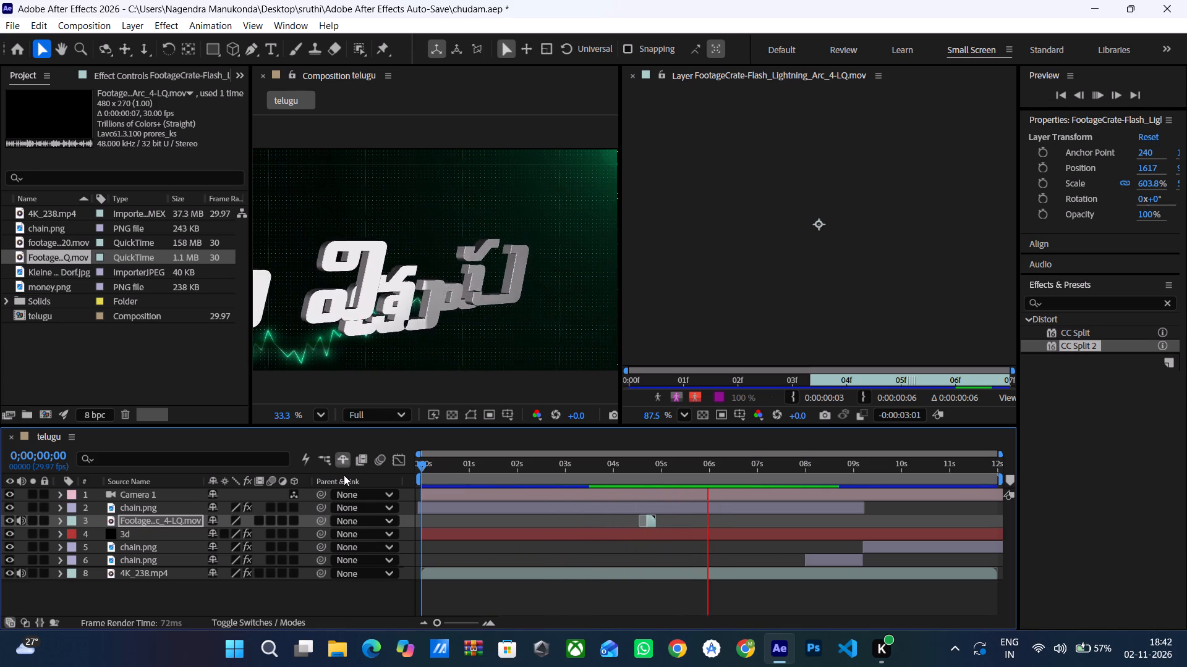
key("space")
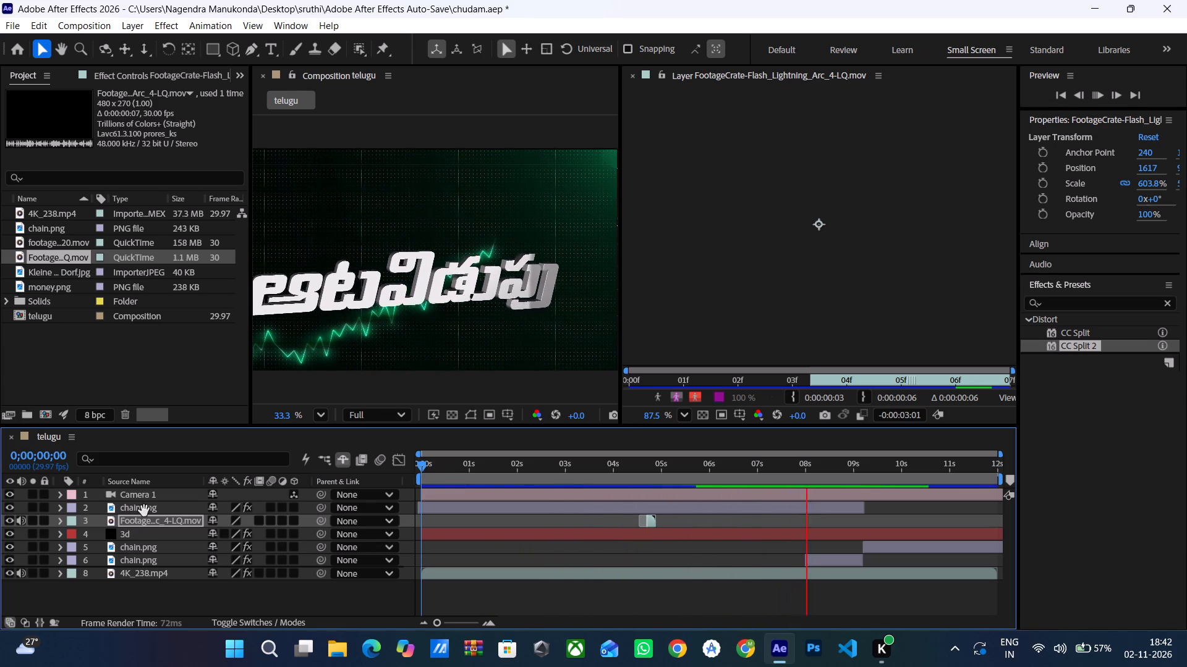
At 0;00;08;05, stretch the 4K_238.mp4 background layer vertically beyond the bottom of the frame.
left_click(129, 573)
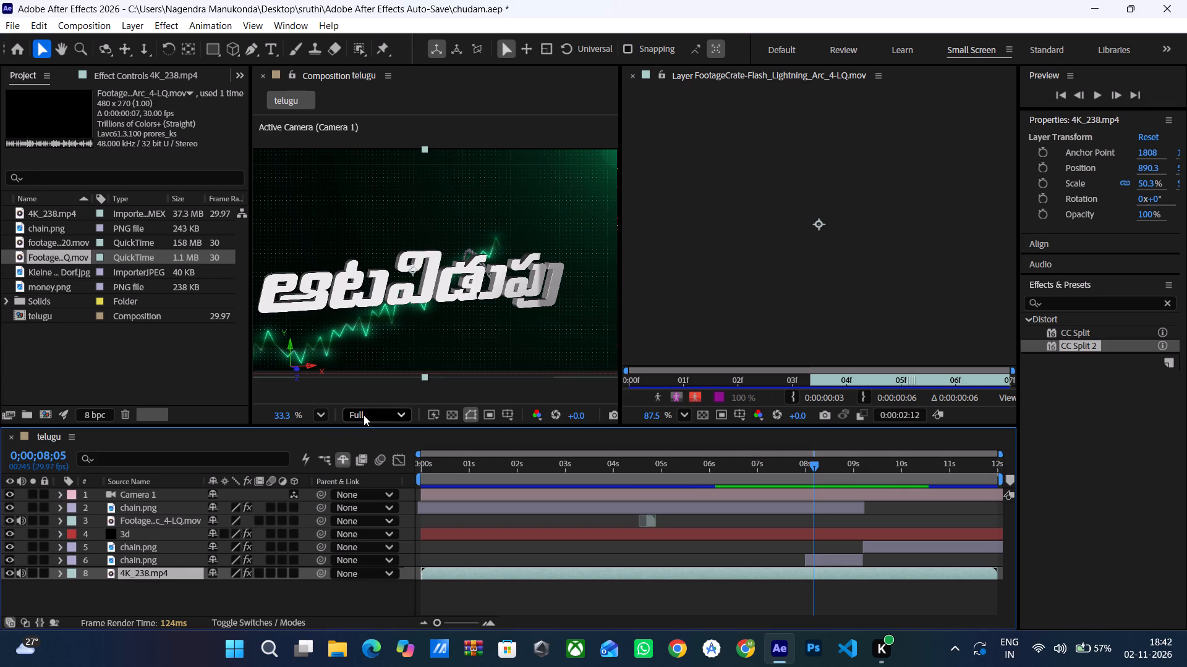
left_click(426, 376)
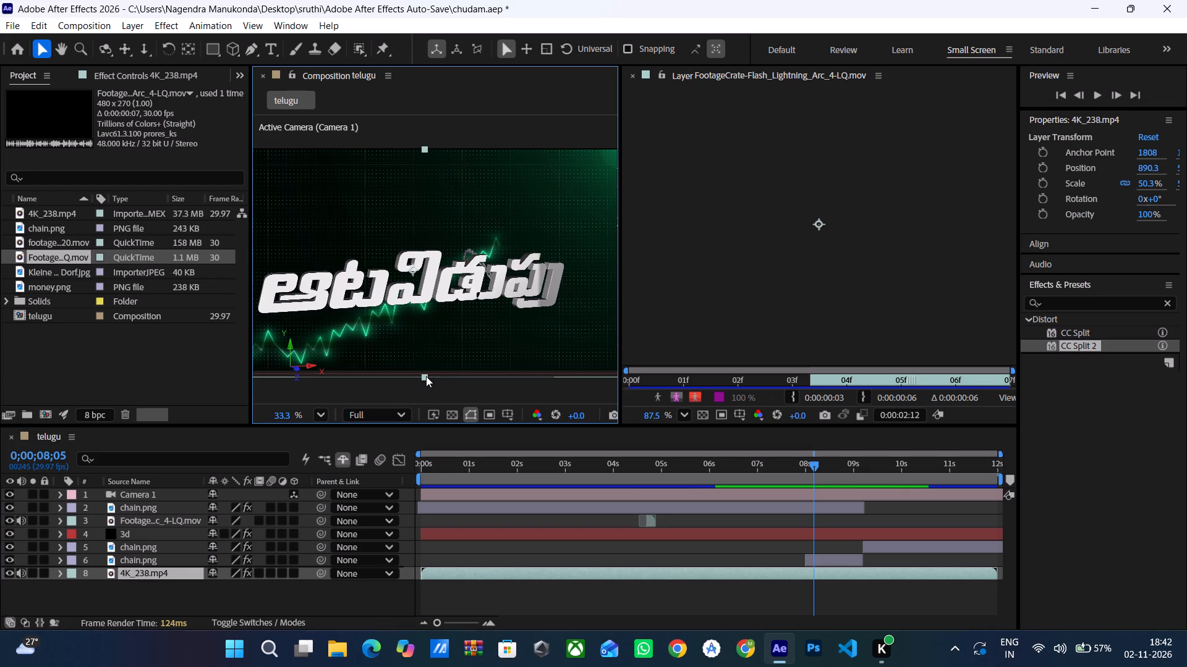
left_click_drag(426, 376, 430, 409)
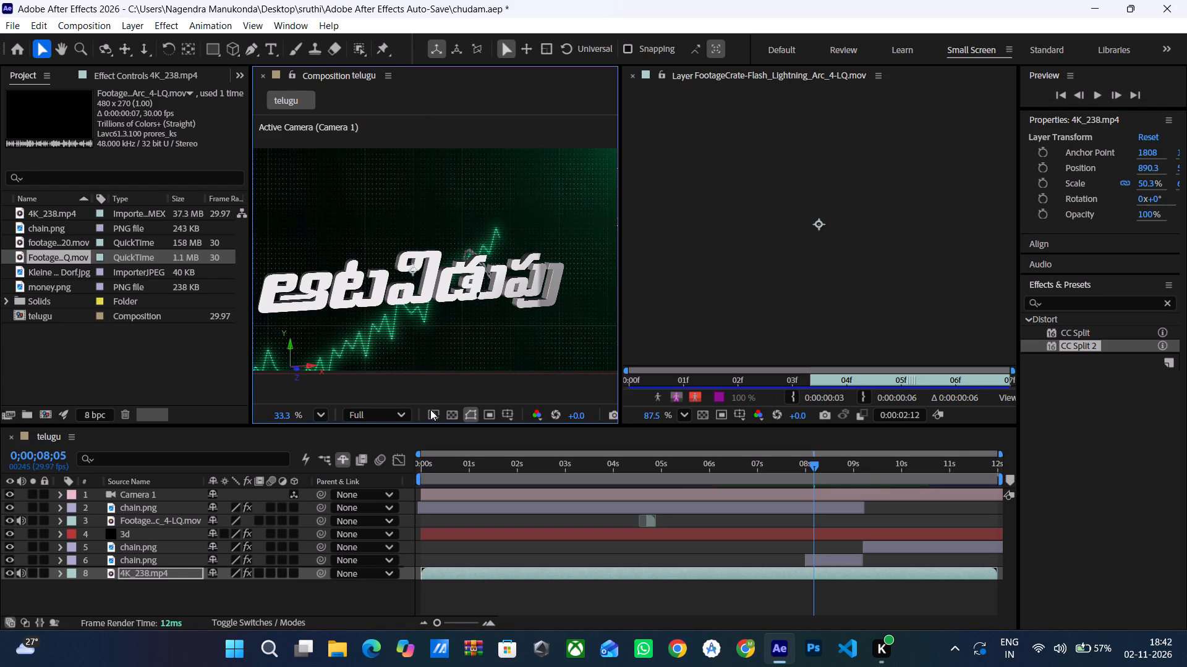
left_click_drag(430, 409, 431, 419)
Move the 4K_238.mp4 background up and across behind the title, to X position 1043.3.
left_click_drag(412, 270, 425, 255)
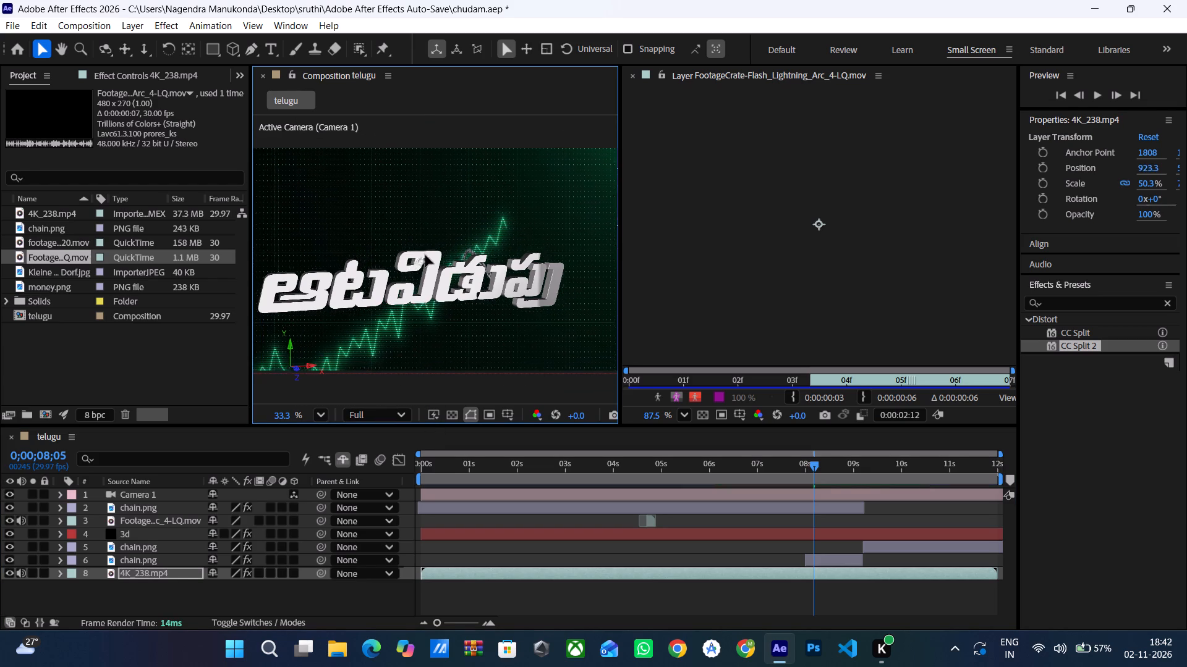
left_click_drag(425, 255, 443, 220)
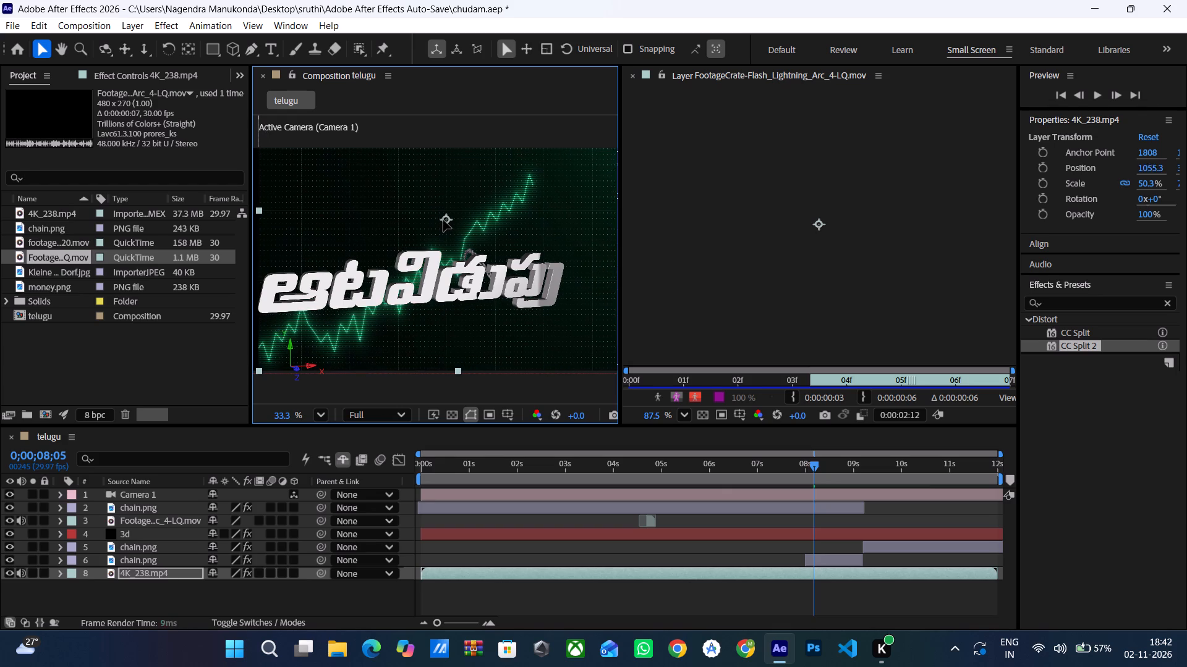
left_click_drag(443, 220, 443, 220)
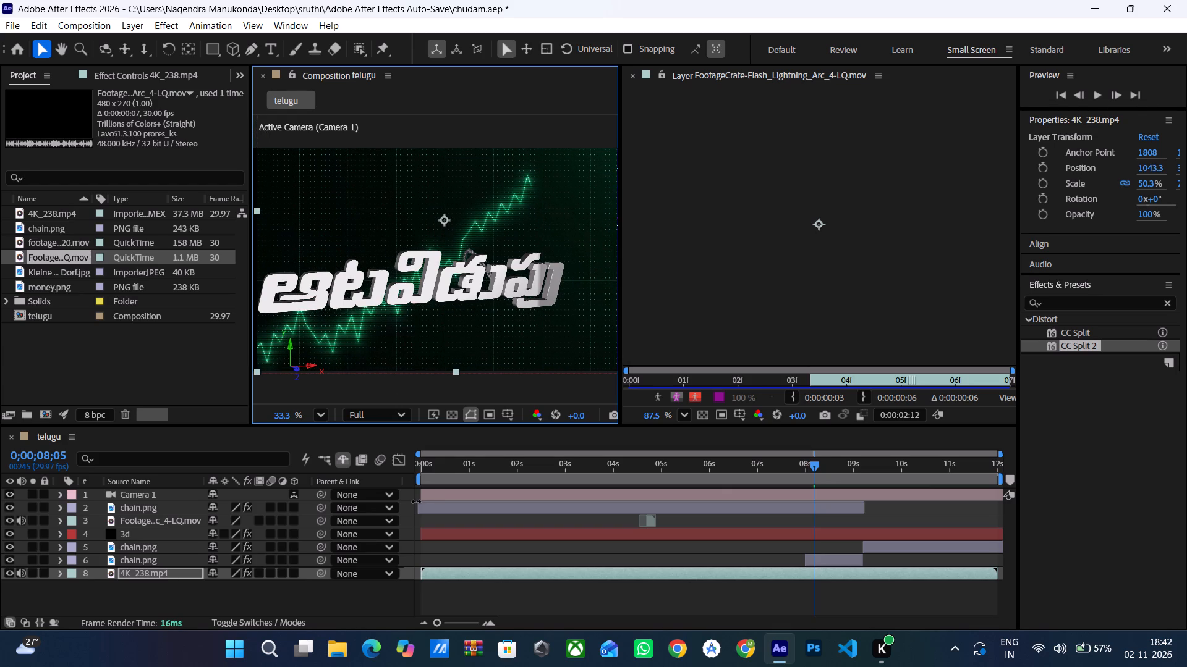
left_click(423, 448)
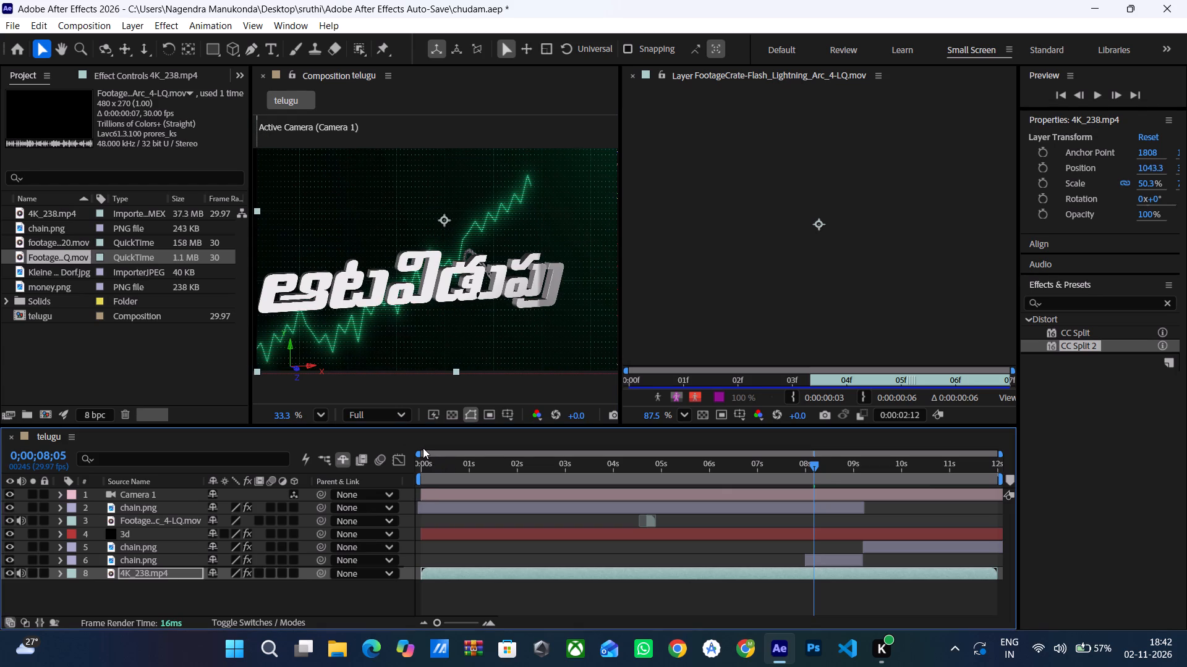
left_click(422, 454)
Play the composition from the beginning to review the repositioned background graph.
left_click_drag(817, 467, 299, 482)
key("space")
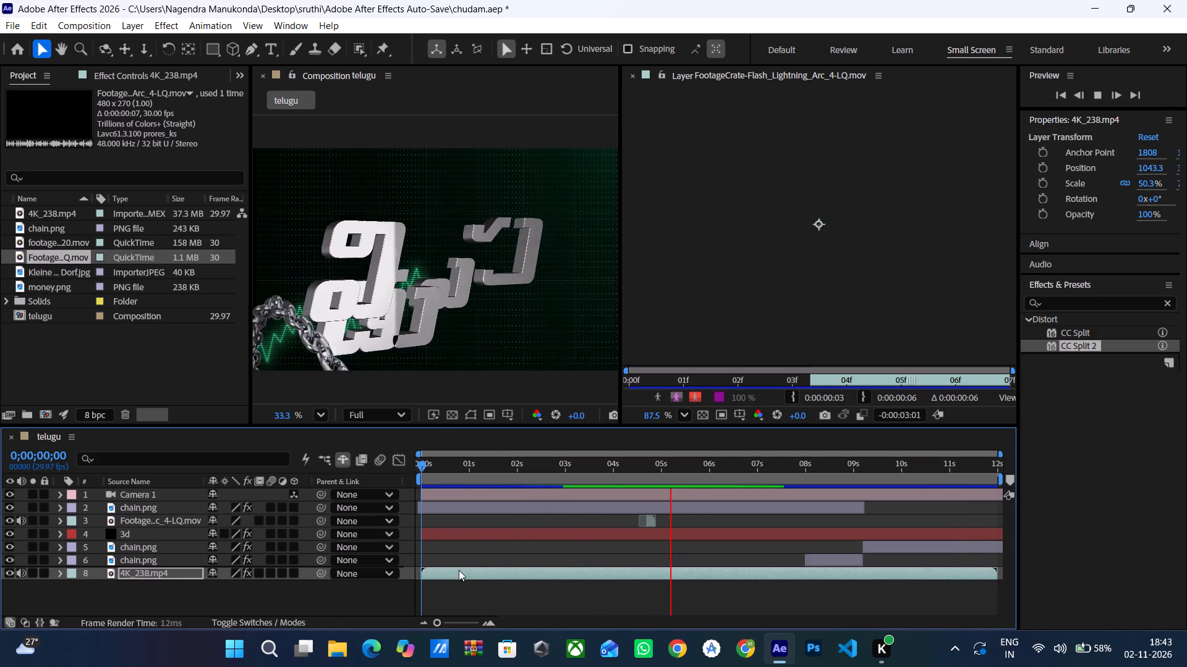
left_click(421, 463)
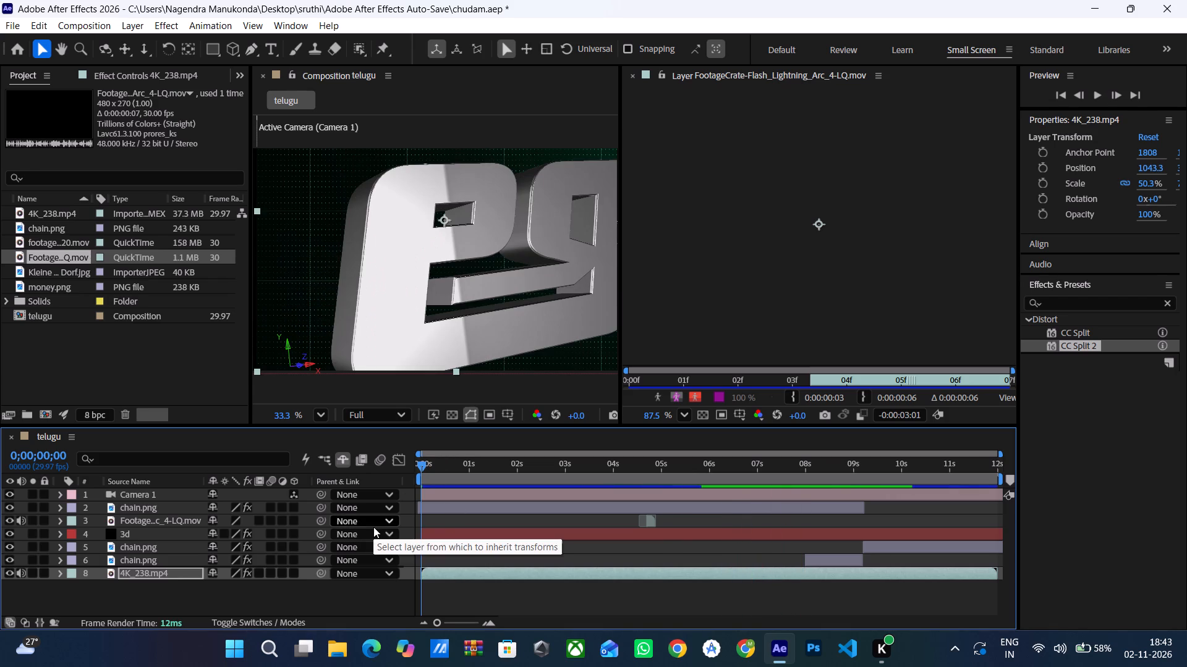
Close the FootageCrate-Flash_Lightning_Arc_4-LQ.mov layer viewer so the telugu composition fills the viewer area.
left_click(155, 497)
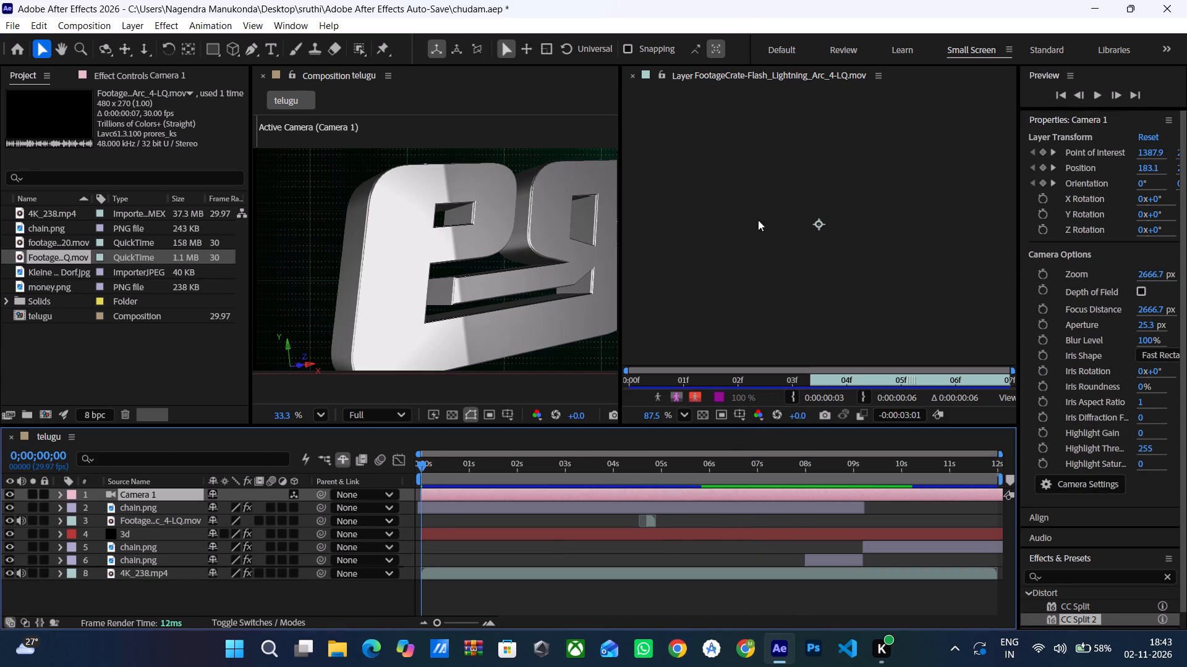
left_click(632, 78)
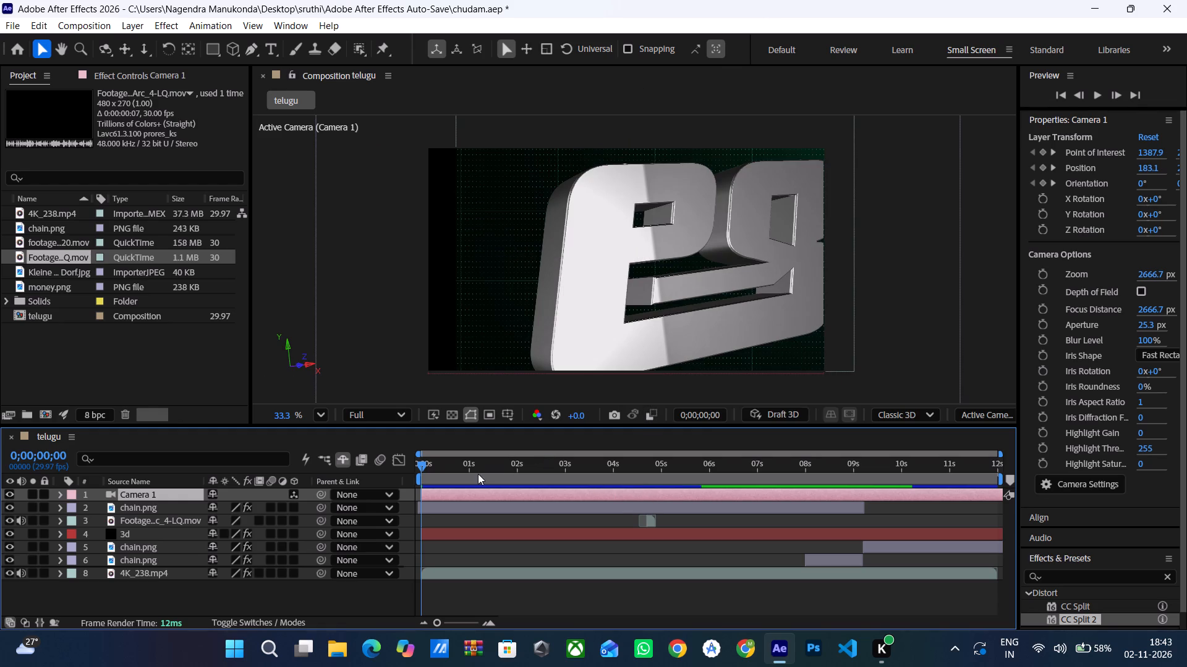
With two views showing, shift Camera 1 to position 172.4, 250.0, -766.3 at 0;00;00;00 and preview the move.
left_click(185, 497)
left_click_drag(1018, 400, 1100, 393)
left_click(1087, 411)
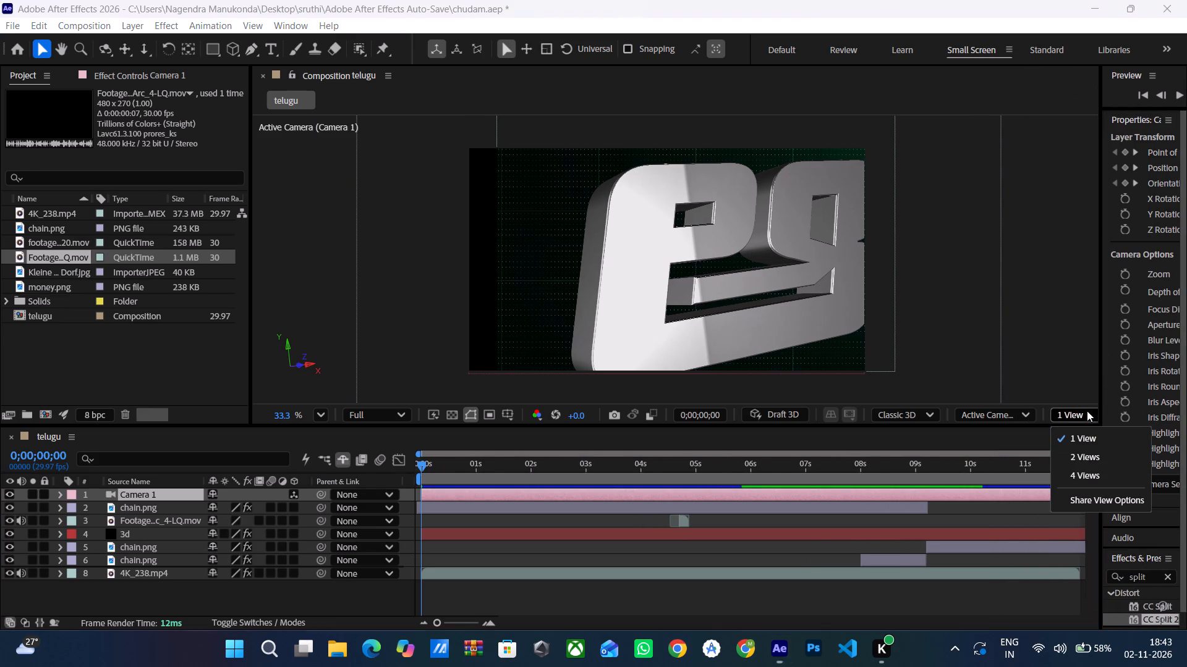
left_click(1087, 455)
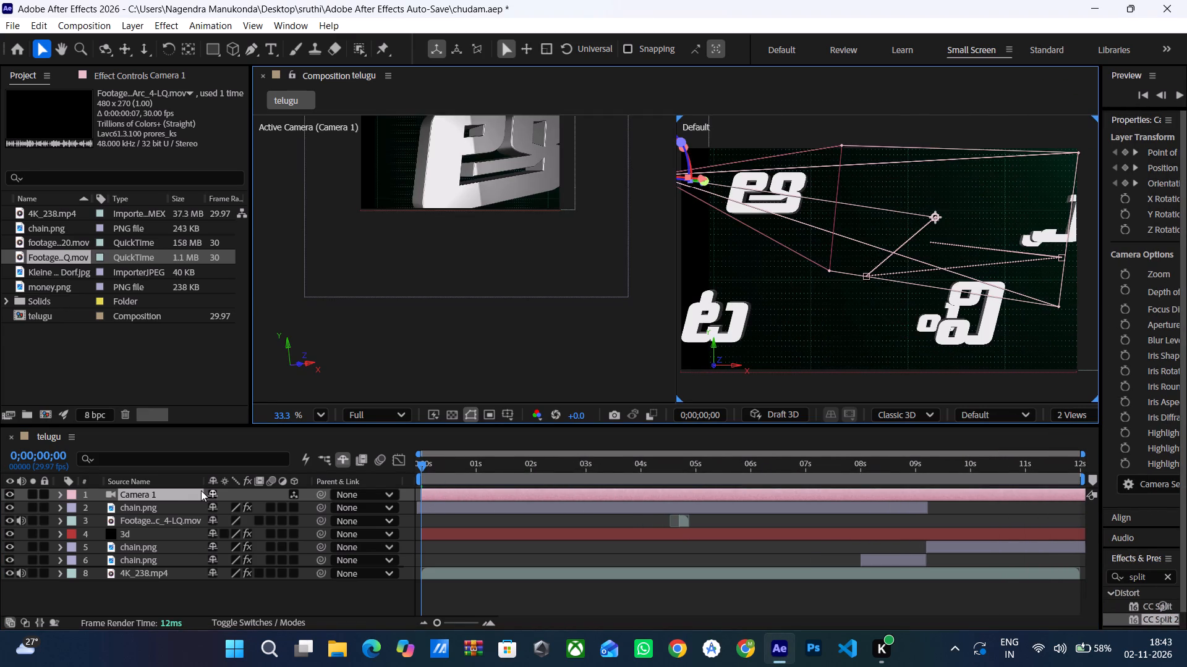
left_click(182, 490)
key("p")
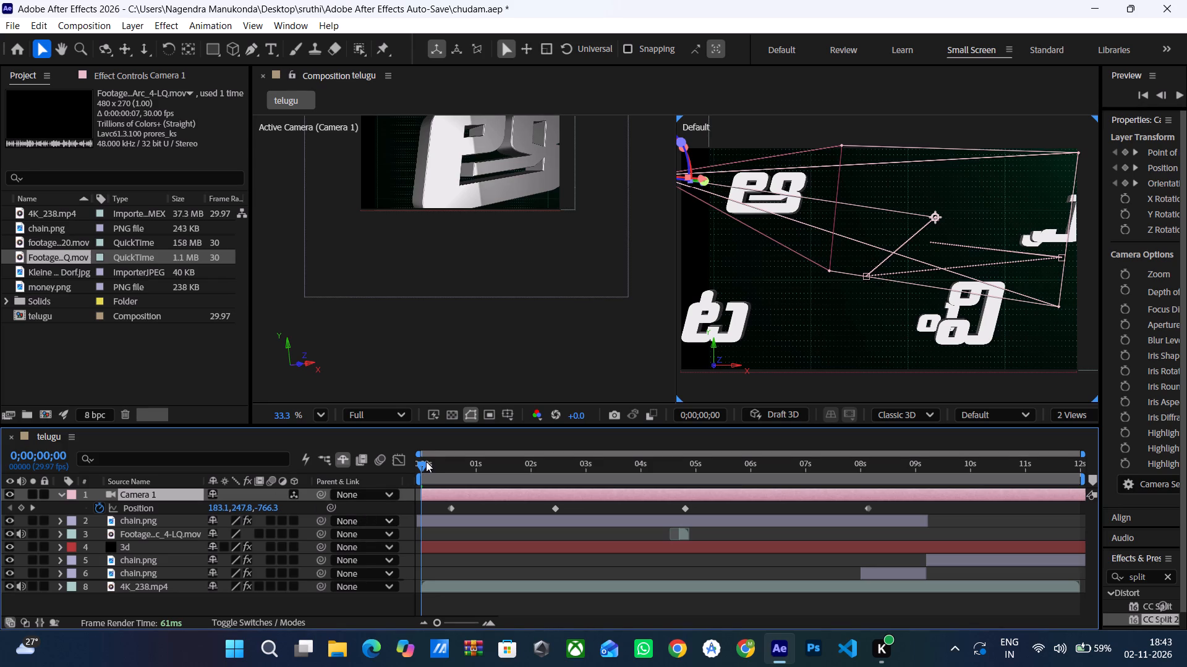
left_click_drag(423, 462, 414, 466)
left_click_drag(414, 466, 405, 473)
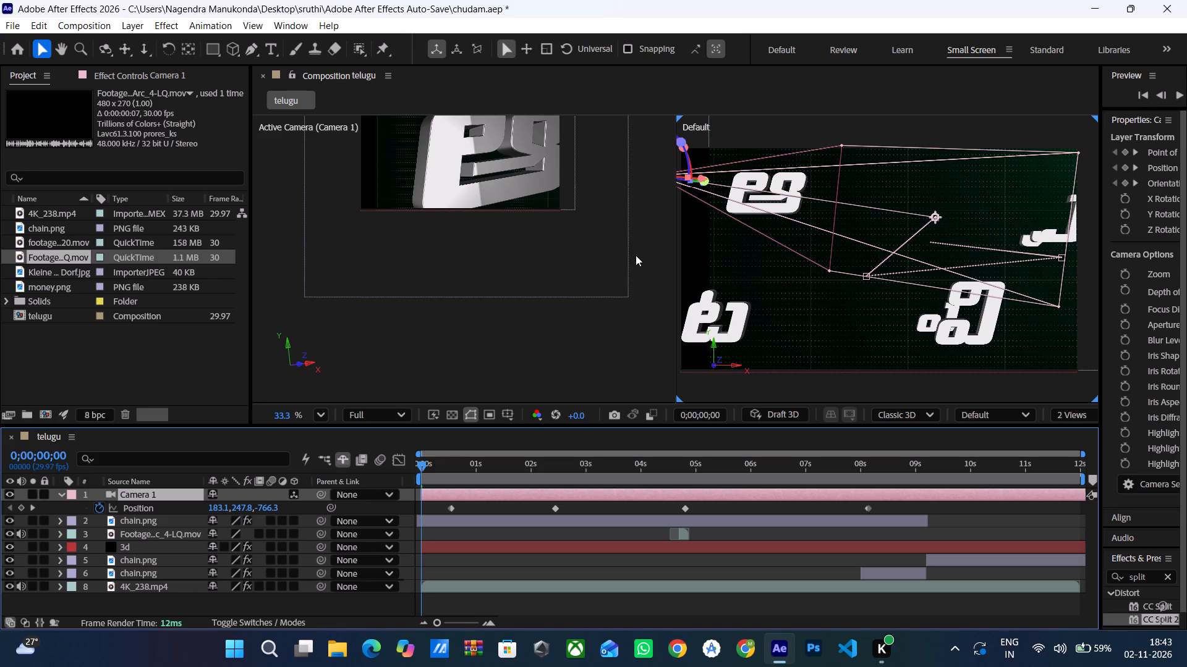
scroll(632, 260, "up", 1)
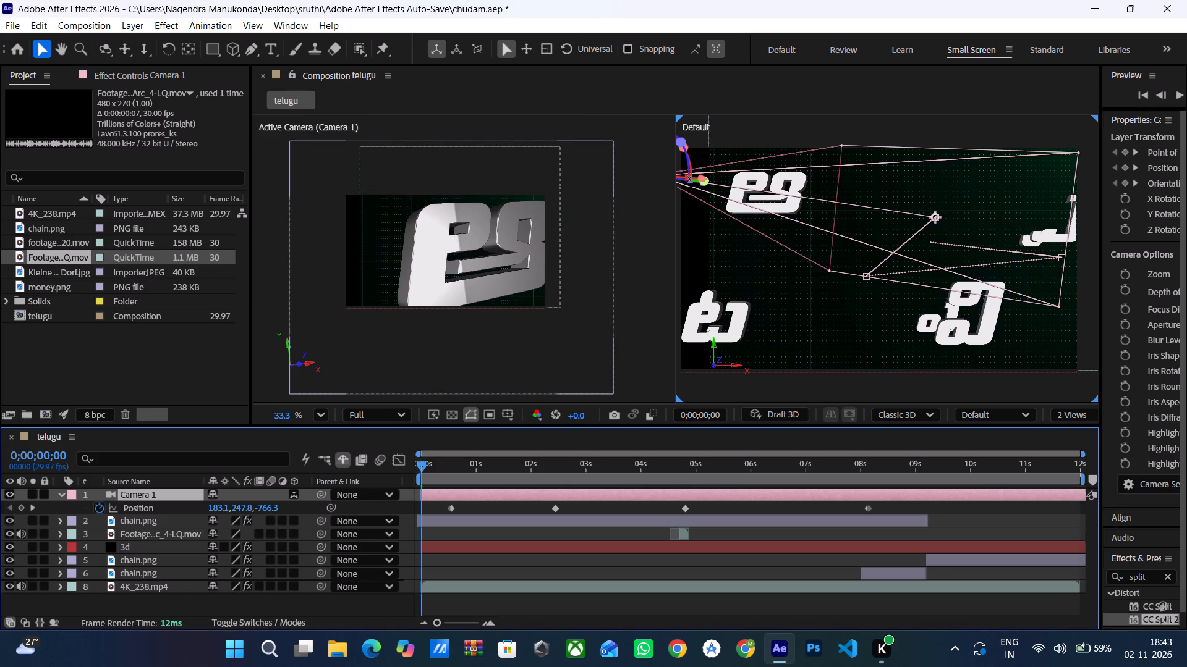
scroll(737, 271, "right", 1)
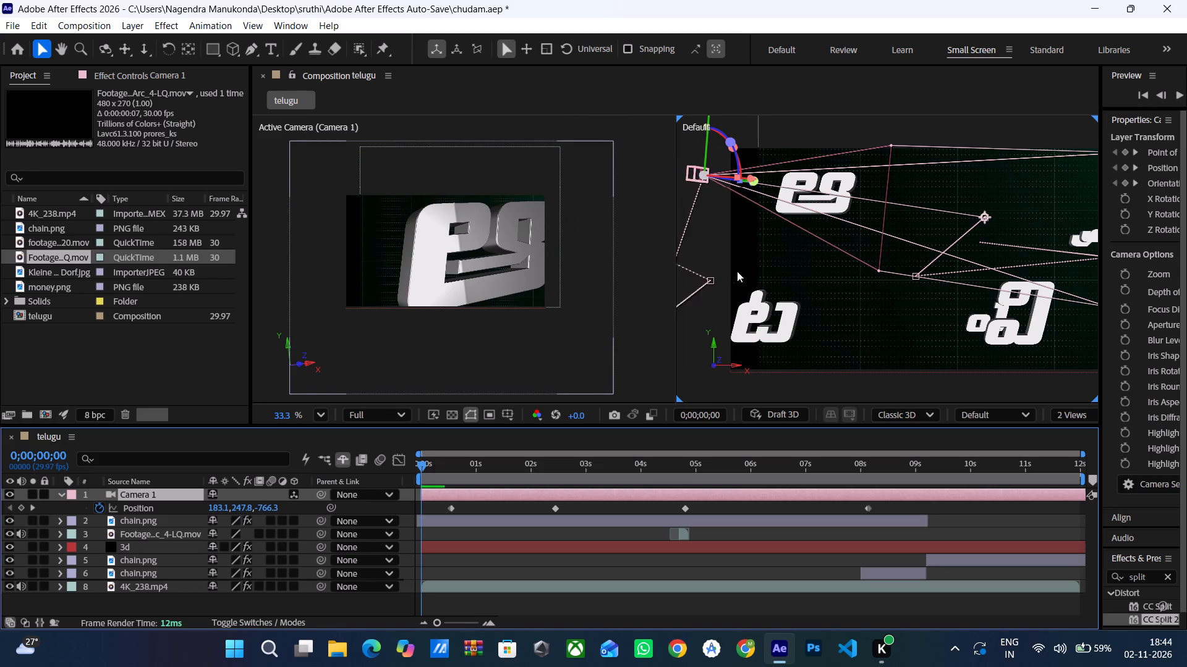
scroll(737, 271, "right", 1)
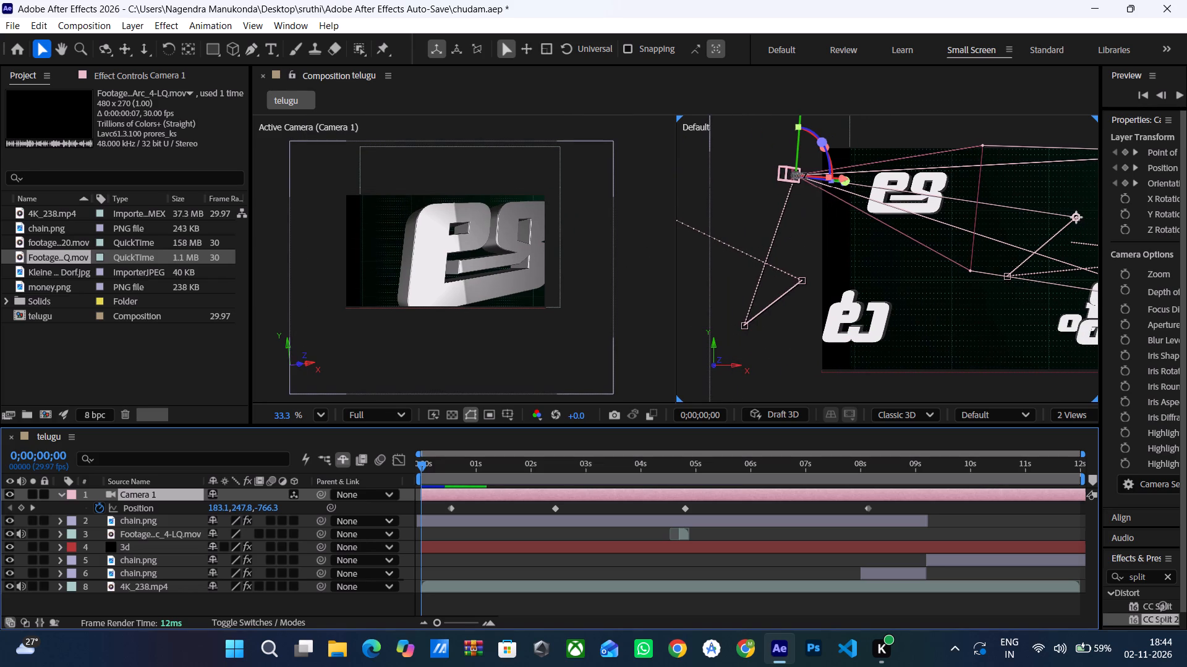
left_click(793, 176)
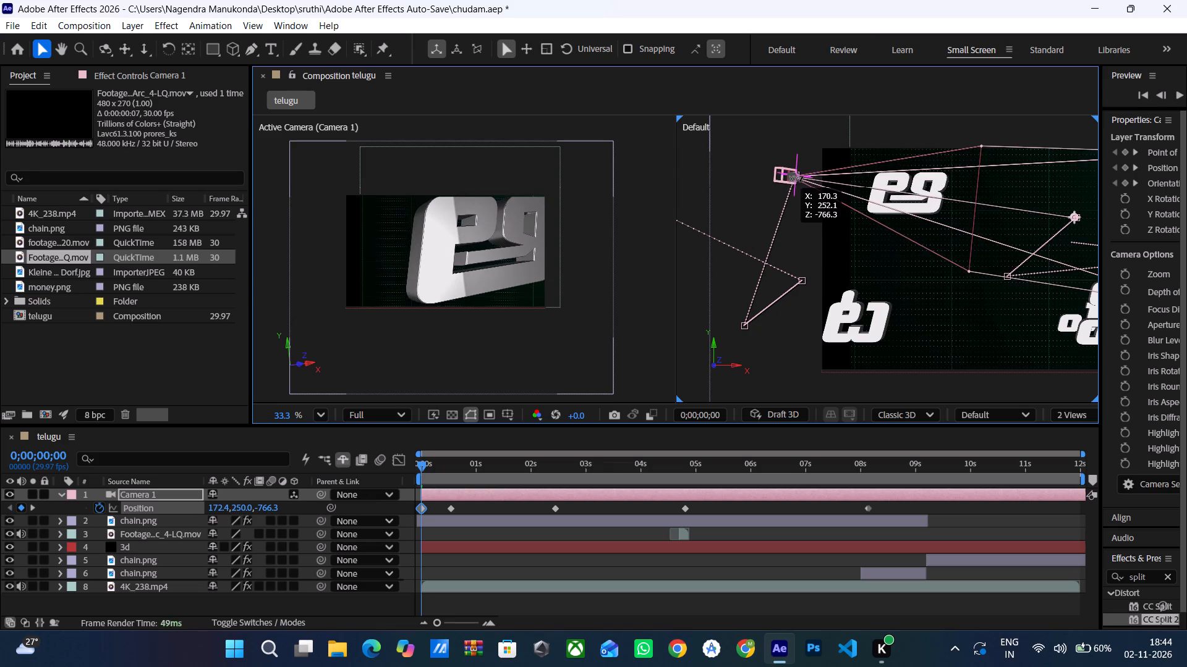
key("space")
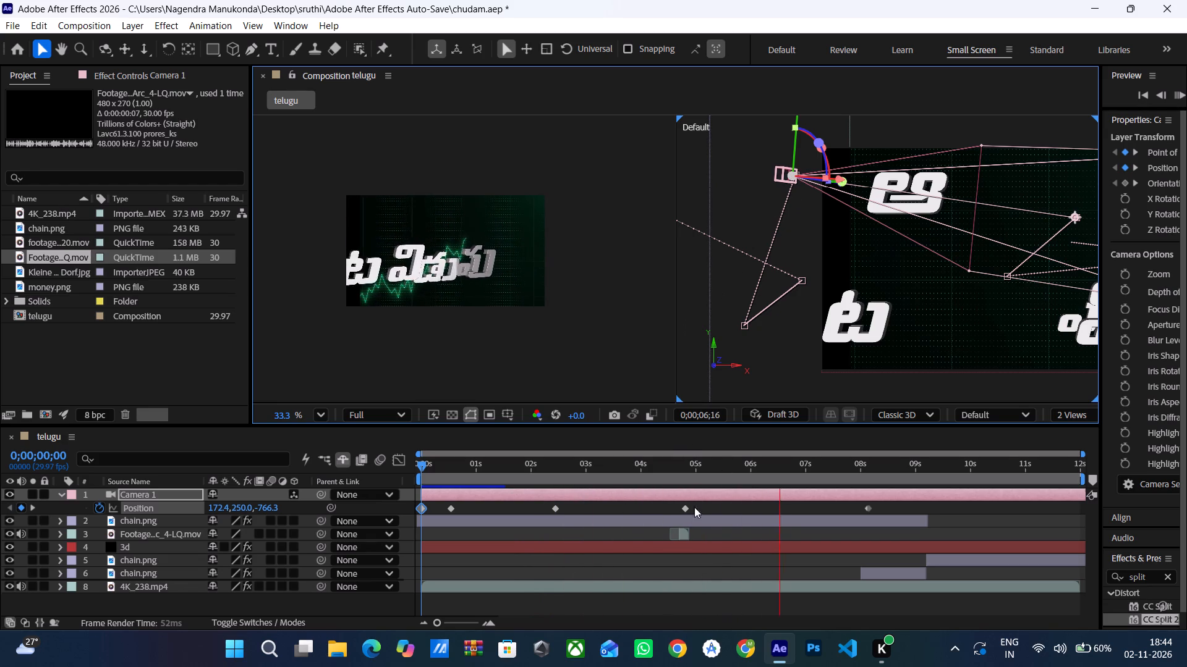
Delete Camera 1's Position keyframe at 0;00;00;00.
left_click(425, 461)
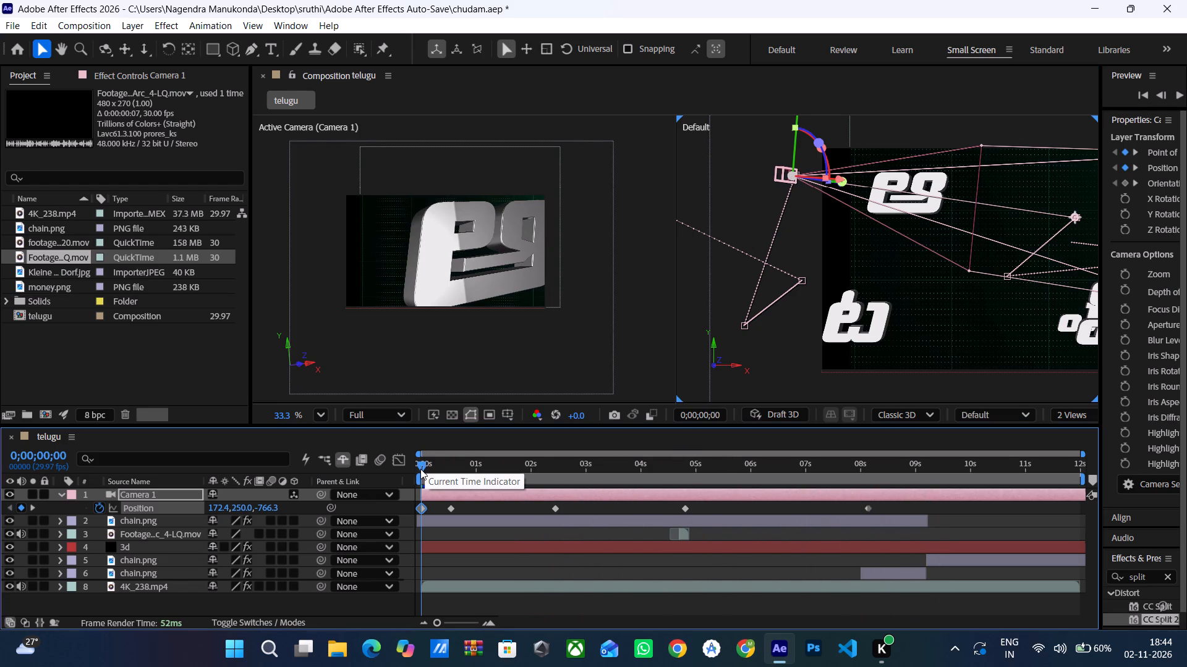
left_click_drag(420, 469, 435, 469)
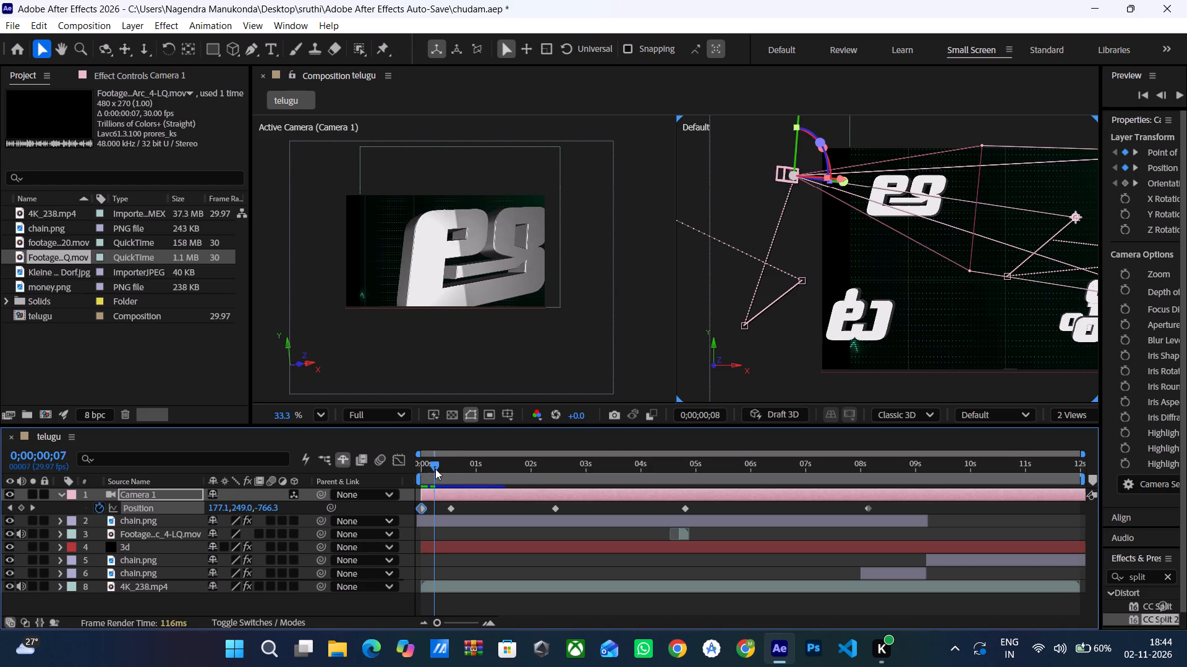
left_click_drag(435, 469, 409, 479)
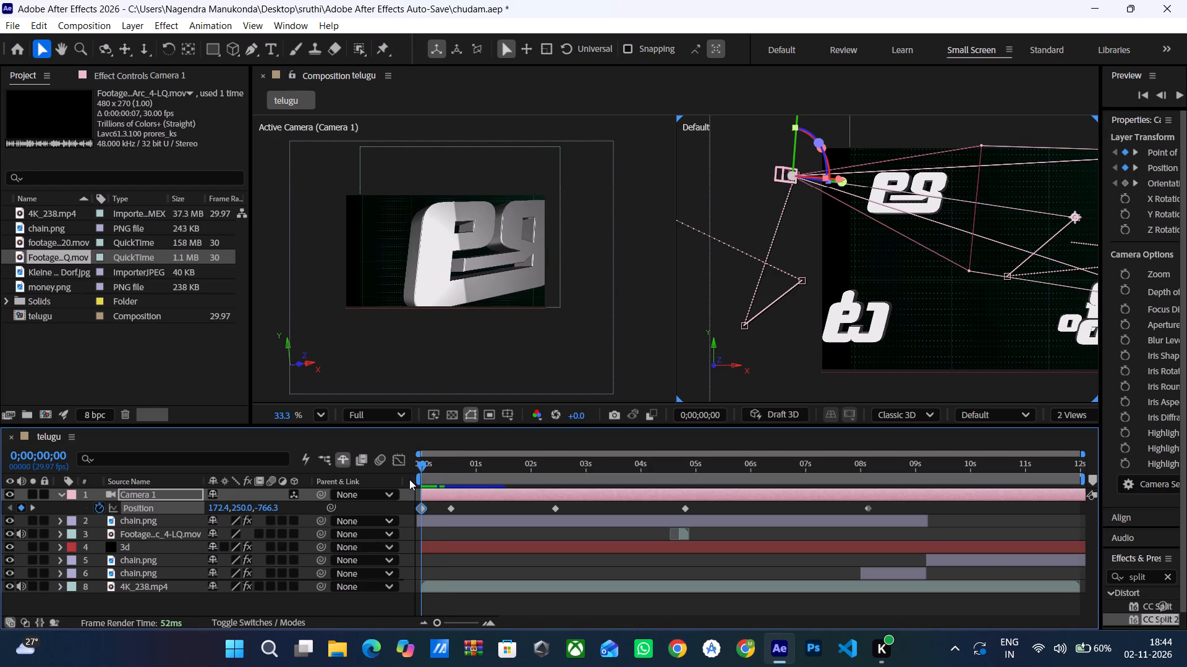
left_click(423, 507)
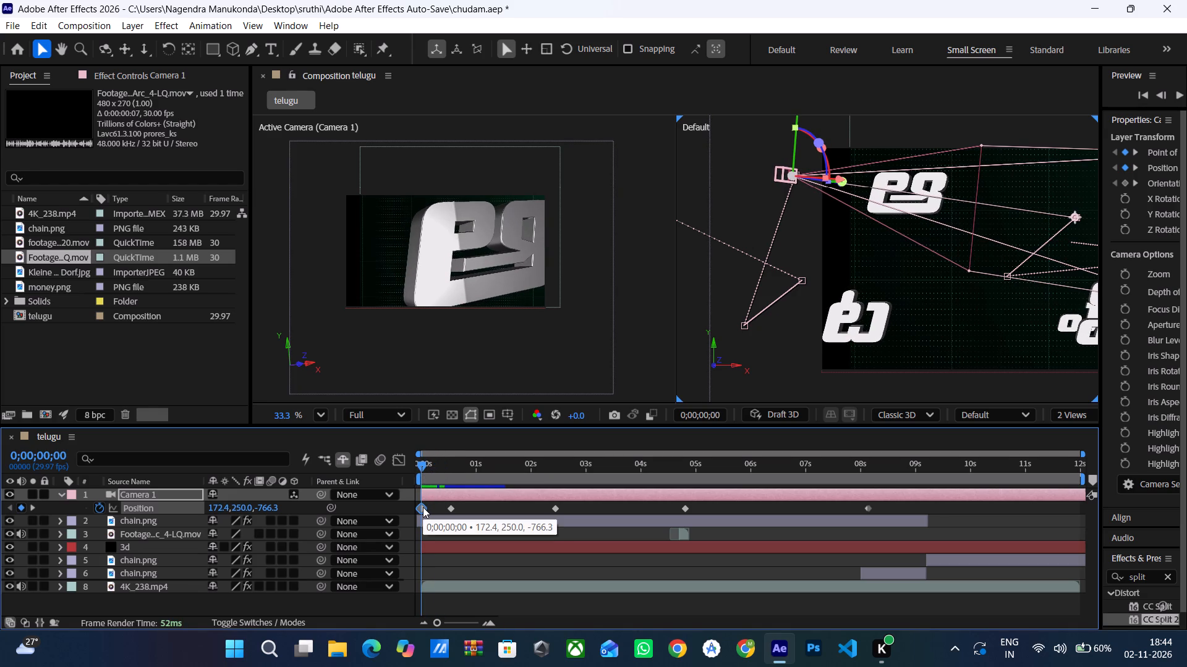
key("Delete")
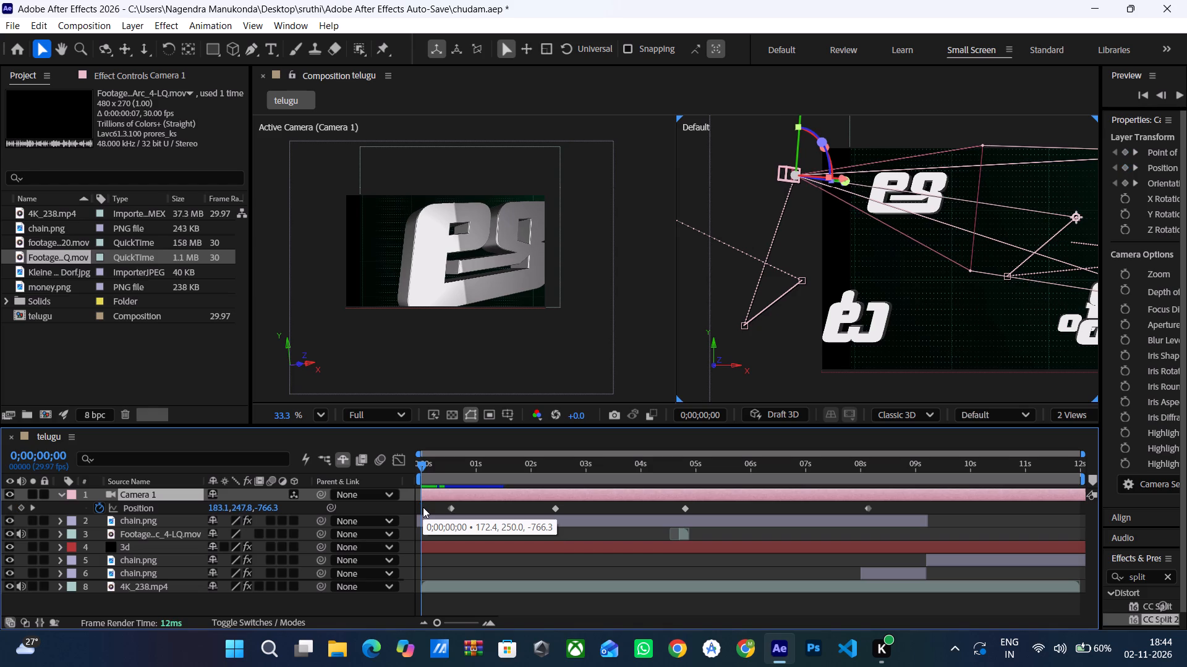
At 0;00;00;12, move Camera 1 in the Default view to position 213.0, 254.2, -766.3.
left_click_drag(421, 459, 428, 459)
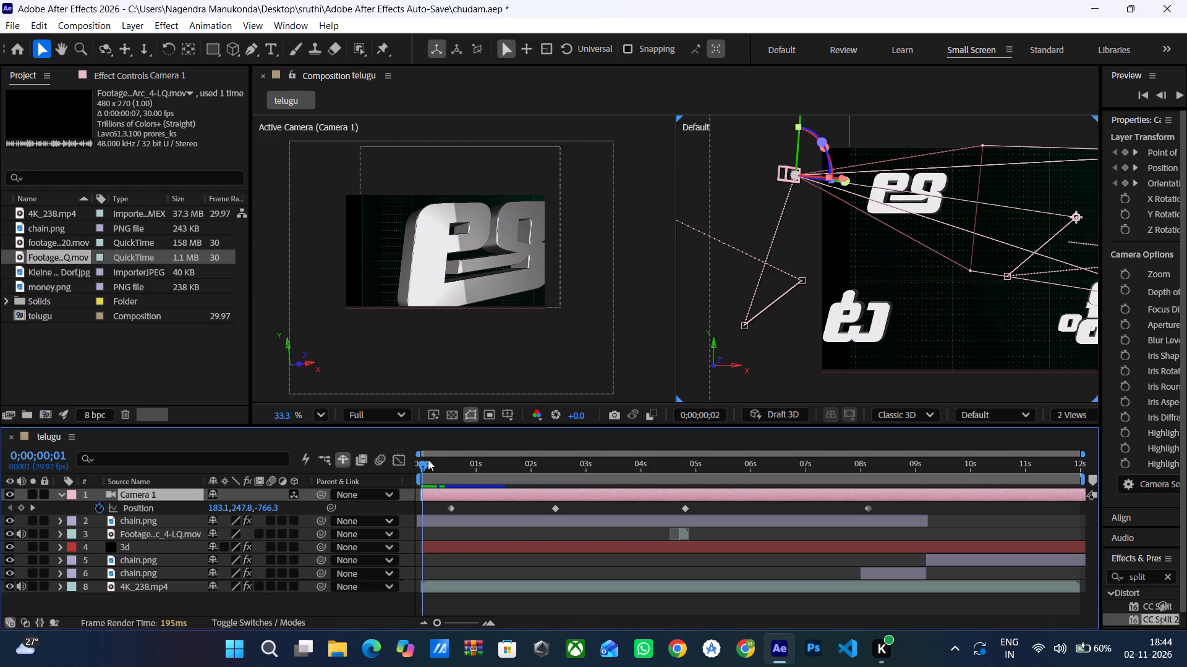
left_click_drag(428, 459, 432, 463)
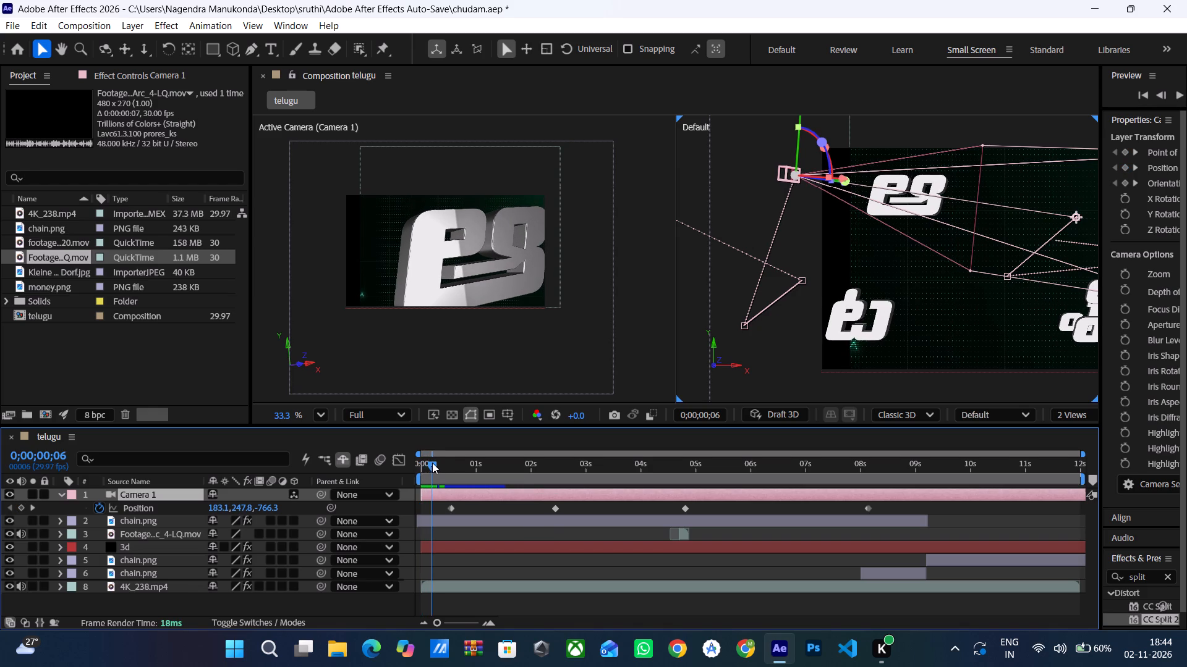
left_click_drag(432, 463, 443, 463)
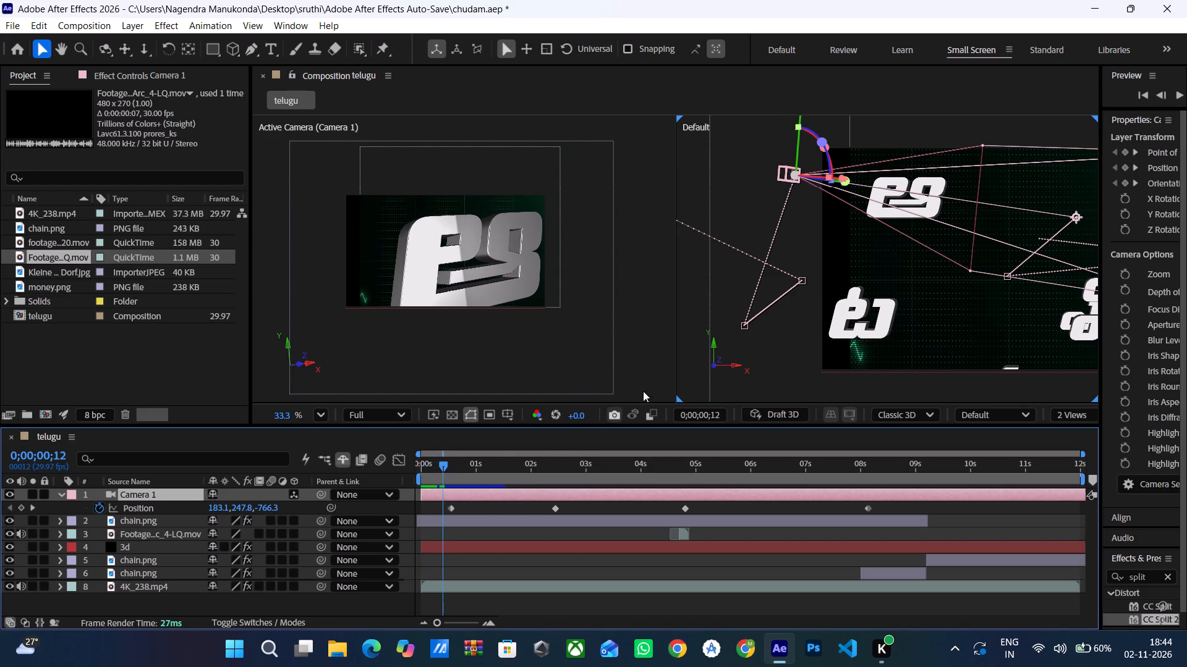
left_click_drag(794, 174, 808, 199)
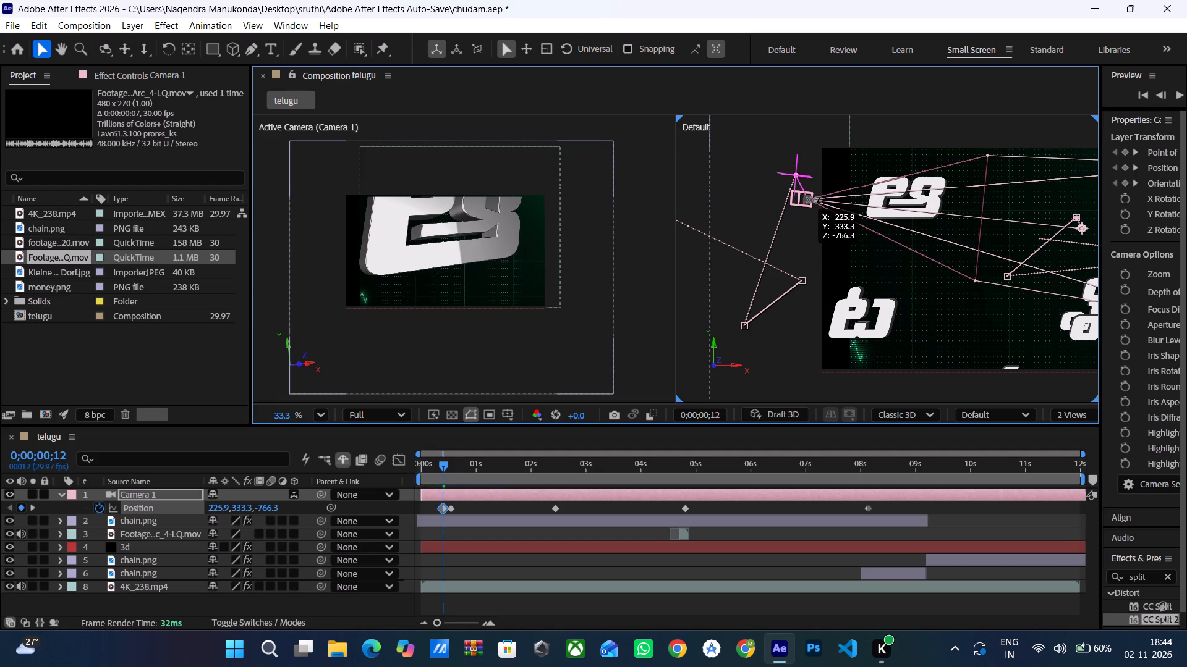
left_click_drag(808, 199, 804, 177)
Play the telugu composition from the beginning to review the camera's opening move.
key("space")
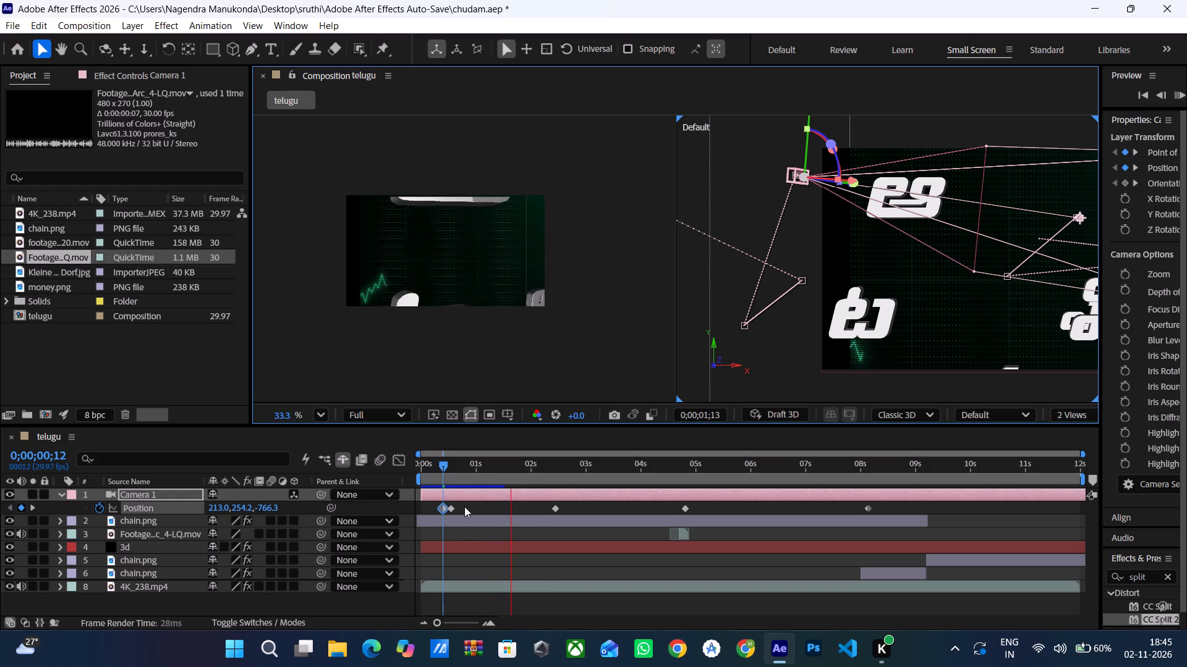
left_click_drag(443, 461, 388, 478)
key("space")
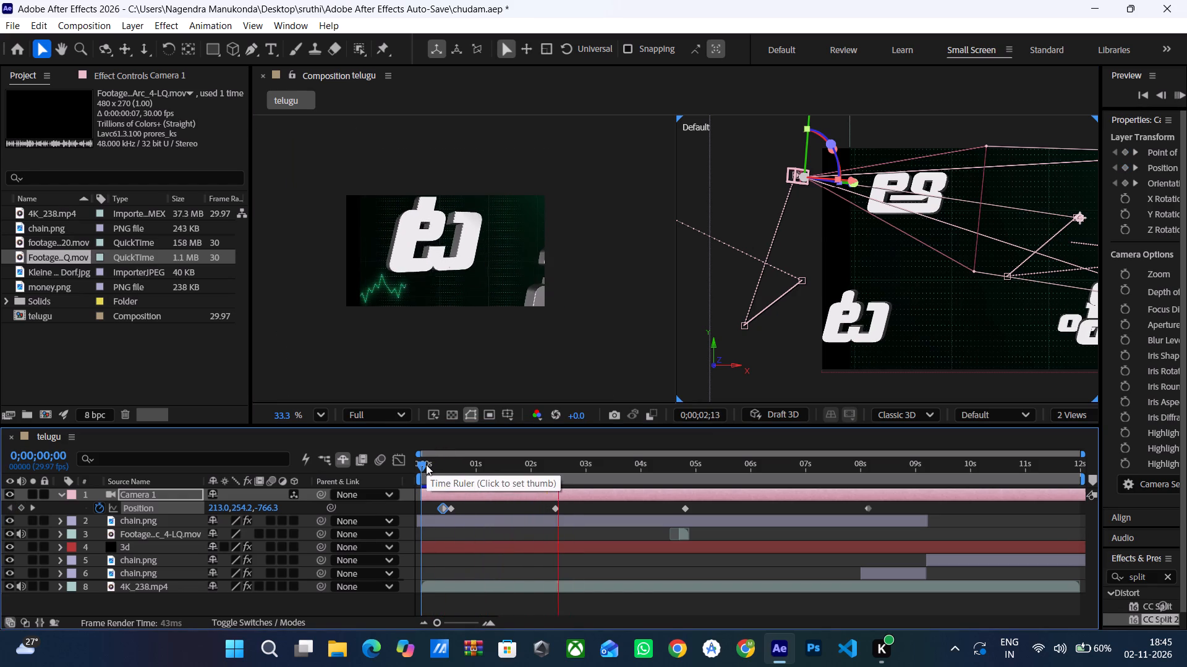
left_click_drag(422, 466, 362, 480)
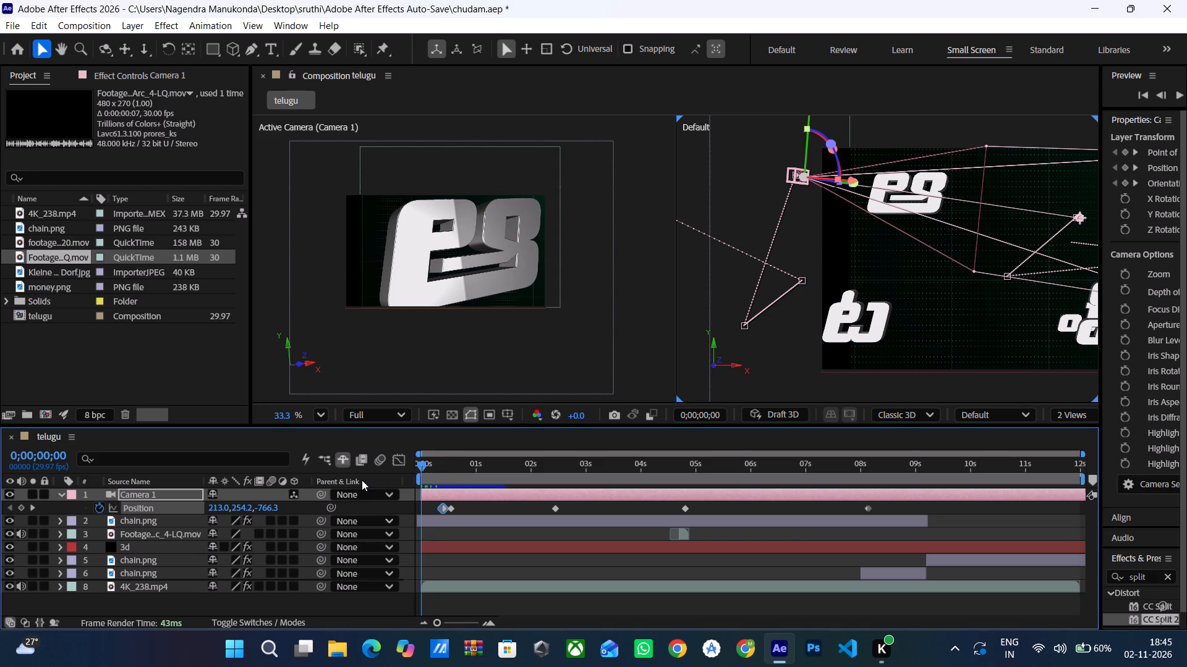
key("space")
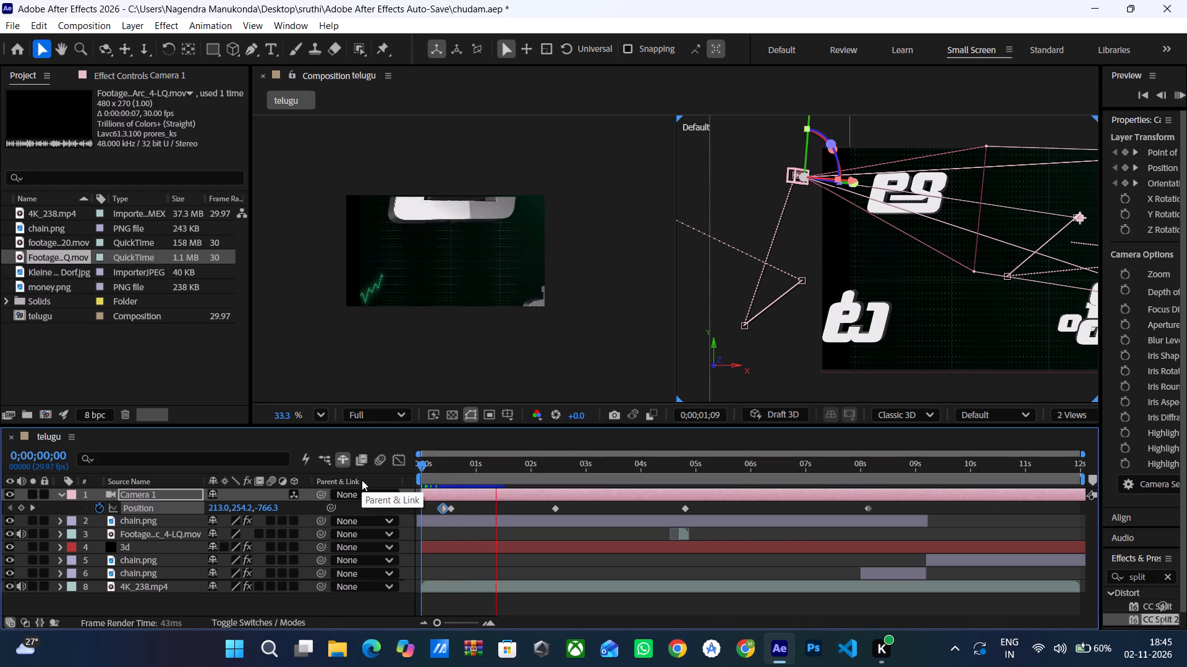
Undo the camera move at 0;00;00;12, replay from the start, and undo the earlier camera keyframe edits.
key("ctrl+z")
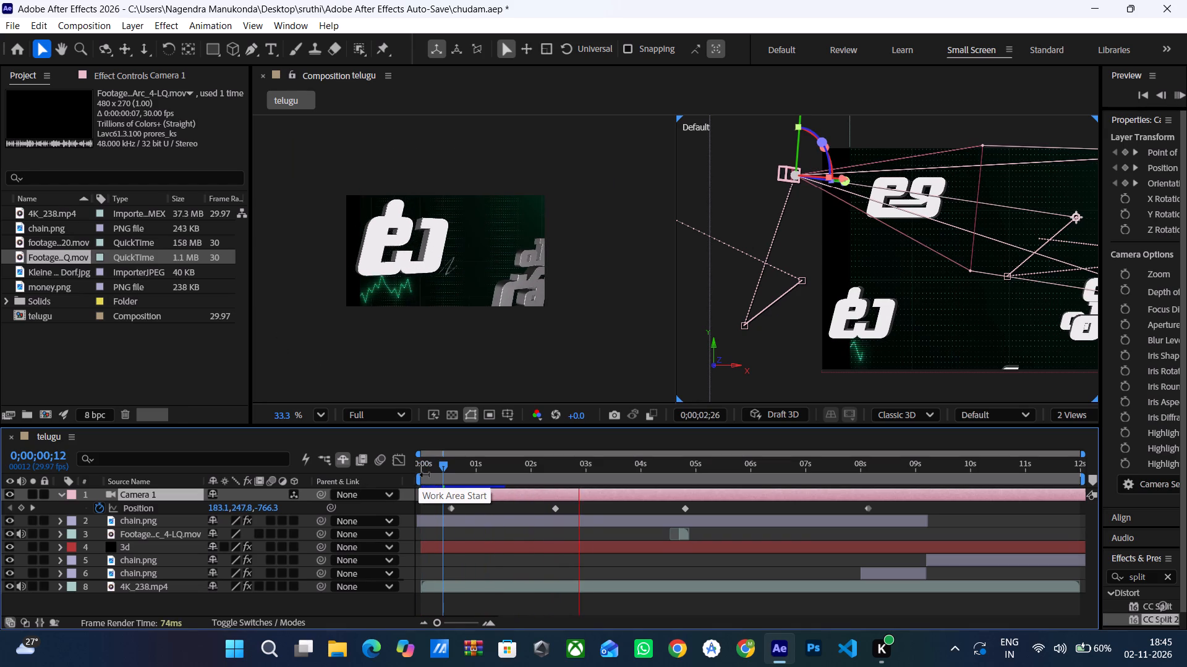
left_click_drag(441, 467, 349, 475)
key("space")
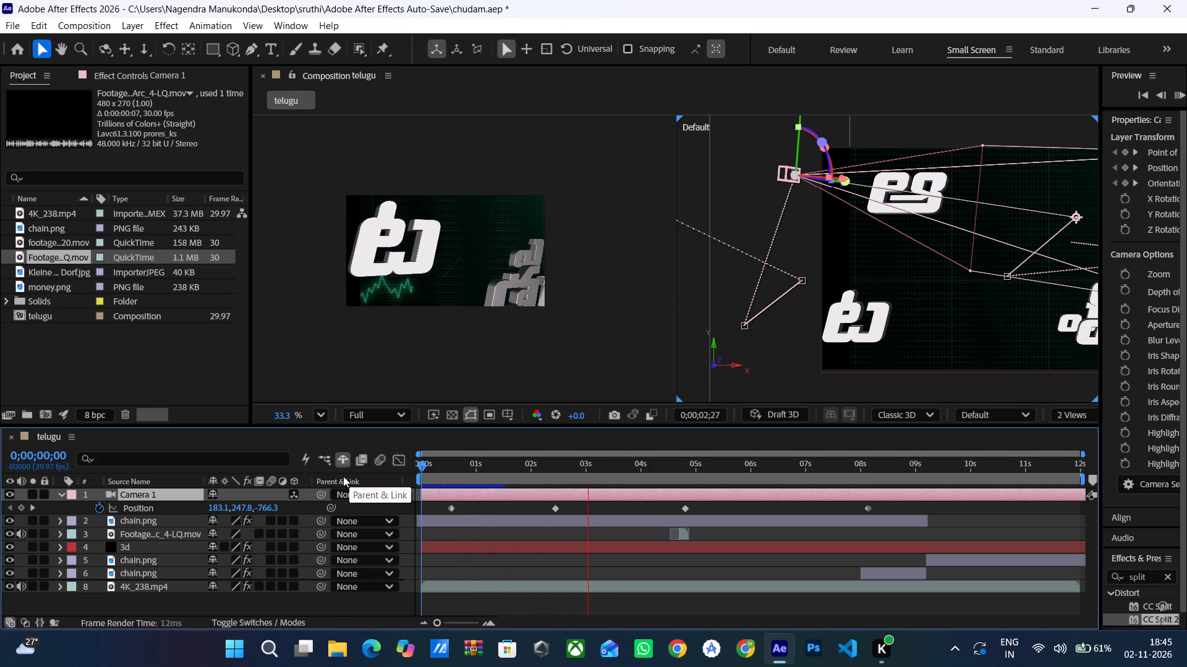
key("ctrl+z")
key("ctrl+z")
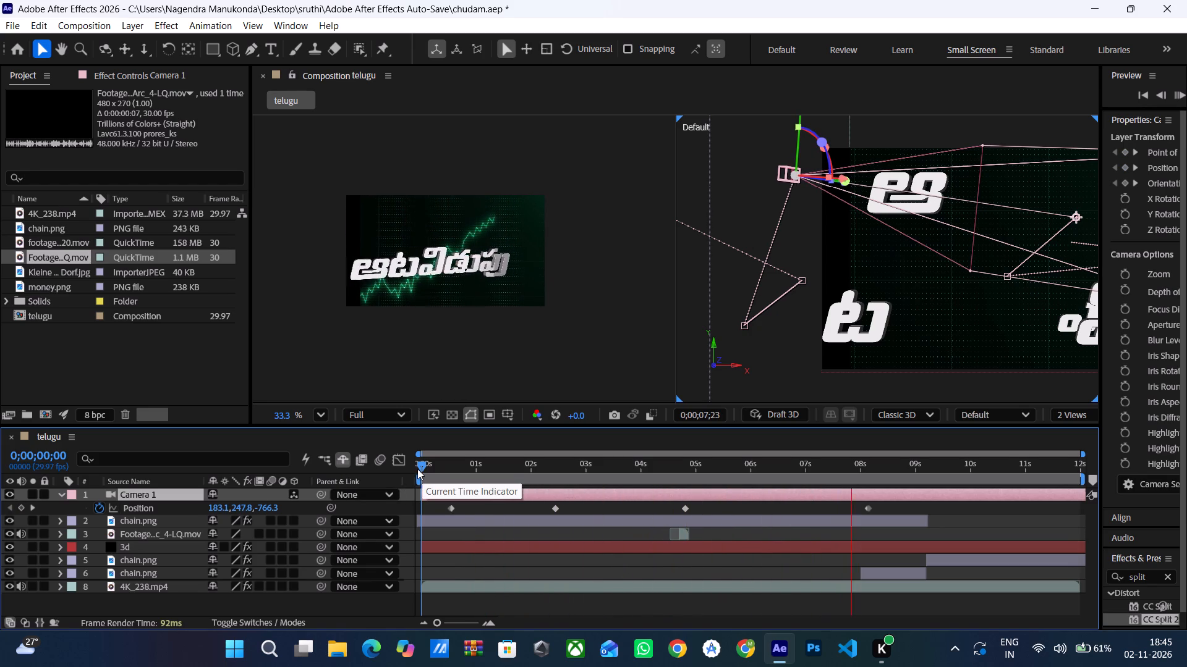
Play the composition from the beginning to review the original camera animation.
left_click_drag(422, 468, 363, 473)
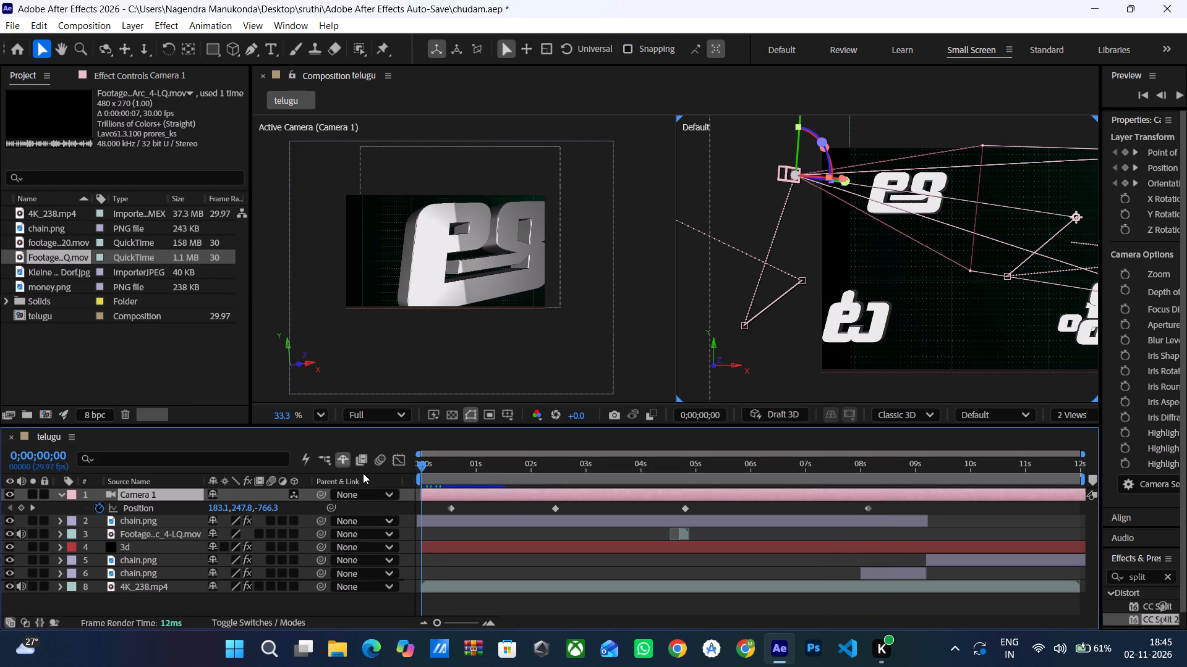
key("space")
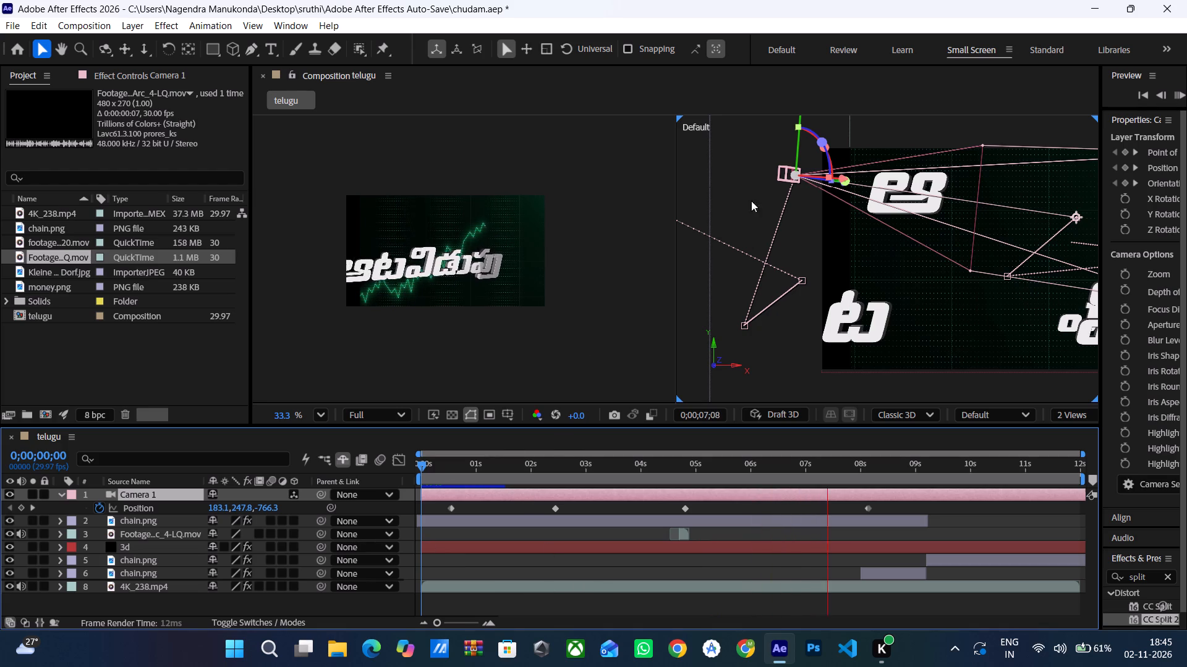
Return the composition viewer to 1 View and widen the Properties panel until Camera 1's values are fully readable.
left_click(1080, 415)
left_click(1086, 437)
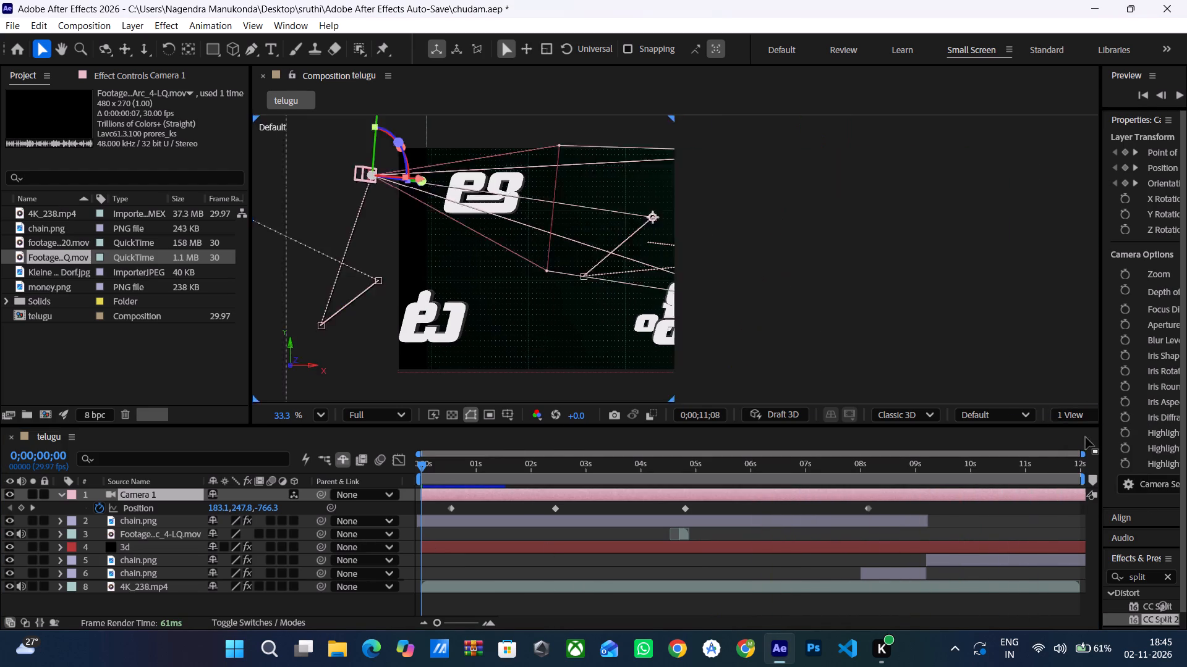
left_click(1118, 303)
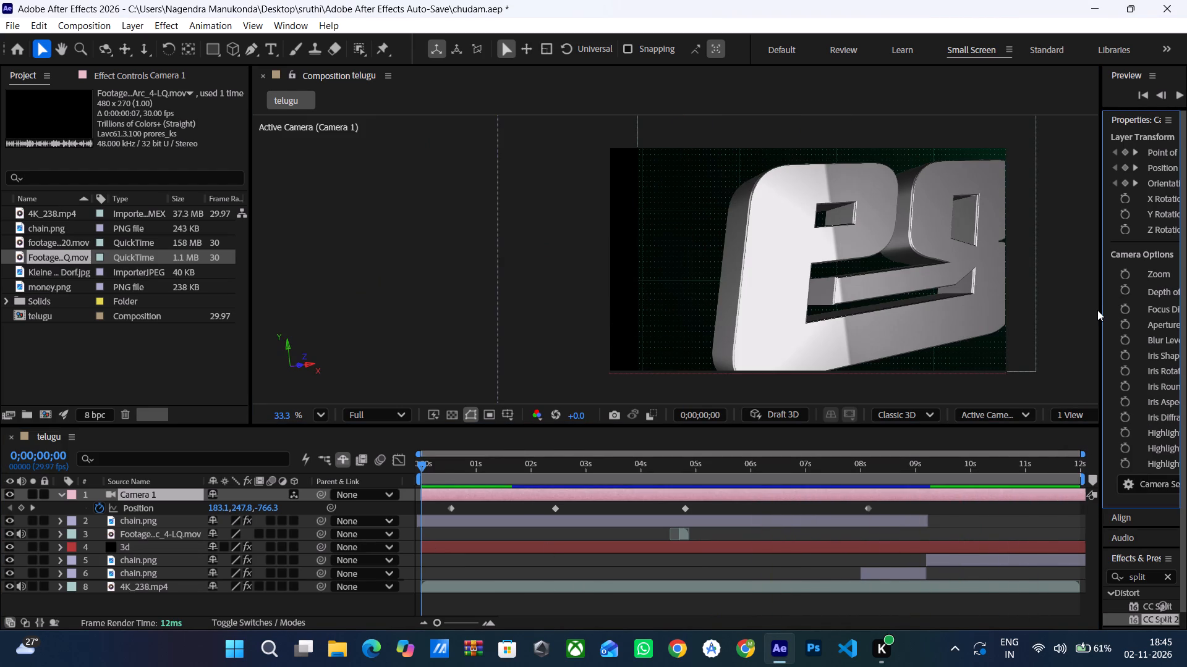
left_click_drag(1100, 313, 987, 331)
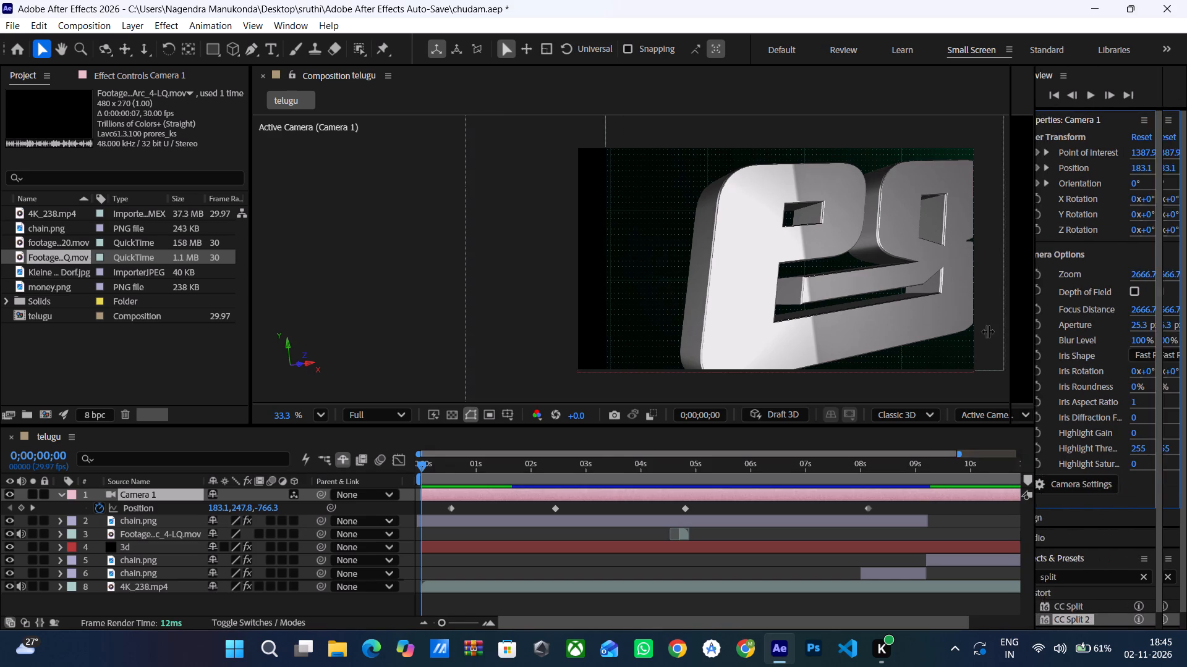
left_click_drag(987, 331, 851, 346)
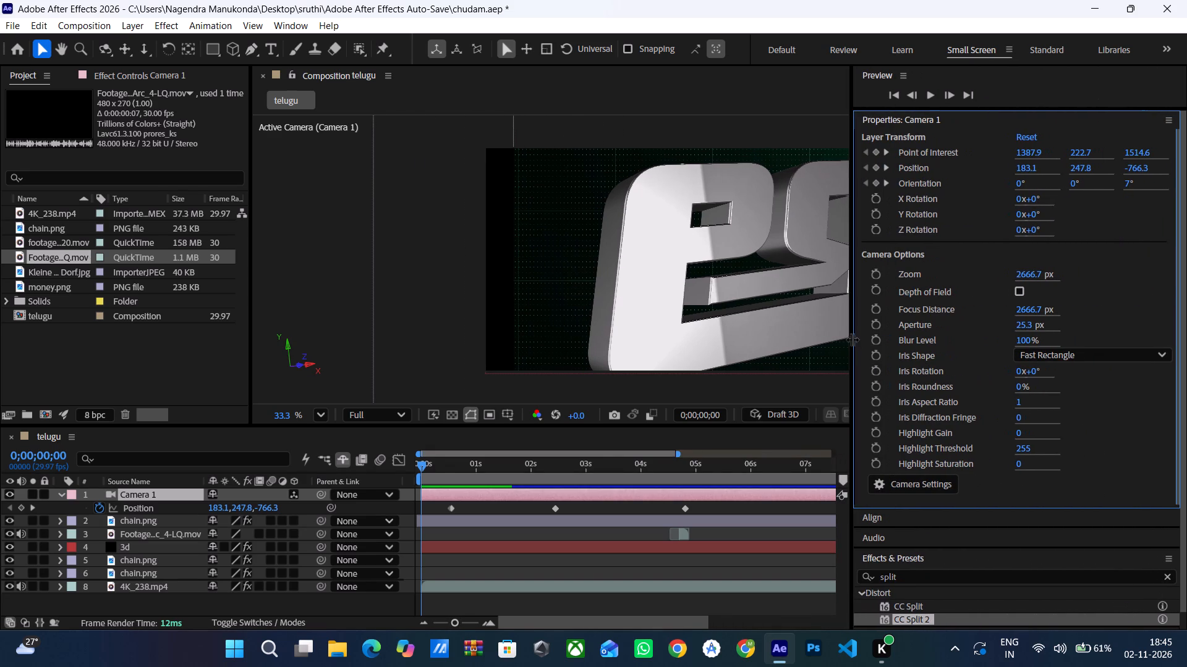
Widen the composition viewer and zoom it out to 19.1% so the whole frame fits, leaving no layer selected.
left_click_drag(851, 339, 928, 335)
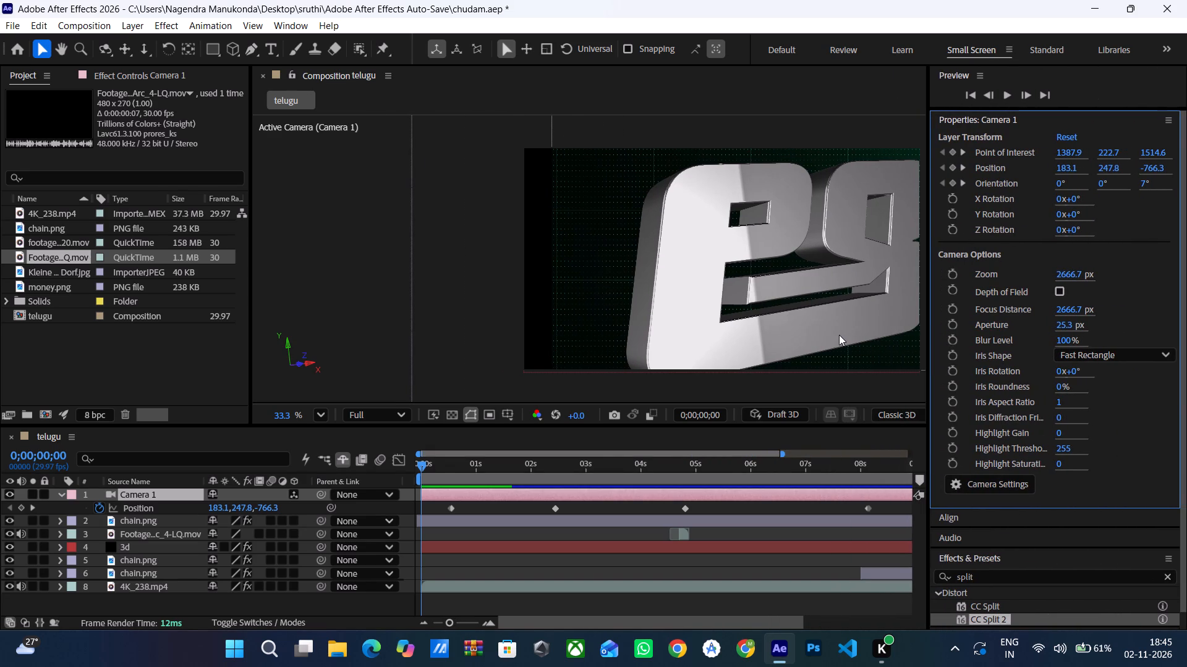
left_click(839, 335)
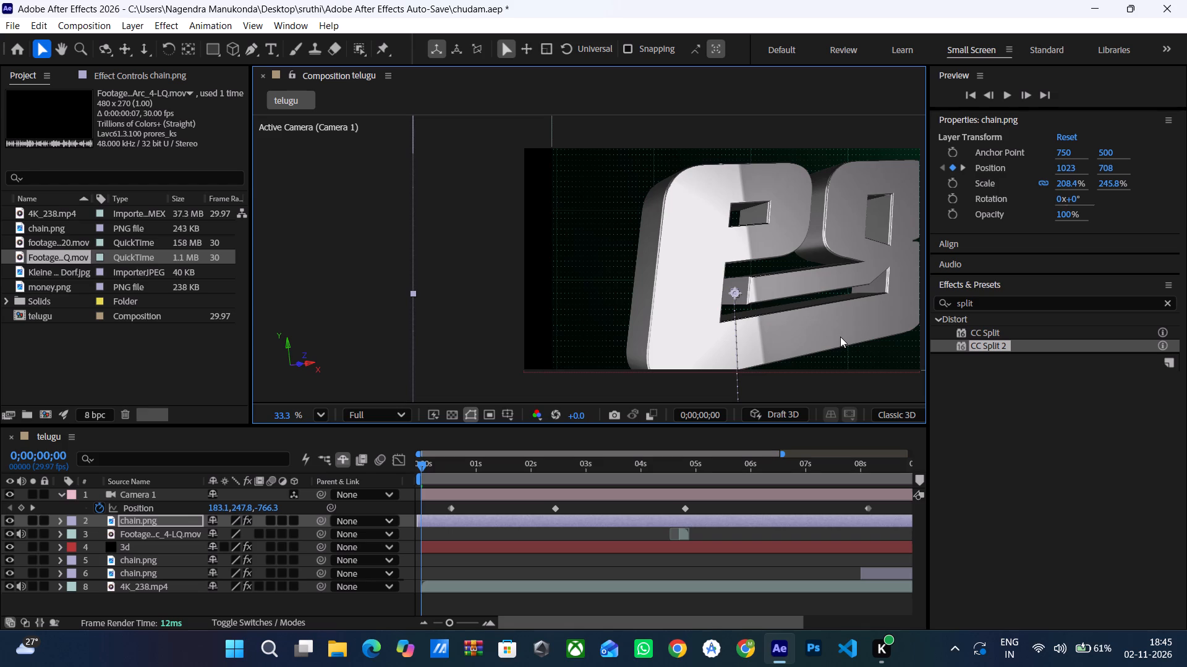
scroll(713, 361, "up", 1)
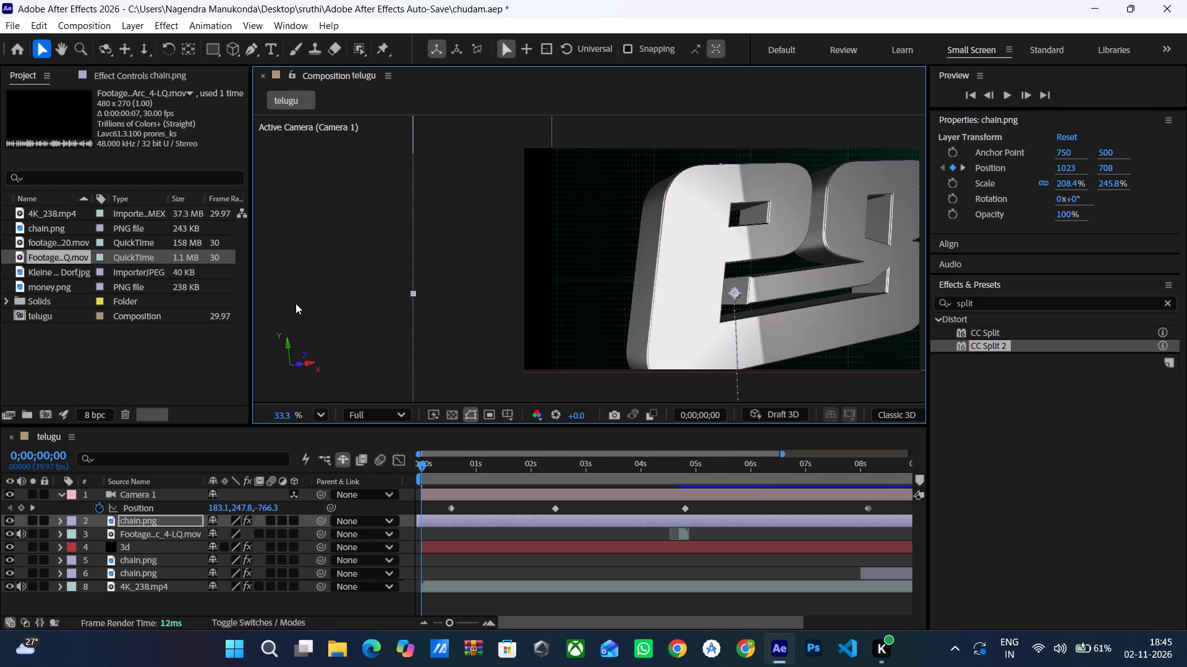
left_click(296, 303)
left_click(464, 331)
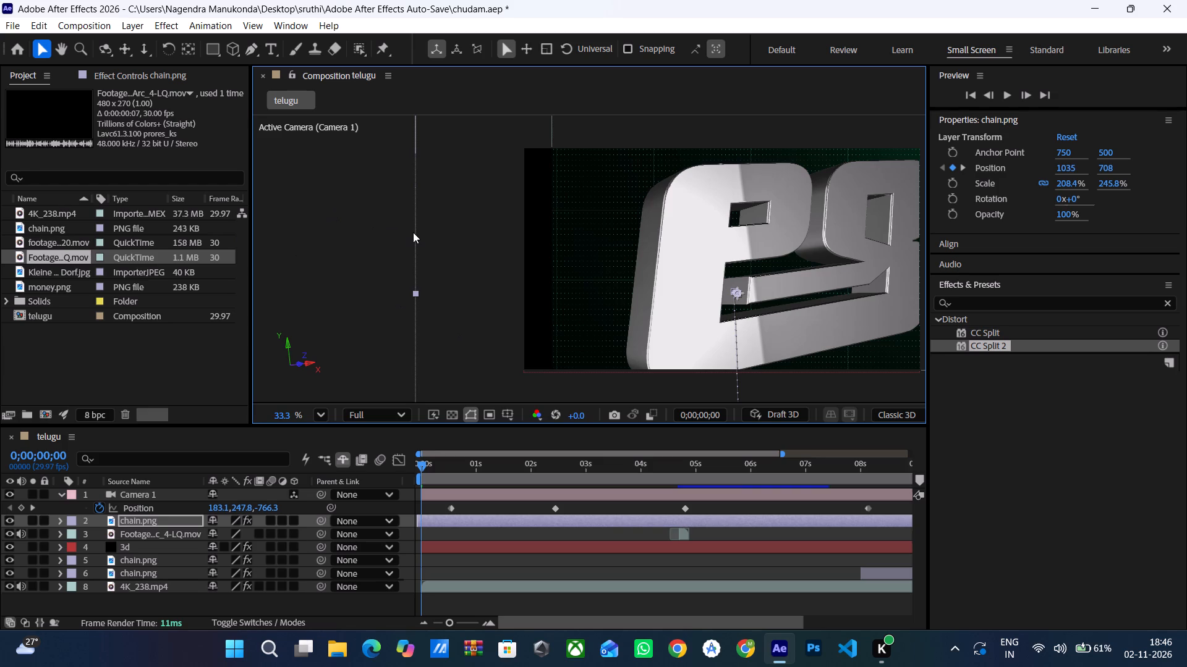
scroll(413, 232, "down", 4, "ctrl")
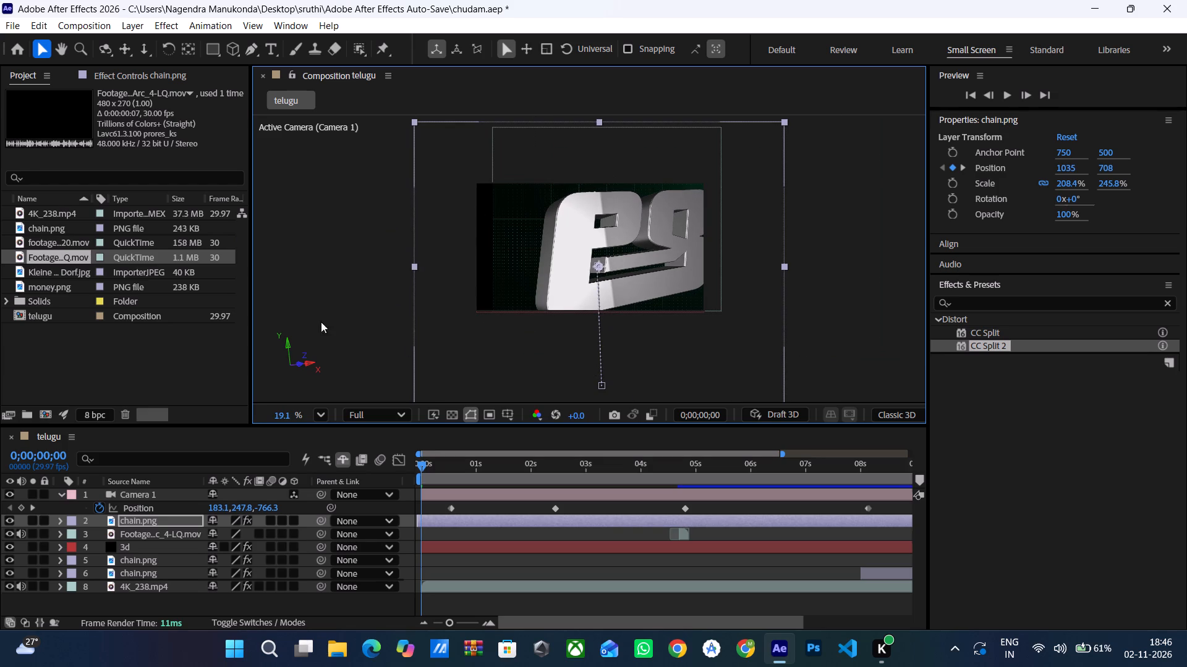
left_click(283, 309)
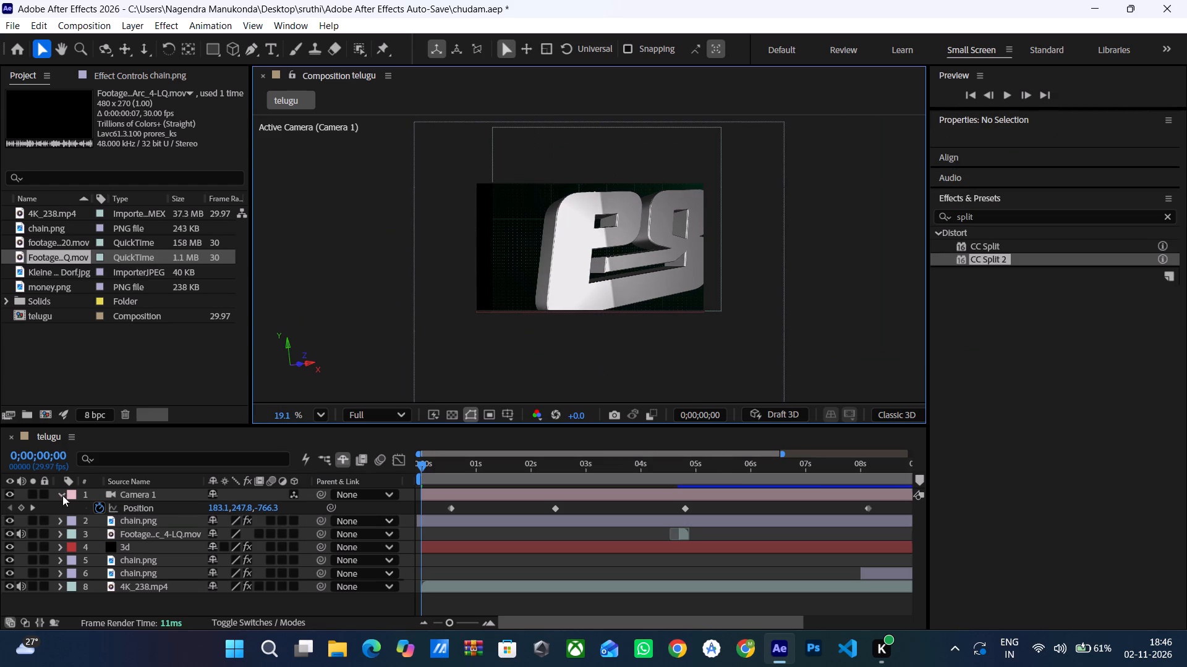
Collapse Camera 1's properties and play the telugu composition from the beginning to review the animation.
left_click(61, 495)
key("space")
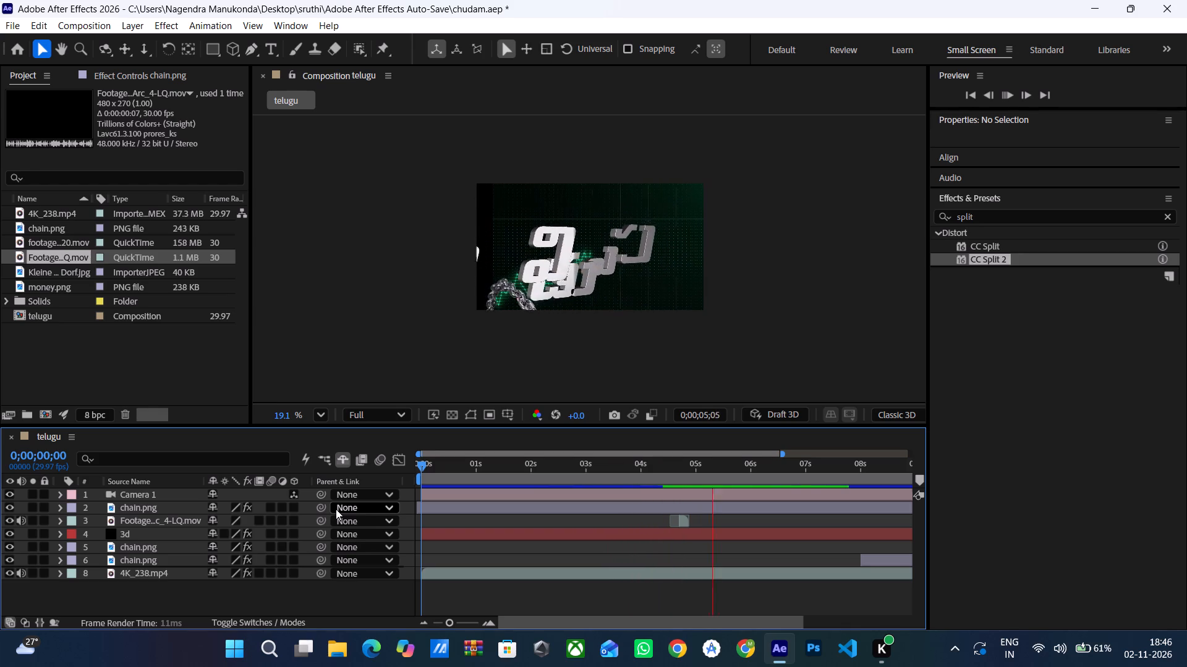
Examine the frames around the Flash_Lightning_Arc_4-LQ clip, leaving the current time at 0;00;04;16.
left_click(677, 519)
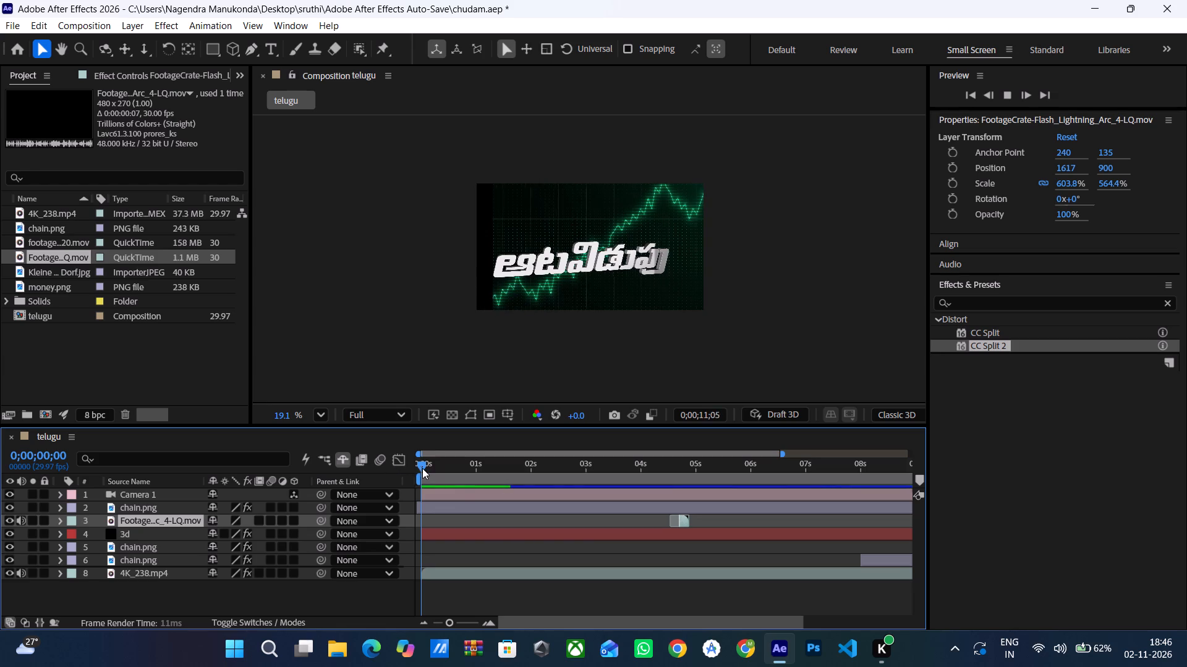
left_click_drag(422, 468, 674, 488)
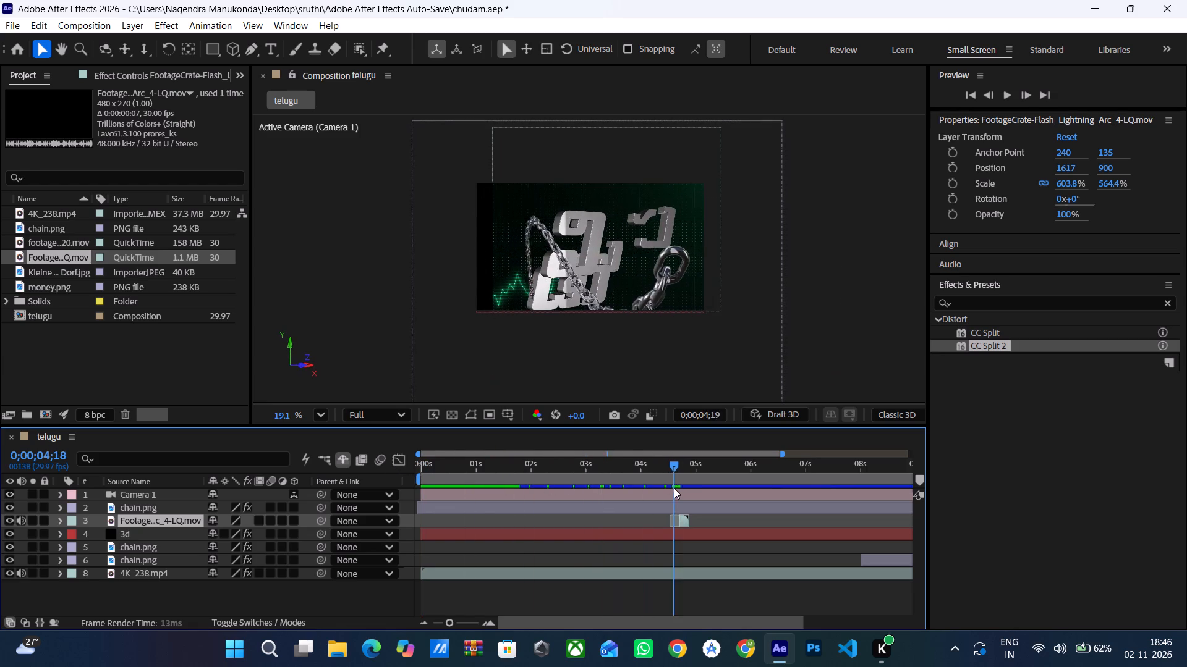
left_click_drag(674, 488, 699, 481)
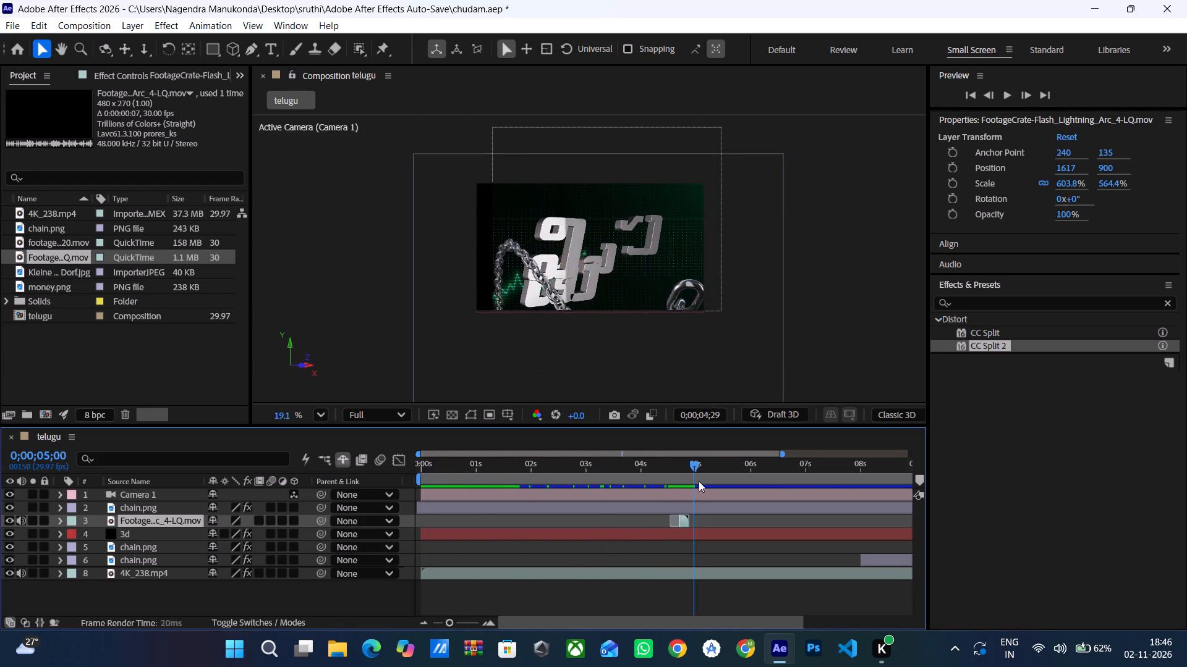
left_click_drag(699, 481, 675, 482)
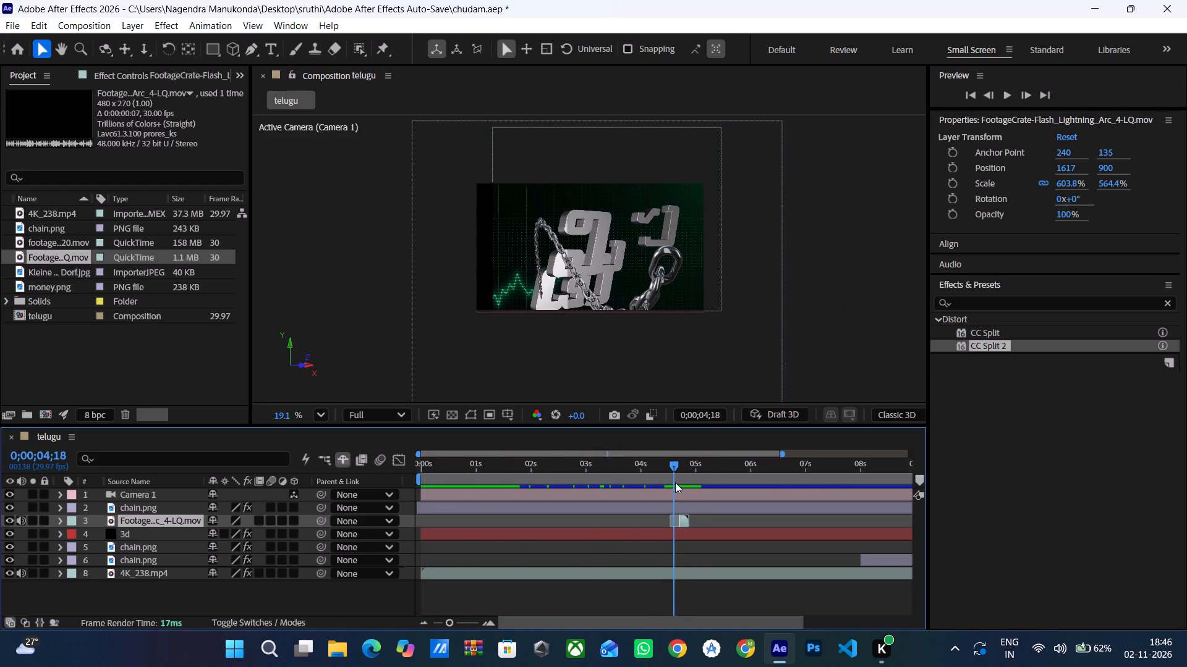
left_click_drag(675, 482, 679, 480)
left_click_drag(679, 480, 668, 479)
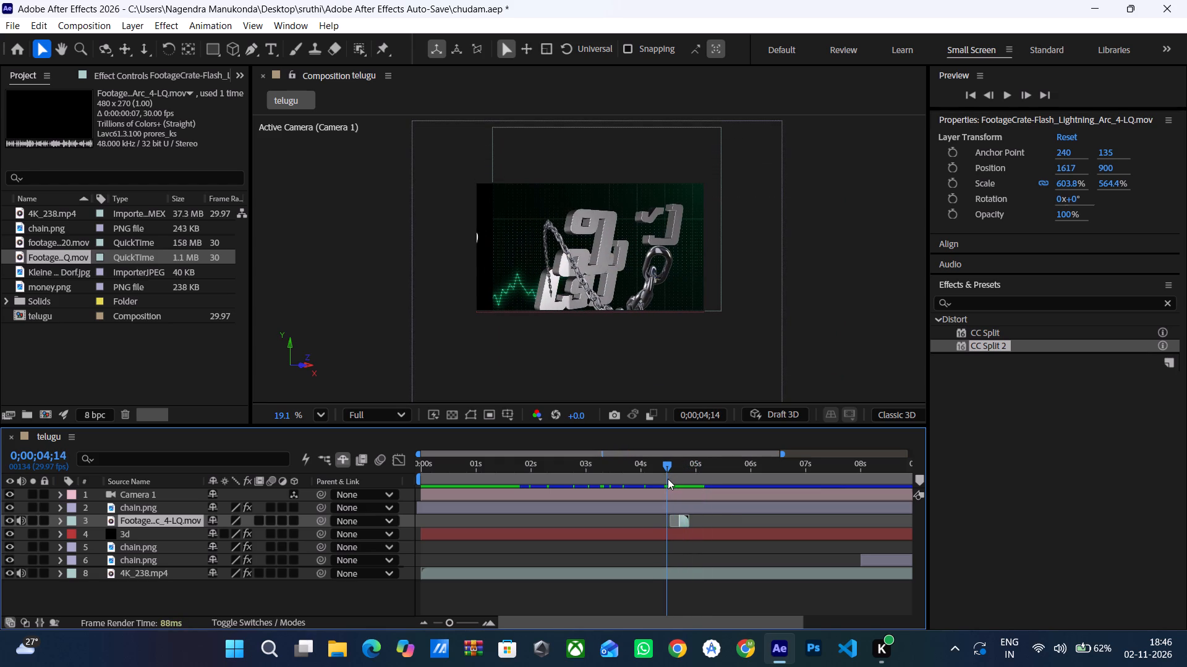
left_click_drag(668, 479, 671, 478)
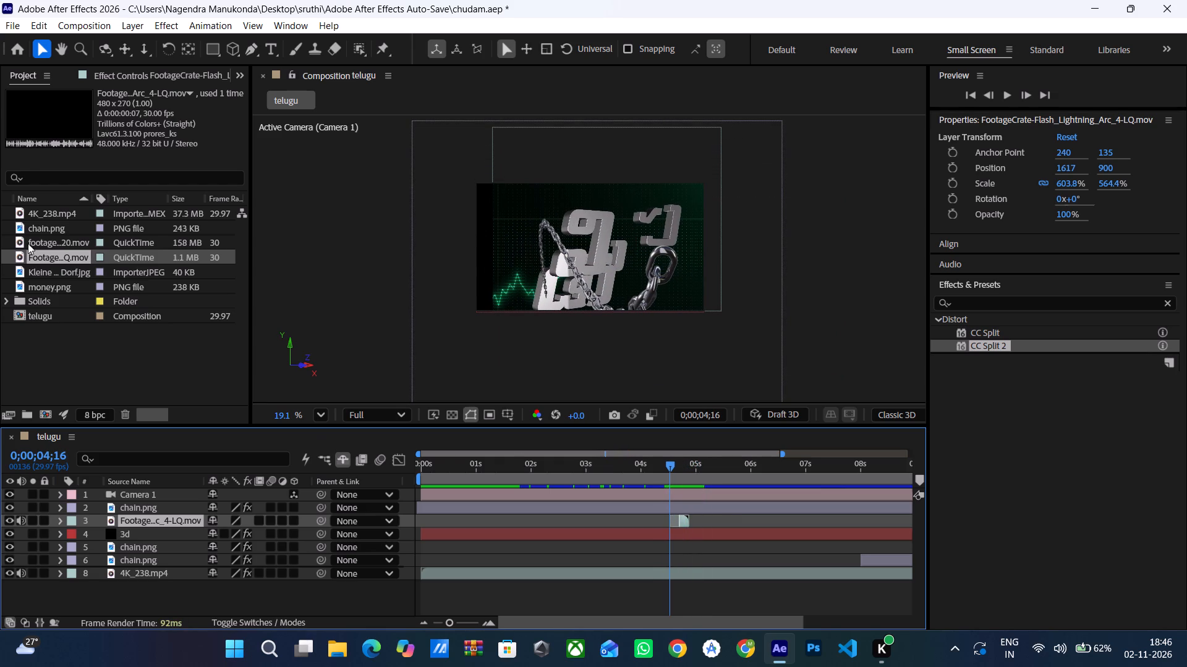
Import FootageCrate-Flash_Lightning_Arc_1-LQ from the Downloads folder into the project.
right_click(53, 342)
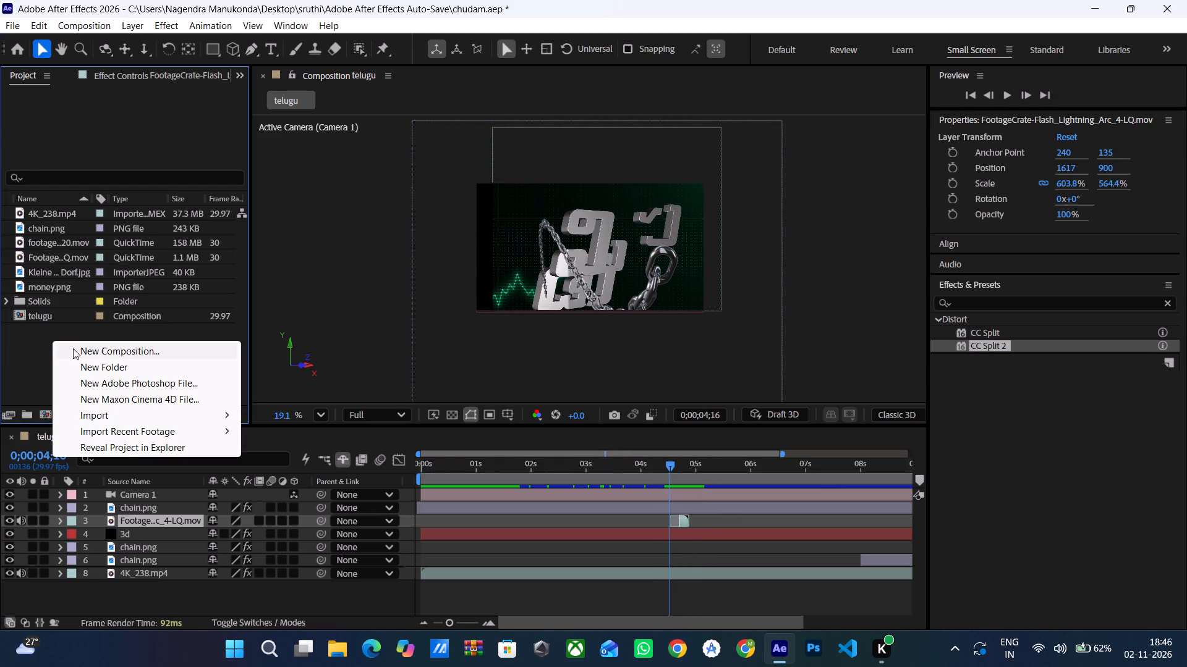
left_click(100, 410)
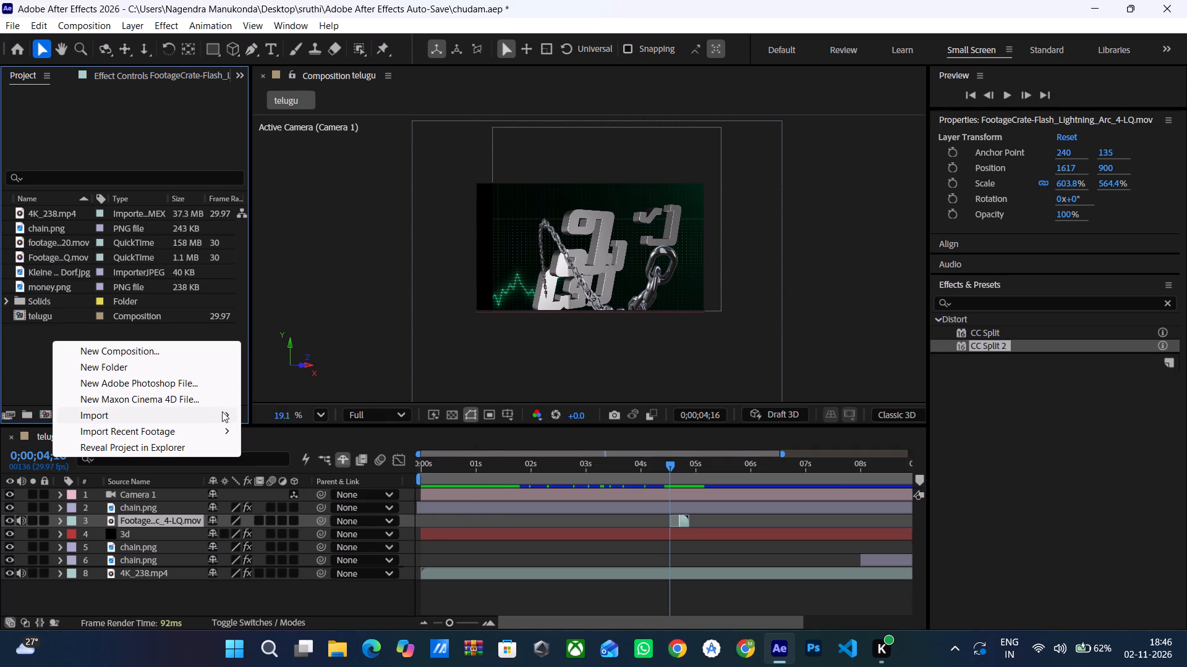
left_click(222, 411)
left_click(252, 410)
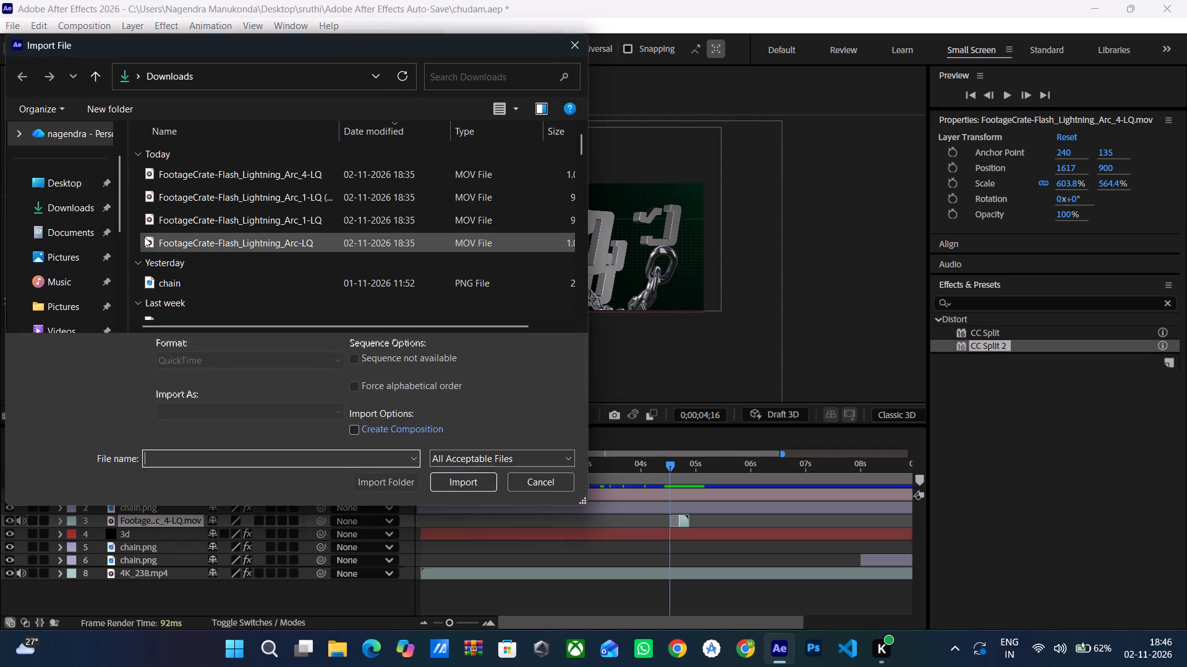
left_click(201, 222)
left_click(458, 486)
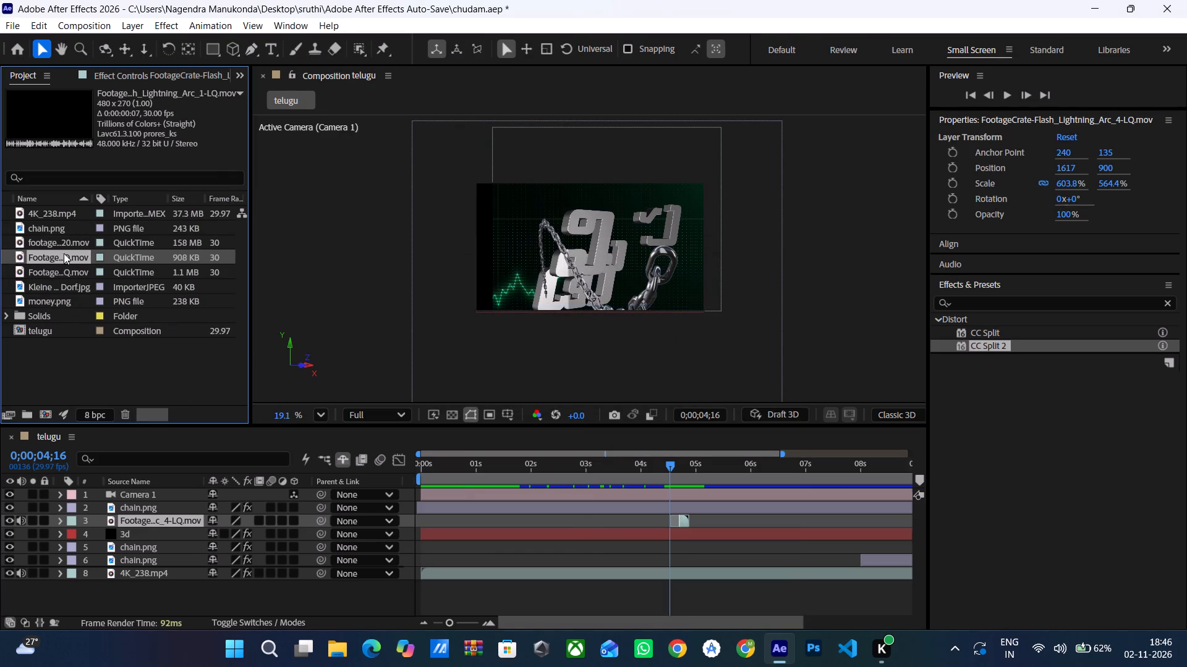
Add the Flash_Lightning_Arc_1-LQ footage to the telugu composition directly above the Arc_4-LQ layer, checking which lightning item is which.
left_click_drag(63, 251, 128, 584)
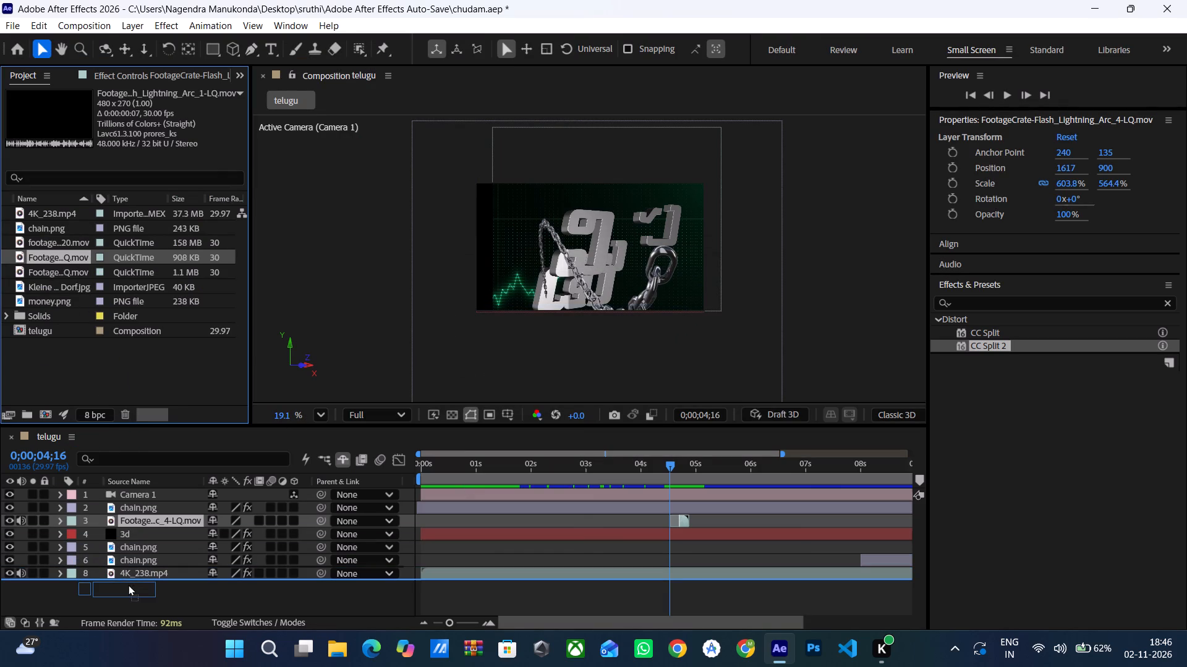
left_click_drag(128, 584, 139, 519)
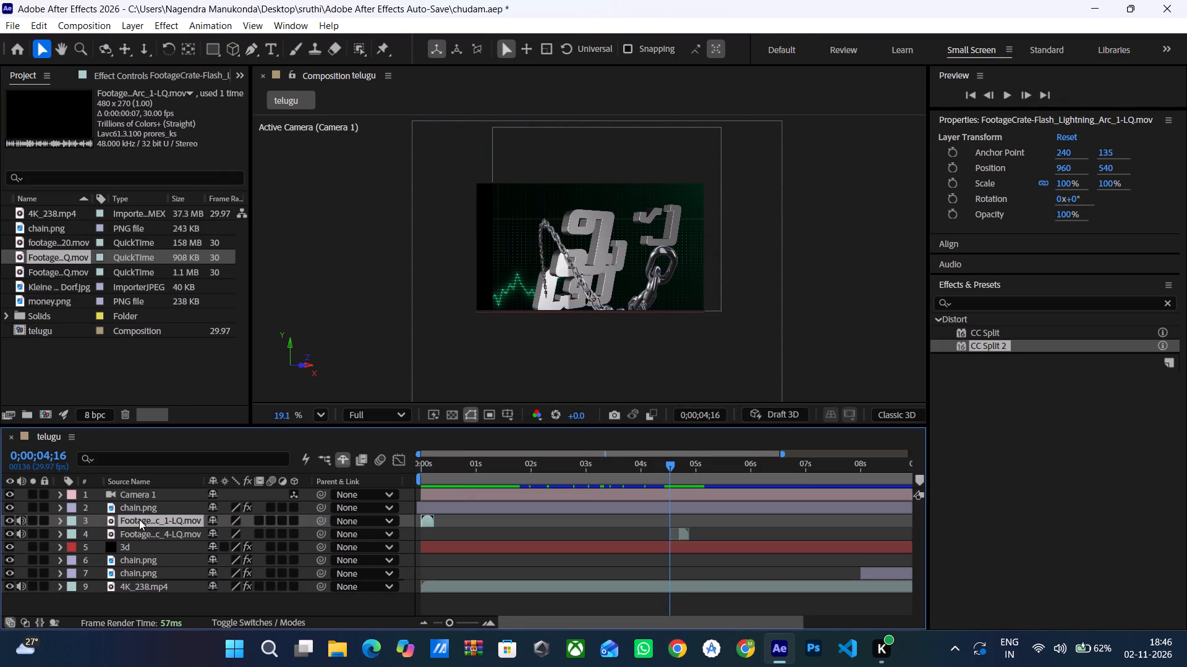
left_click(176, 519)
left_click(177, 535)
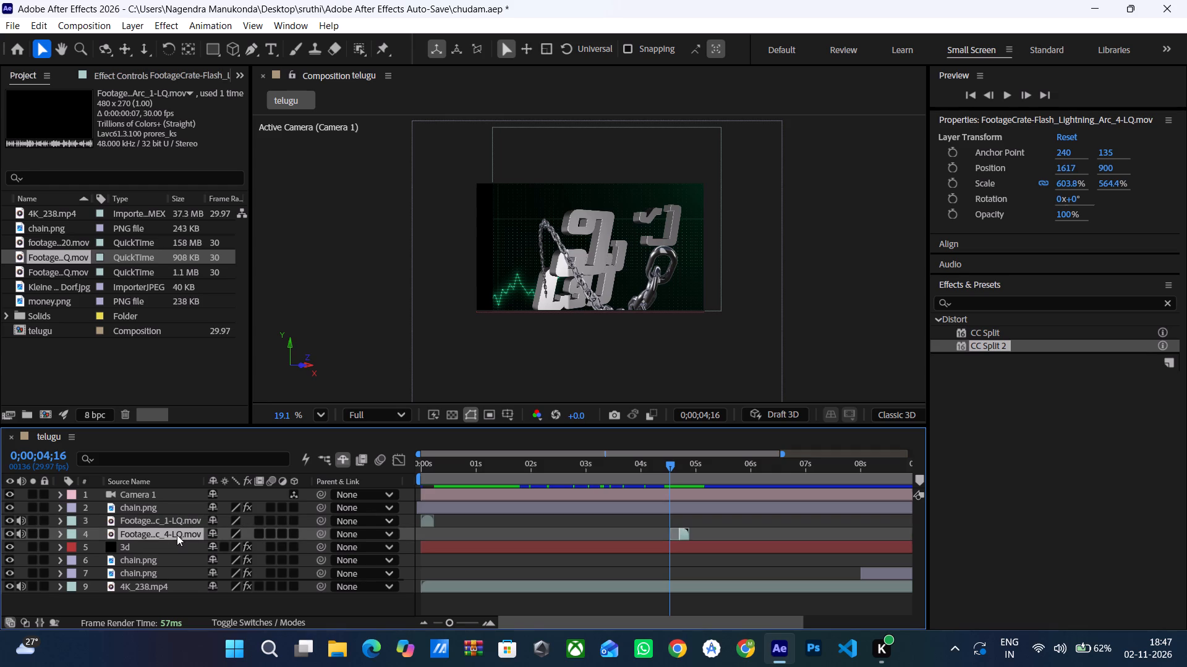
left_click(182, 521)
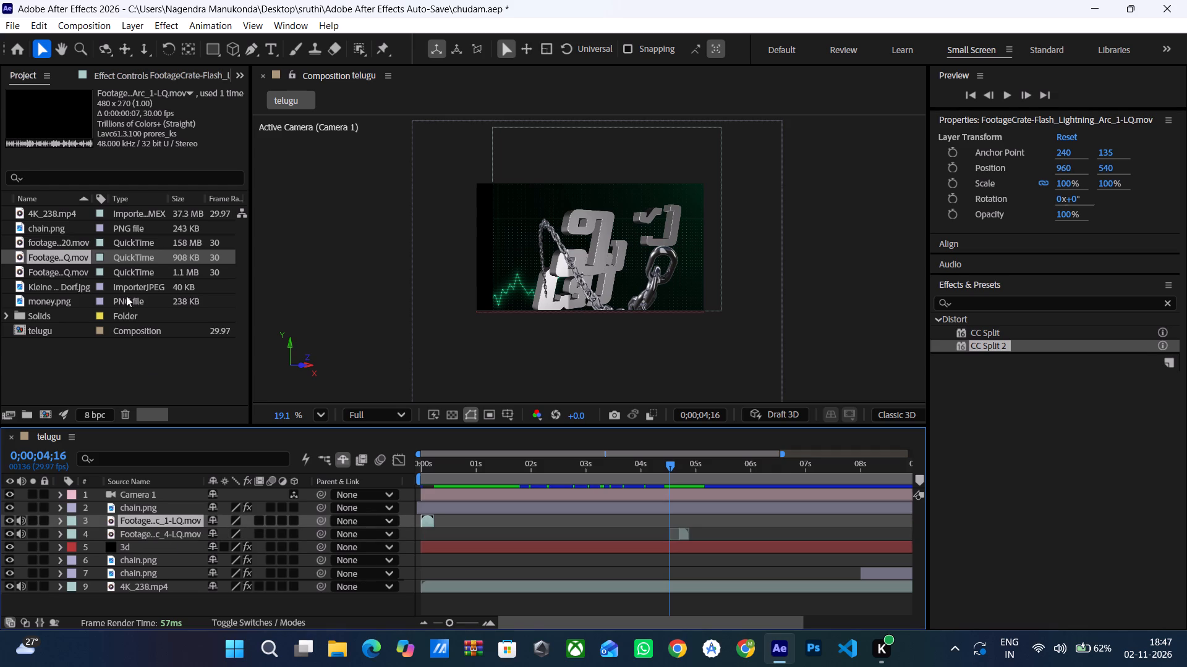
left_click(78, 266)
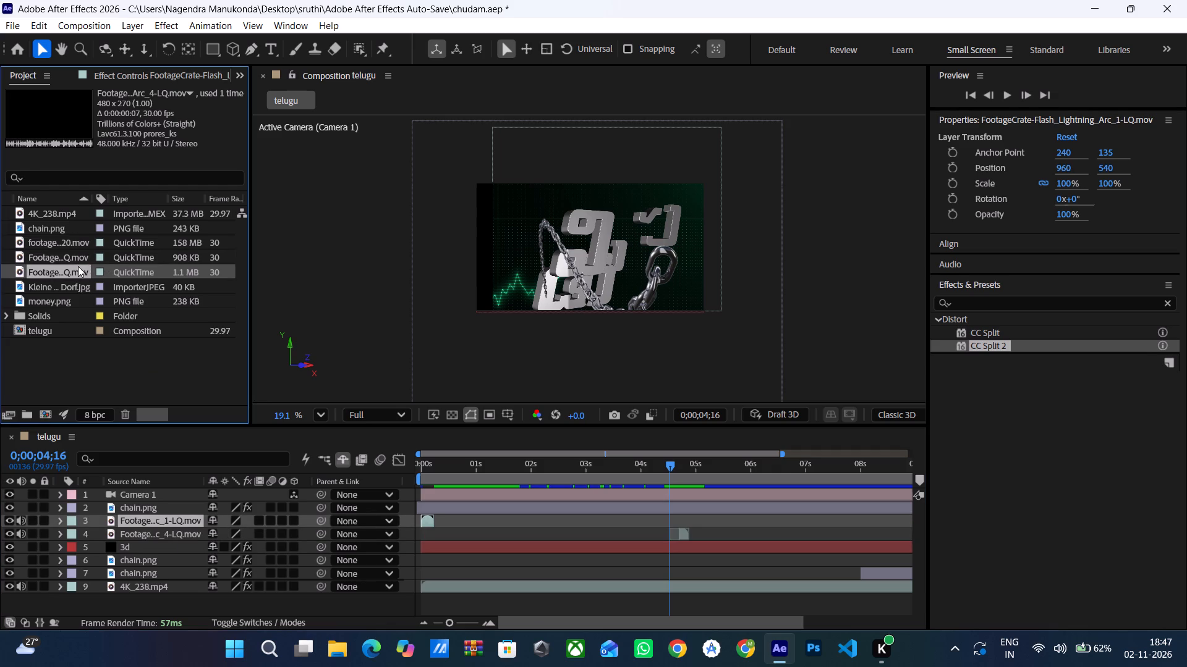
left_click(81, 254)
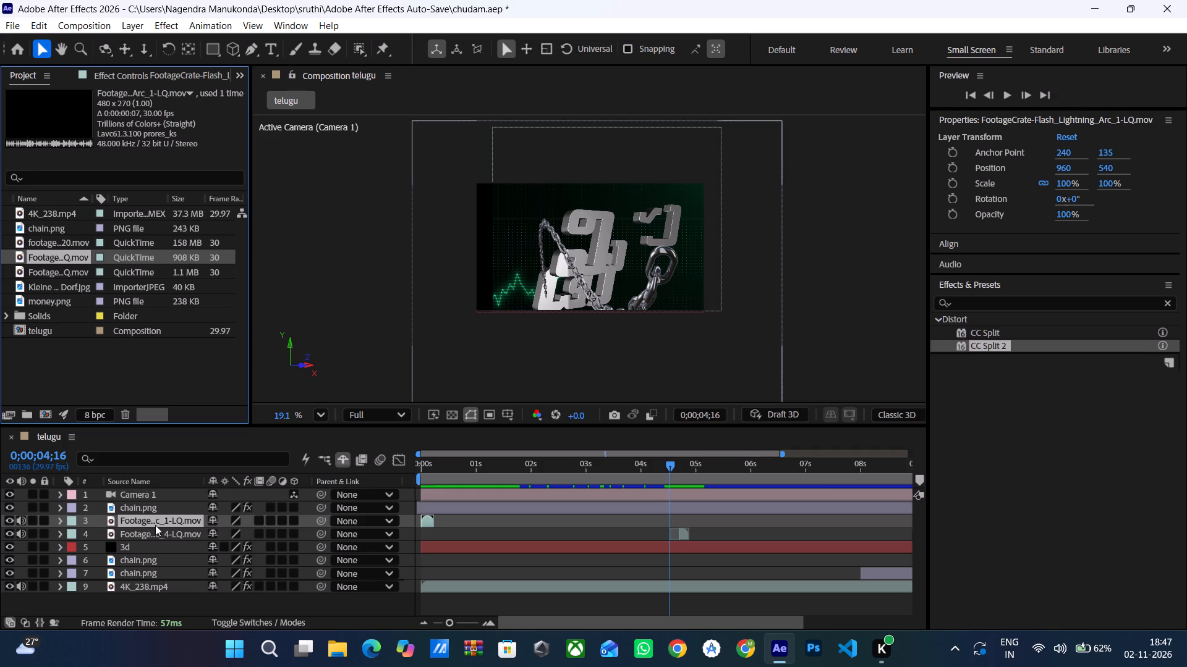
Shift the Arc_1-LQ lightning clip in time so it starts at 0;00;04;16, and briefly preview it.
left_click_drag(429, 521, 428, 521)
left_click_drag(428, 521, 679, 522)
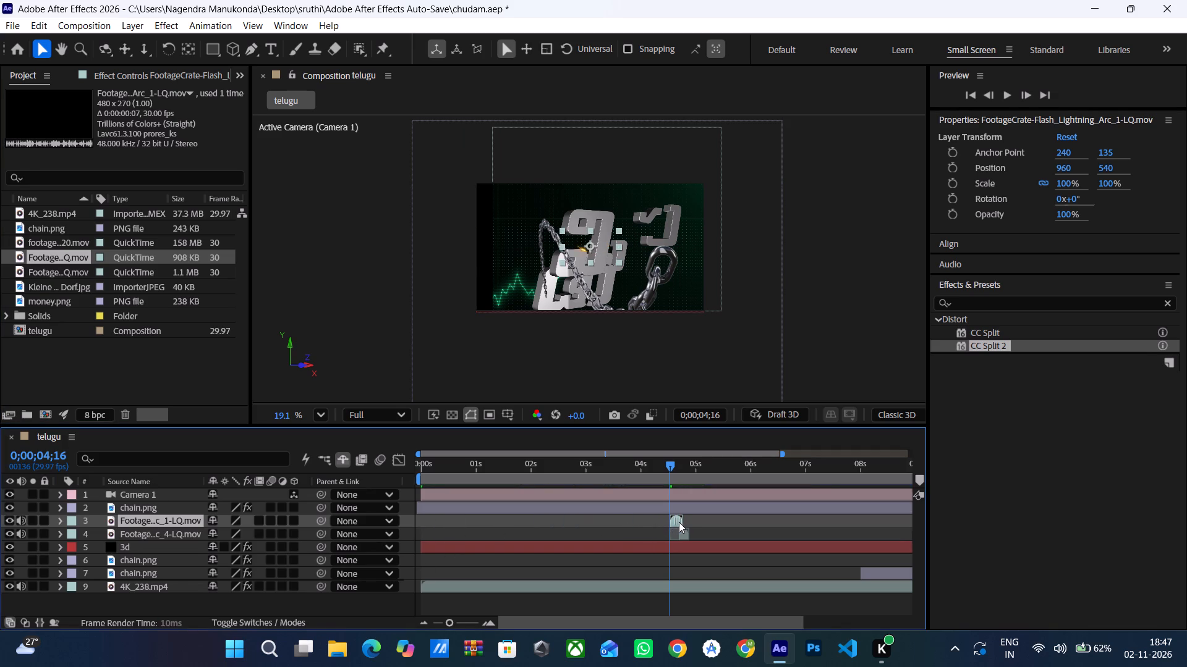
left_click_drag(679, 522, 678, 522)
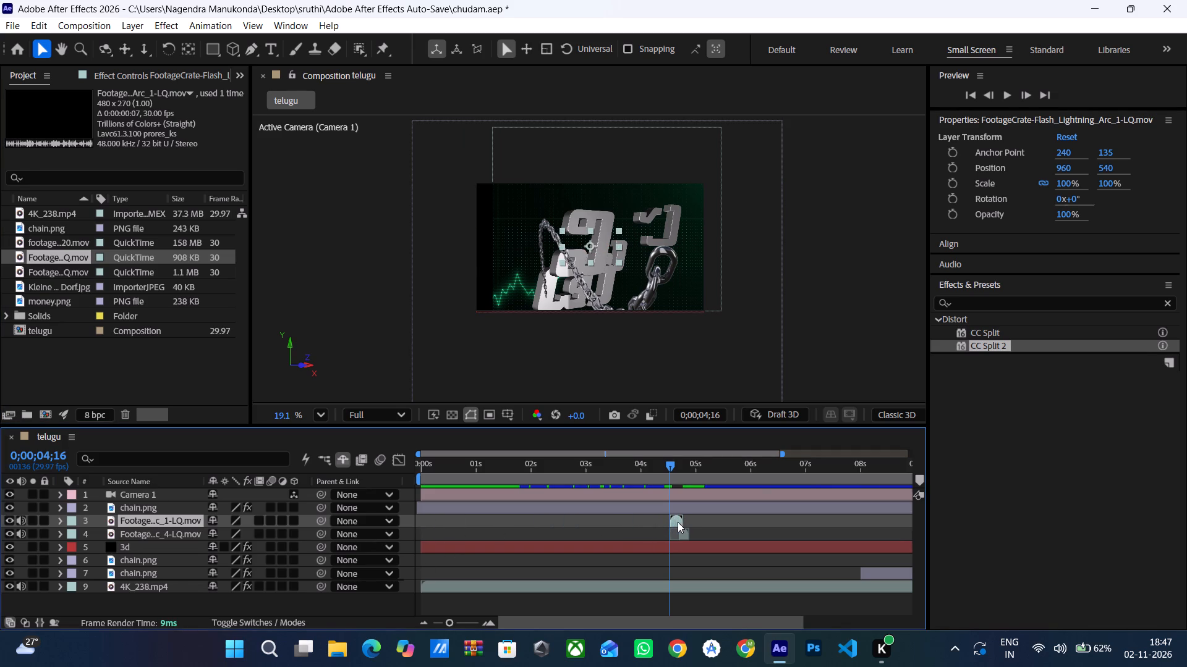
key("space")
key("space")
At 0;00;04;19, scale the Arc_1-LQ lightning to about 452.7% by 769.5% and place it over the frame's upper-left corner at about 40.5, -113.1.
left_click_drag(671, 464, 677, 466)
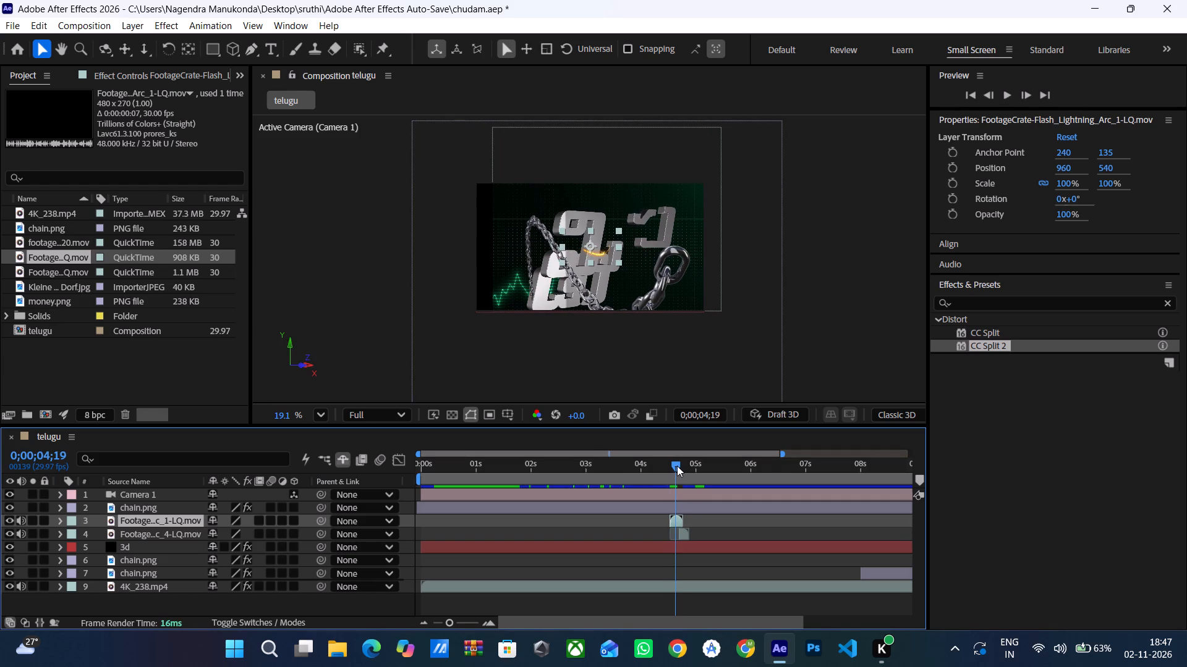
left_click_drag(616, 262, 624, 270)
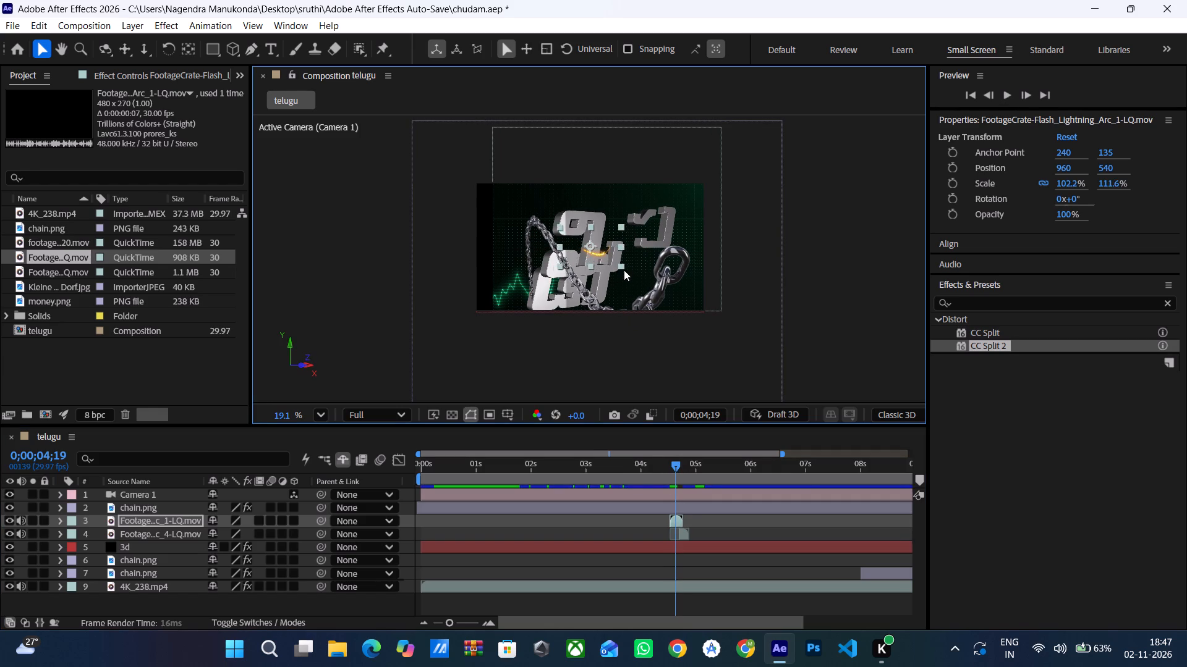
left_click_drag(624, 270, 709, 292)
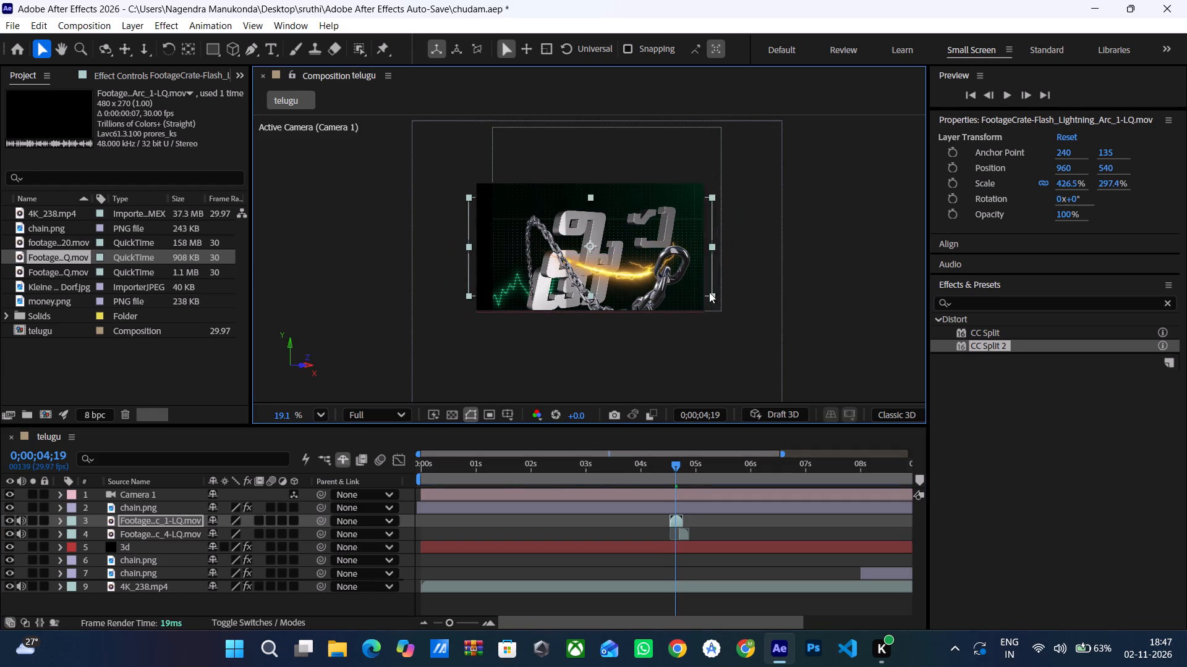
left_click_drag(709, 292, 706, 359)
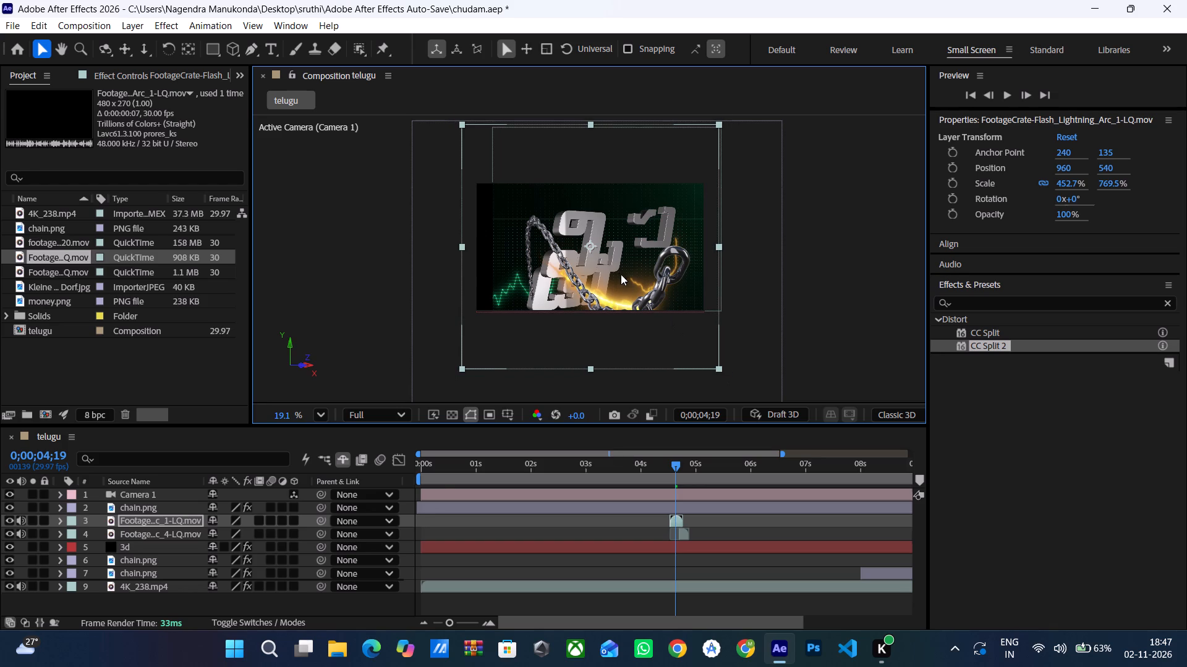
left_click_drag(588, 245, 490, 172)
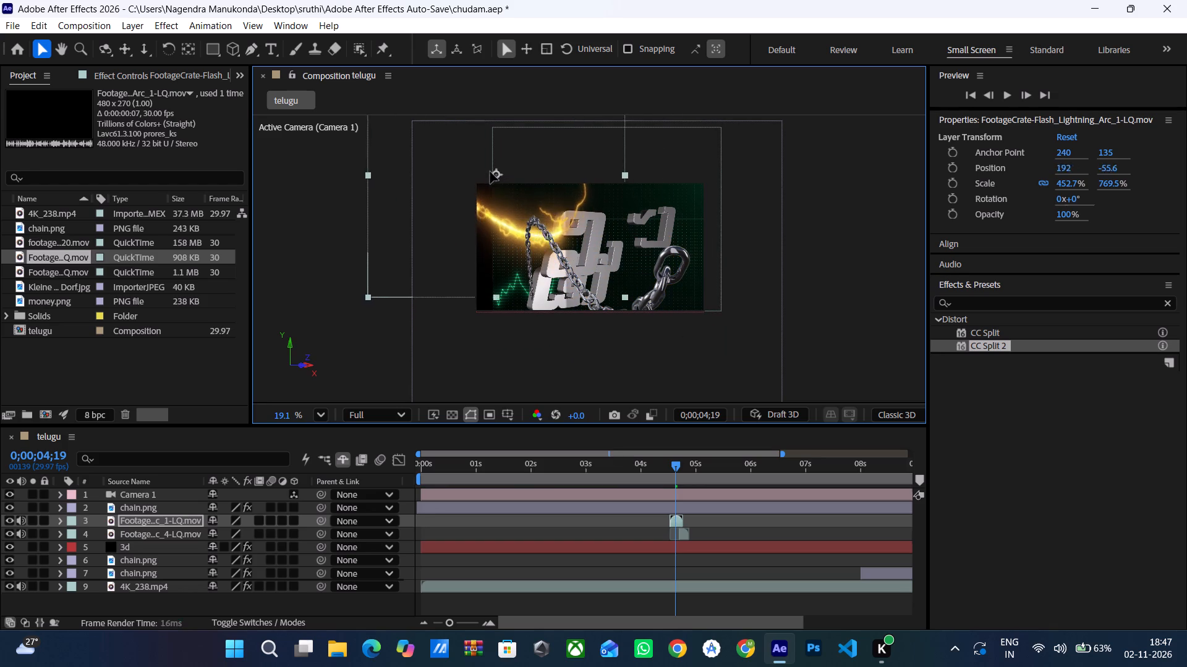
left_click_drag(490, 172, 479, 168)
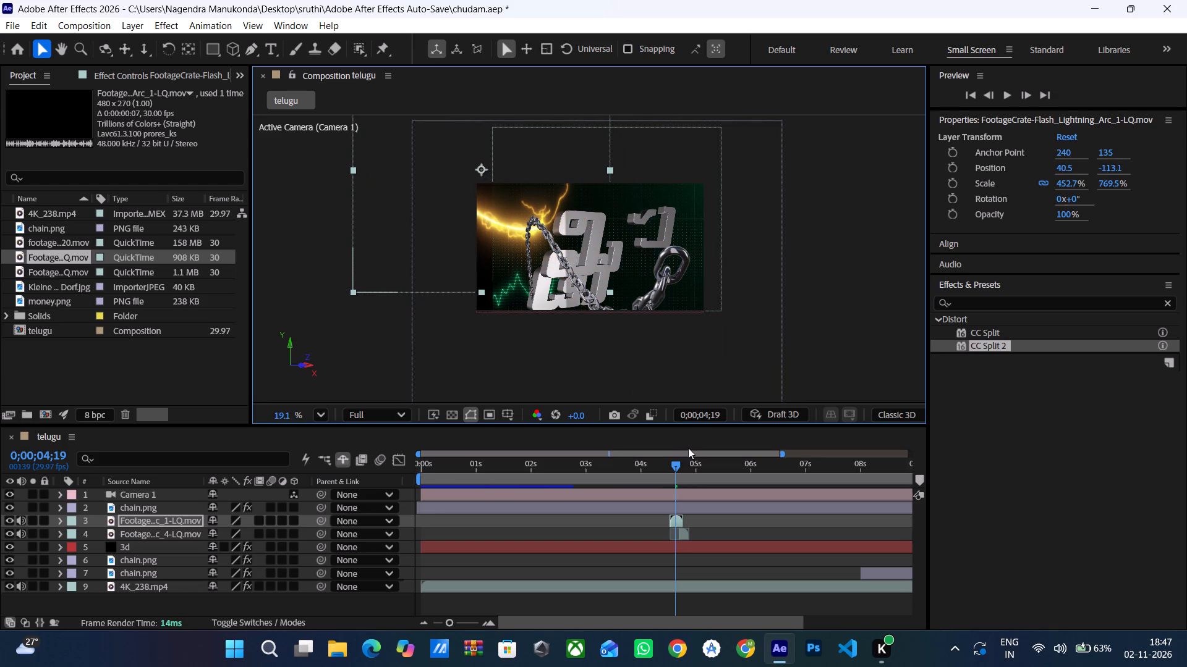
Review the lightning between 0;00;04;12 and 0;00;04;23, and time-stretch the Arc_4-LQ clip to a factor of 200.
left_click_drag(673, 462, 660, 467)
key("space")
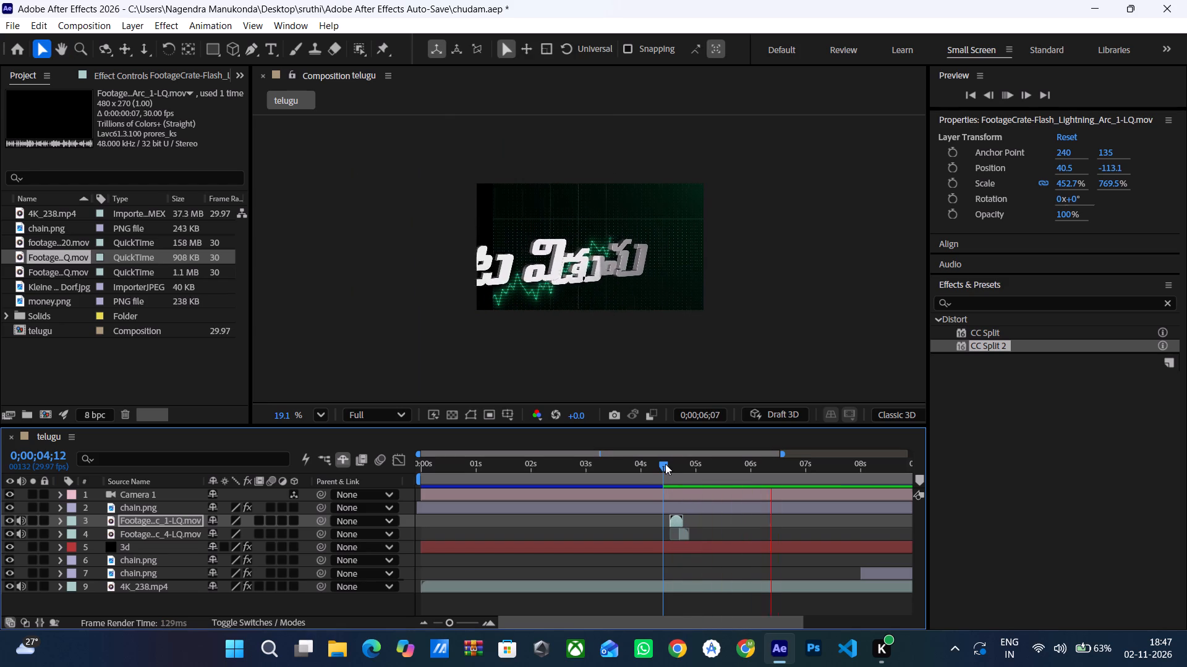
left_click_drag(665, 464, 686, 468)
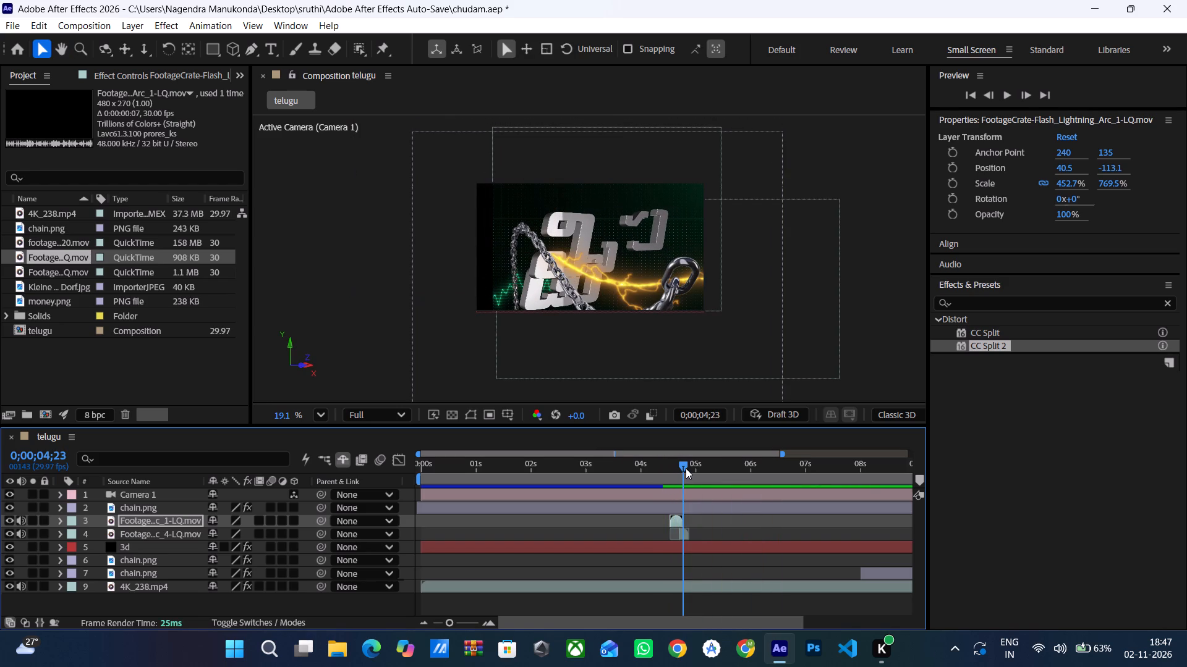
left_click_drag(686, 468, 678, 474)
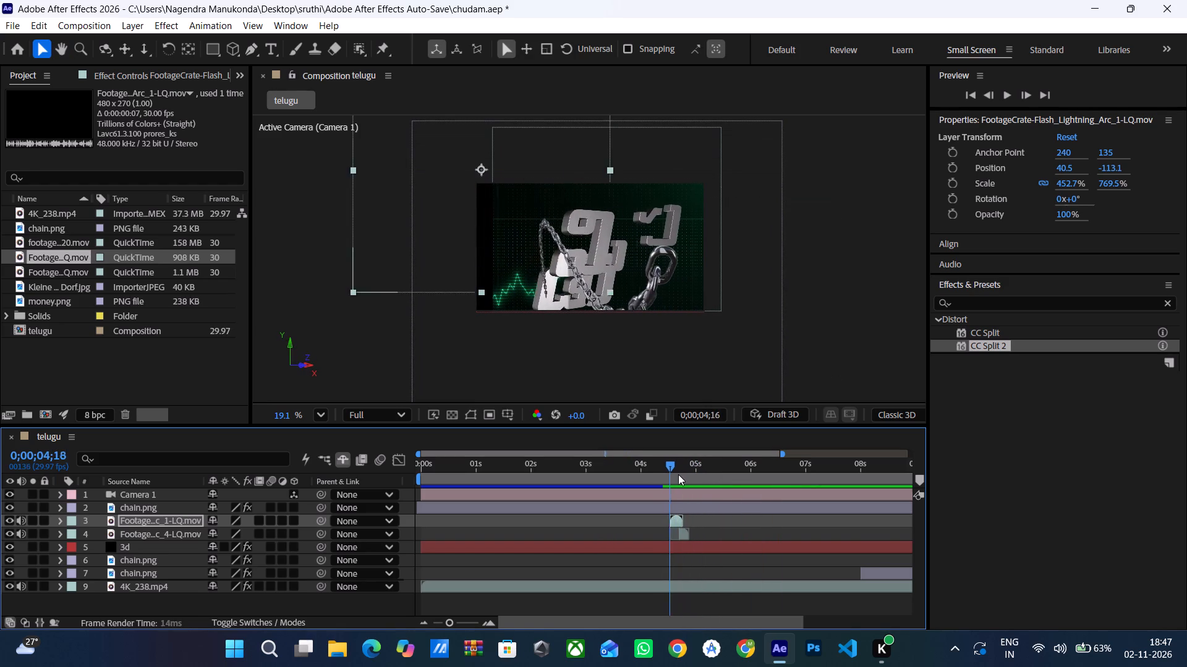
left_click_drag(678, 474, 670, 480)
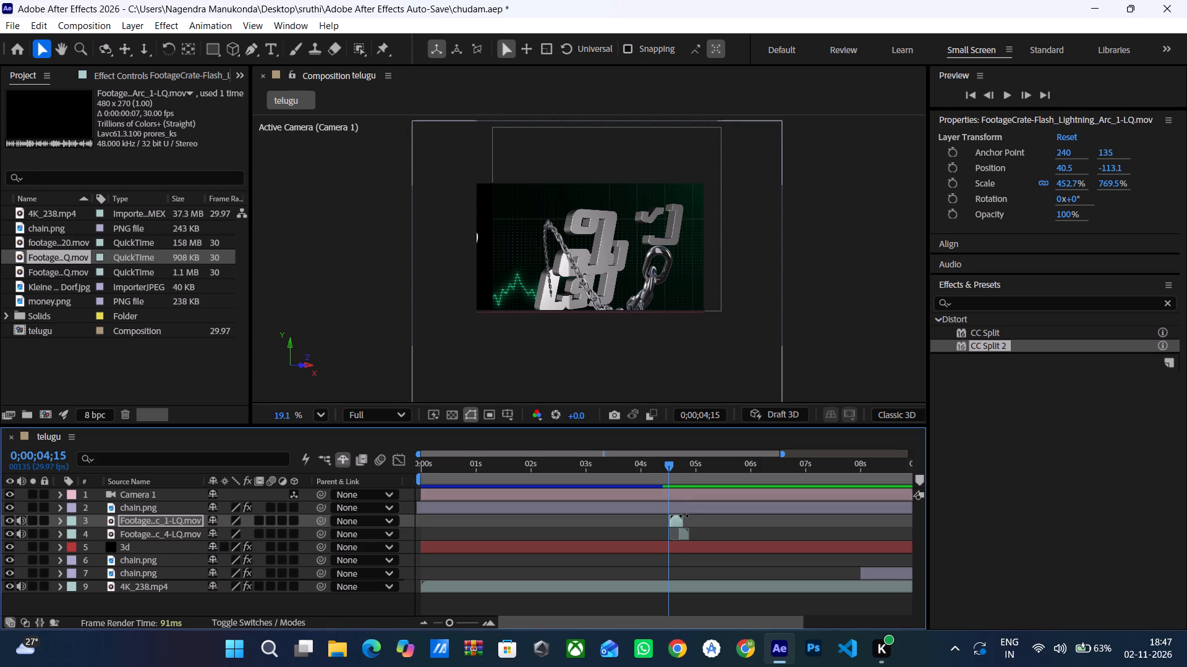
left_click(683, 532)
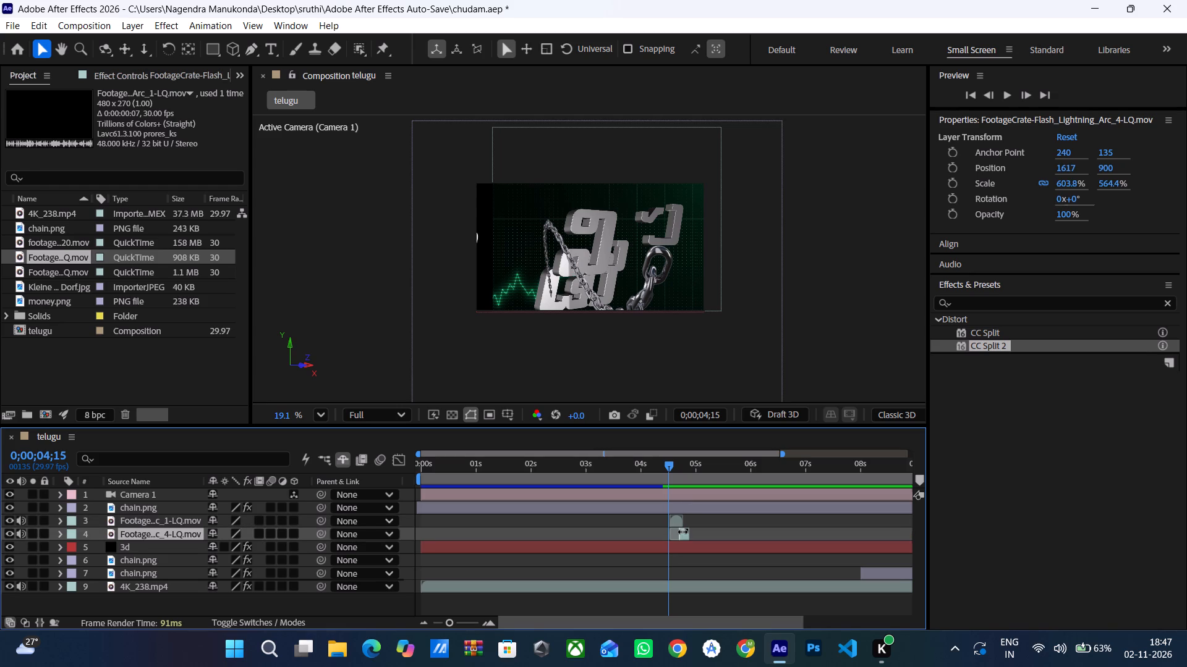
right_click(683, 532)
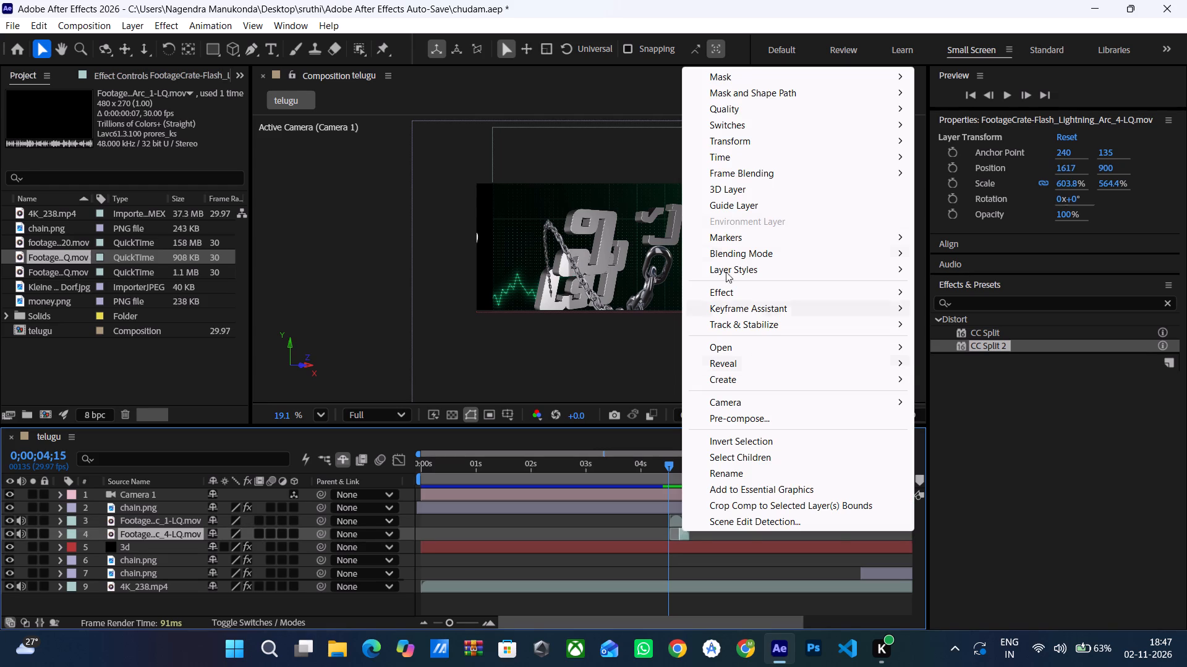
left_click(744, 152)
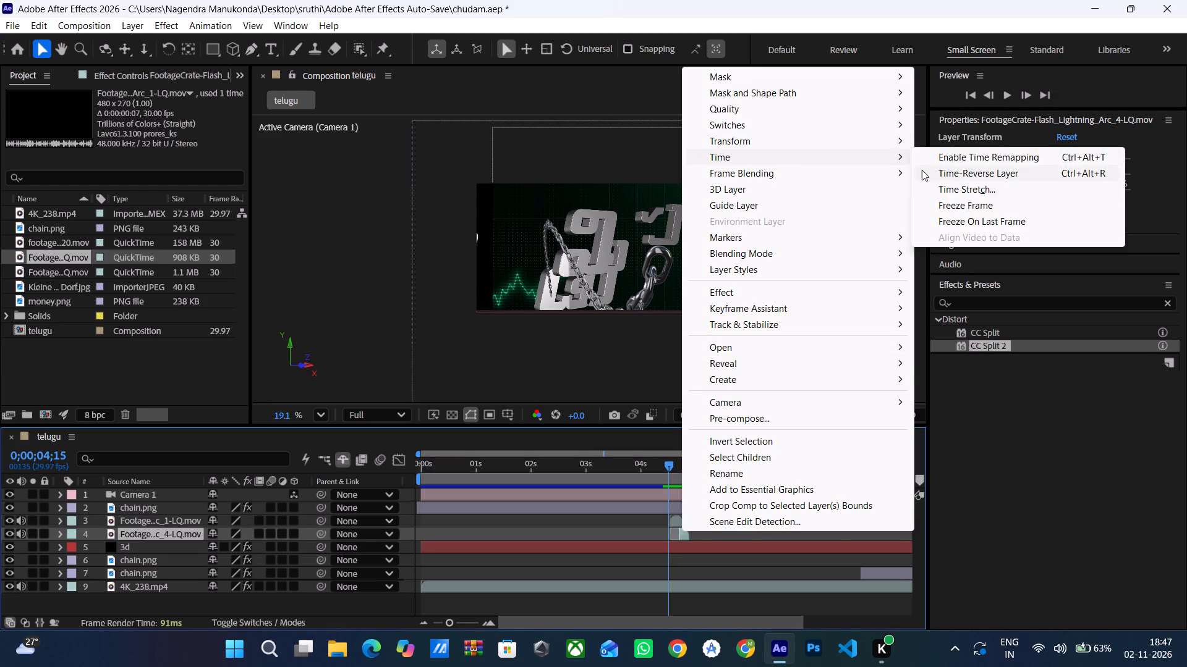
left_click(935, 193)
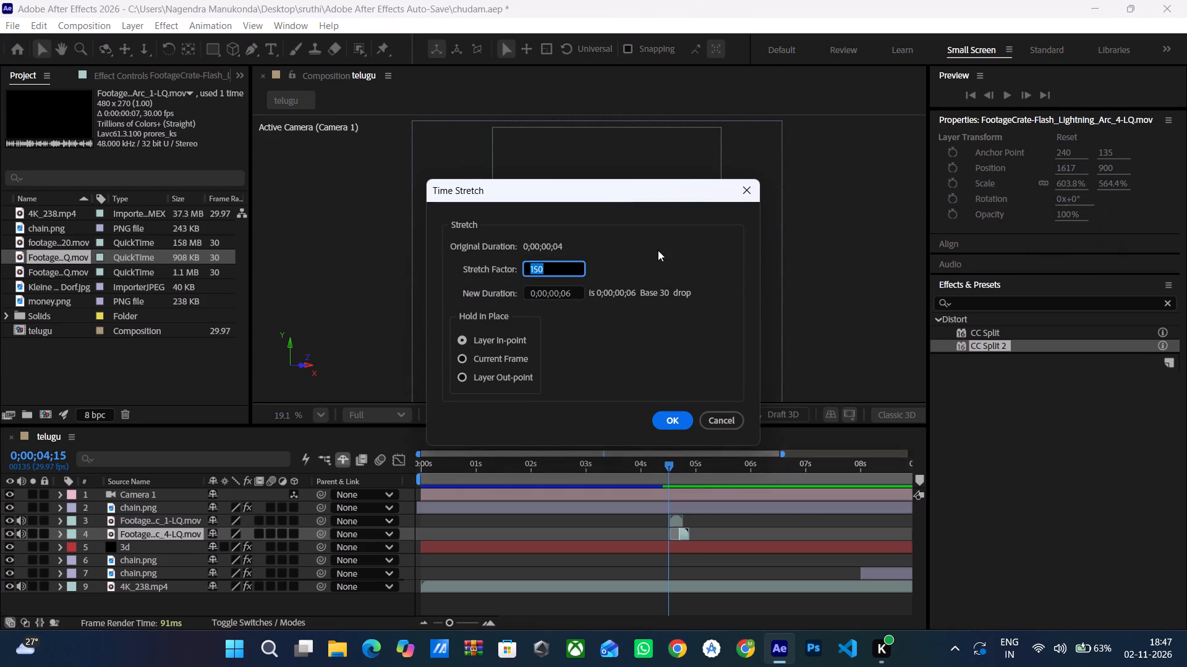
type("200")
key("Return")
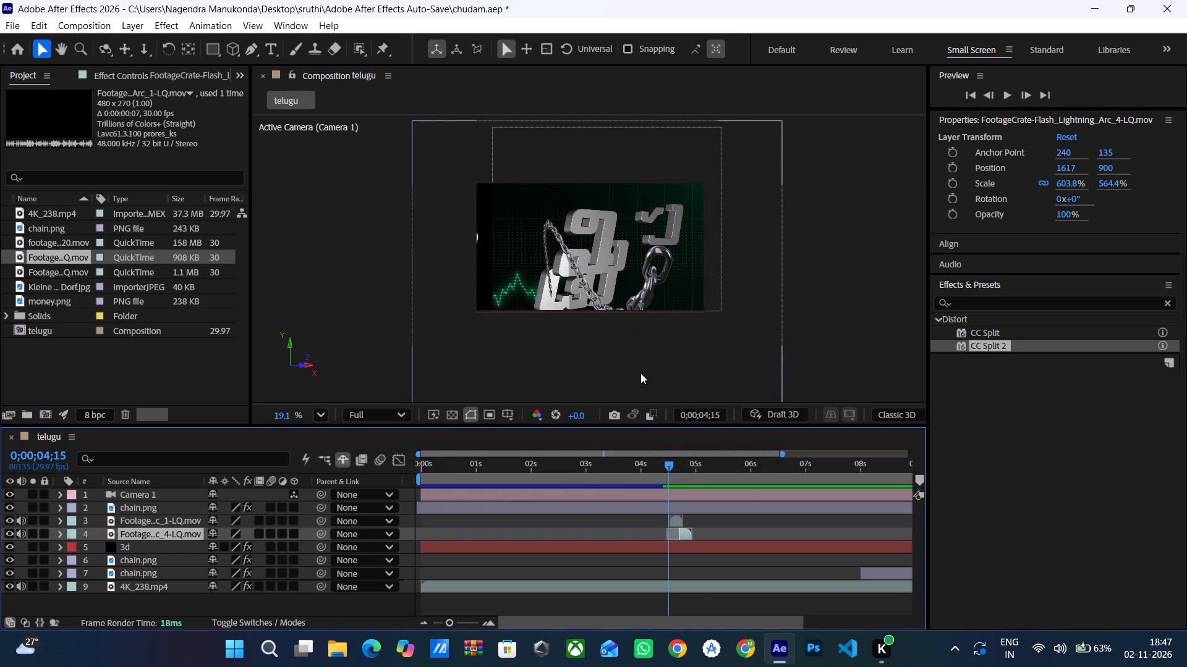
Time-stretch the Arc_1-LQ lightning clip to a factor of 200, holding its layer in-point.
left_click(680, 516)
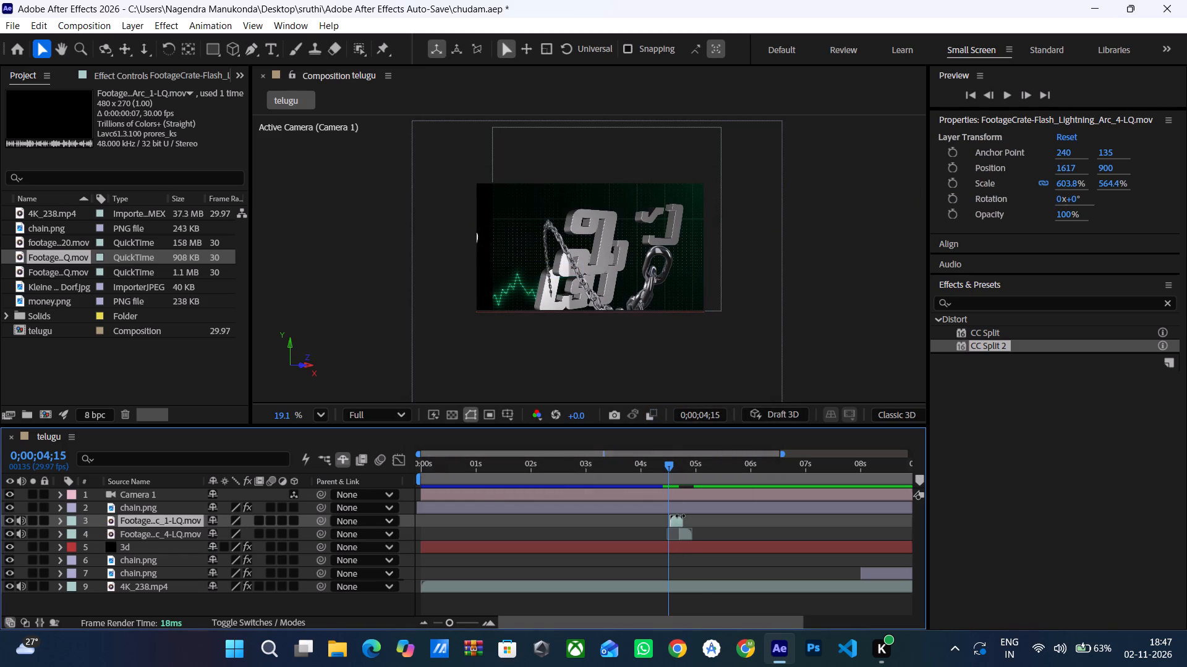
right_click(678, 520)
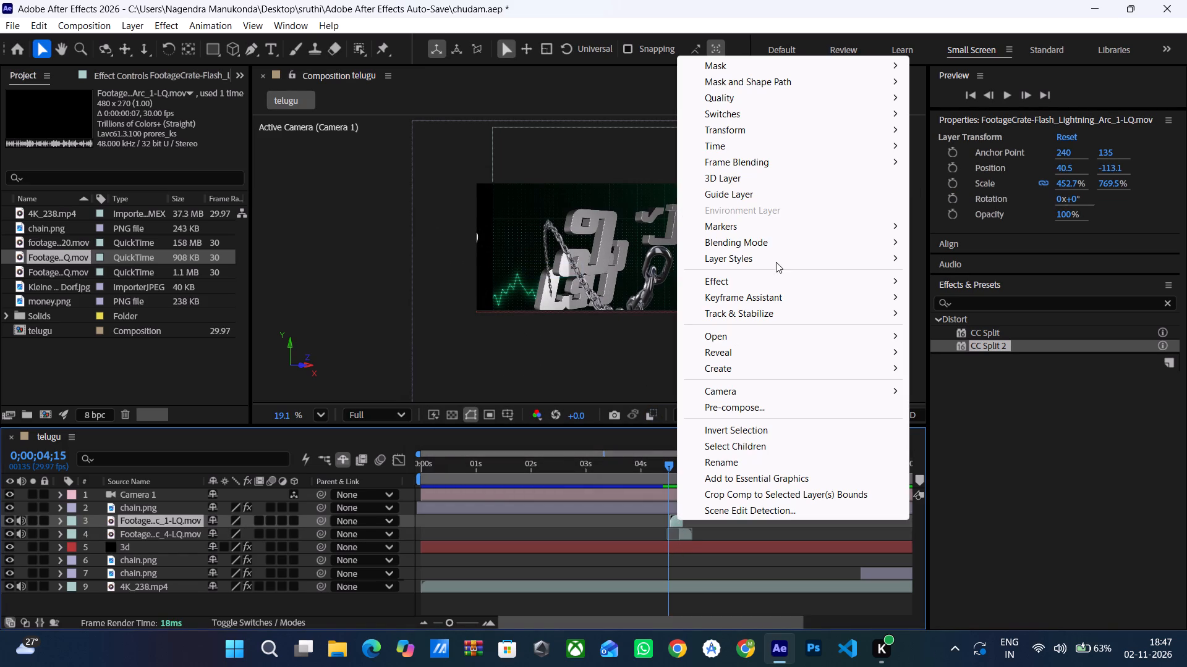
left_click(775, 148)
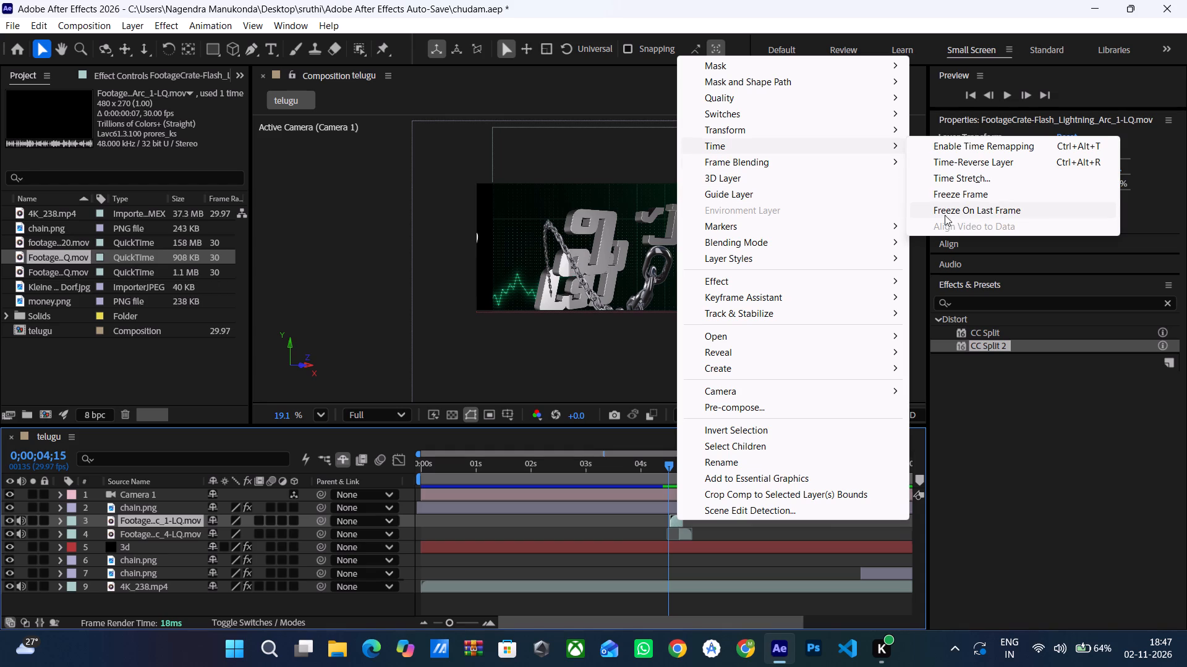
left_click(949, 185)
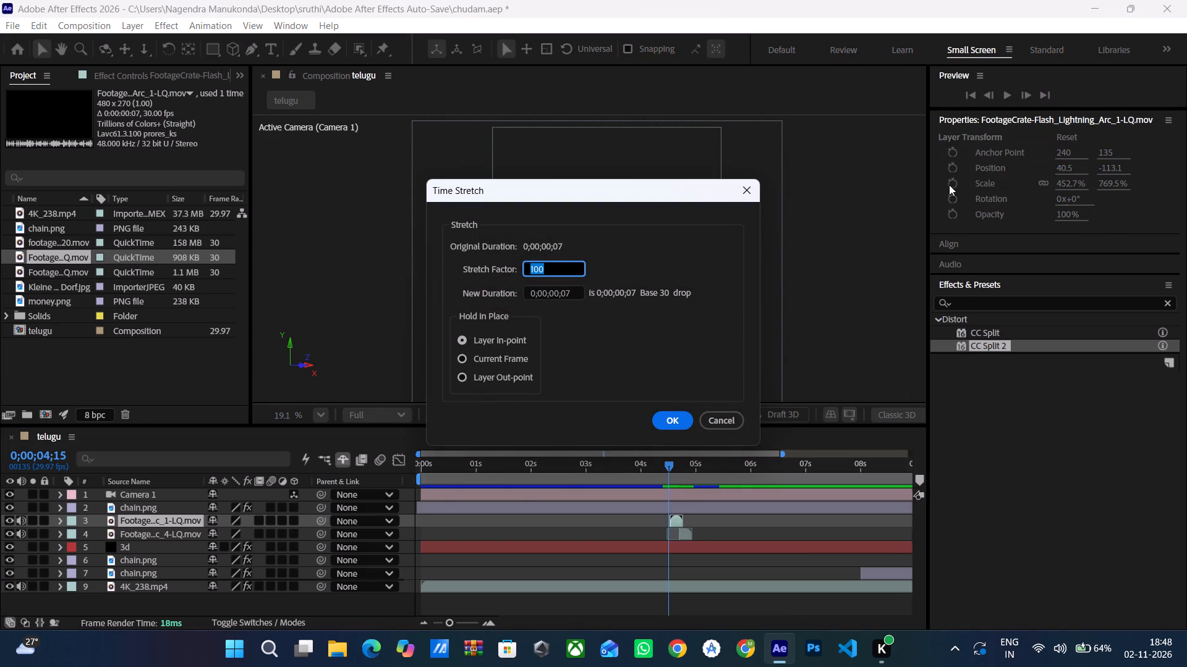
type("200")
key("Return")
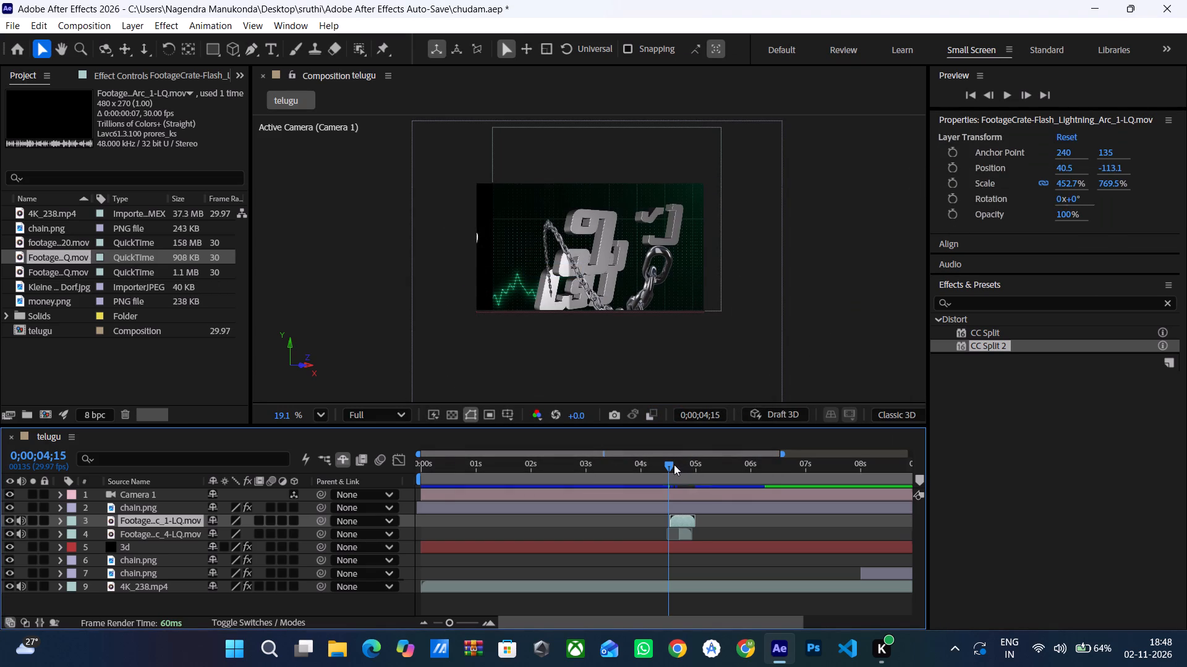
Preview the stretched lightning clips and shift the Arc_4-LQ clip earlier so it starts just after 0;00;04;09.
left_click_drag(667, 468, 651, 471)
key("space")
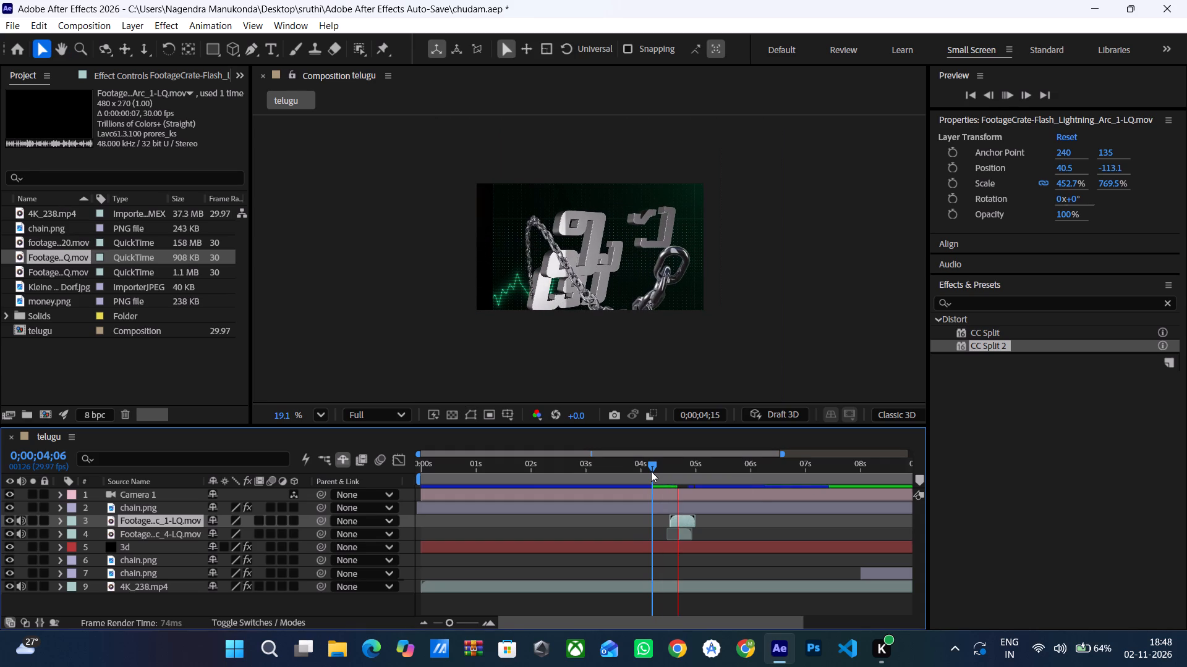
left_click_drag(650, 463, 657, 467)
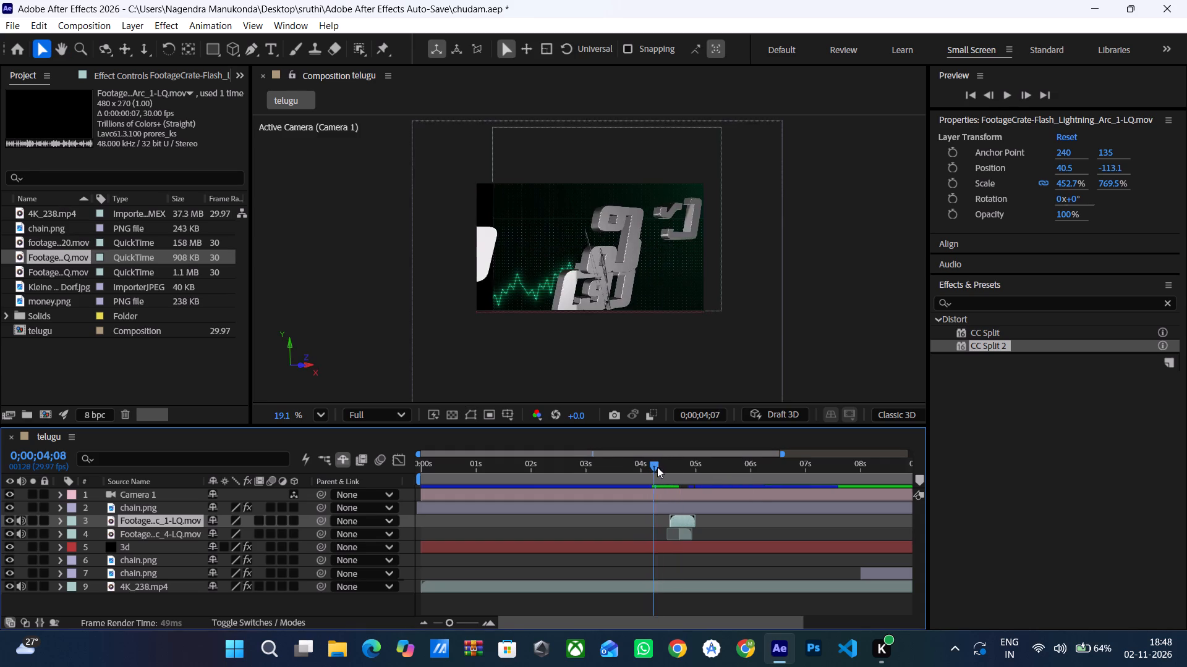
left_click_drag(657, 467, 683, 480)
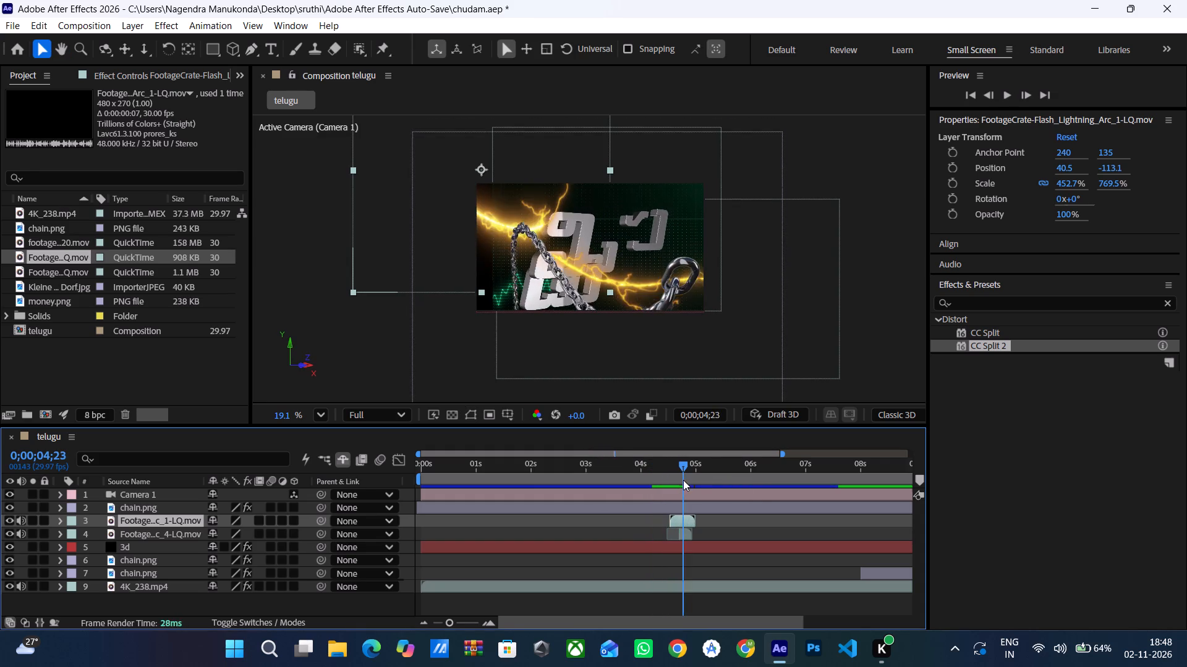
left_click_drag(683, 480, 657, 495)
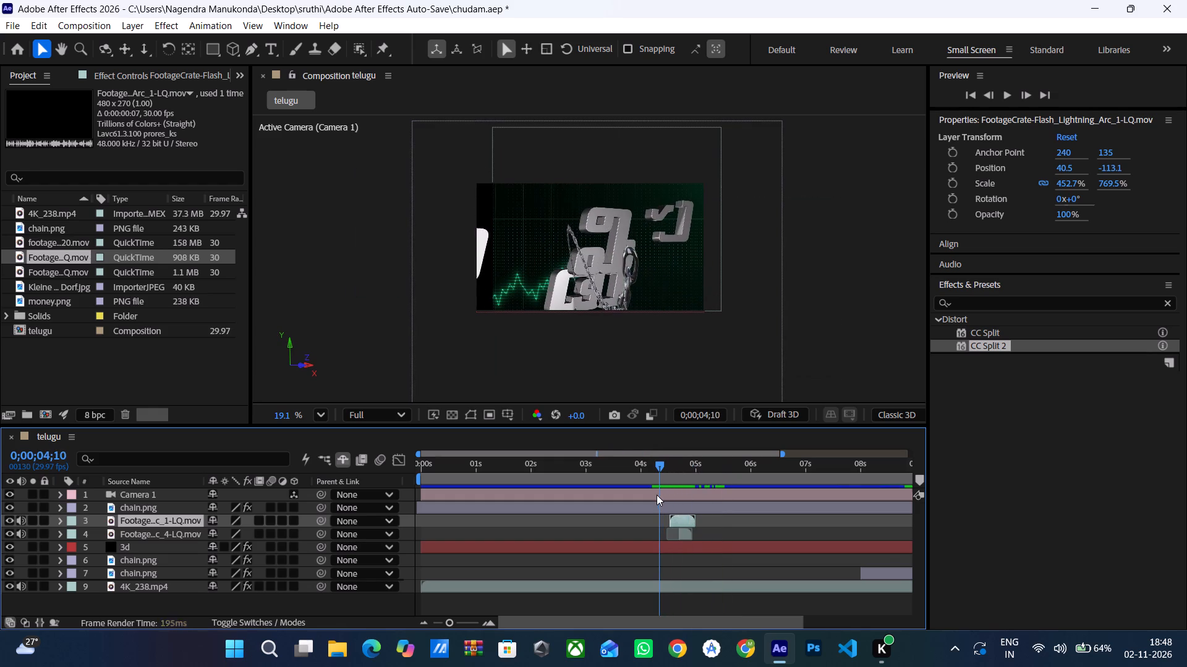
left_click_drag(657, 495, 656, 495)
key("space")
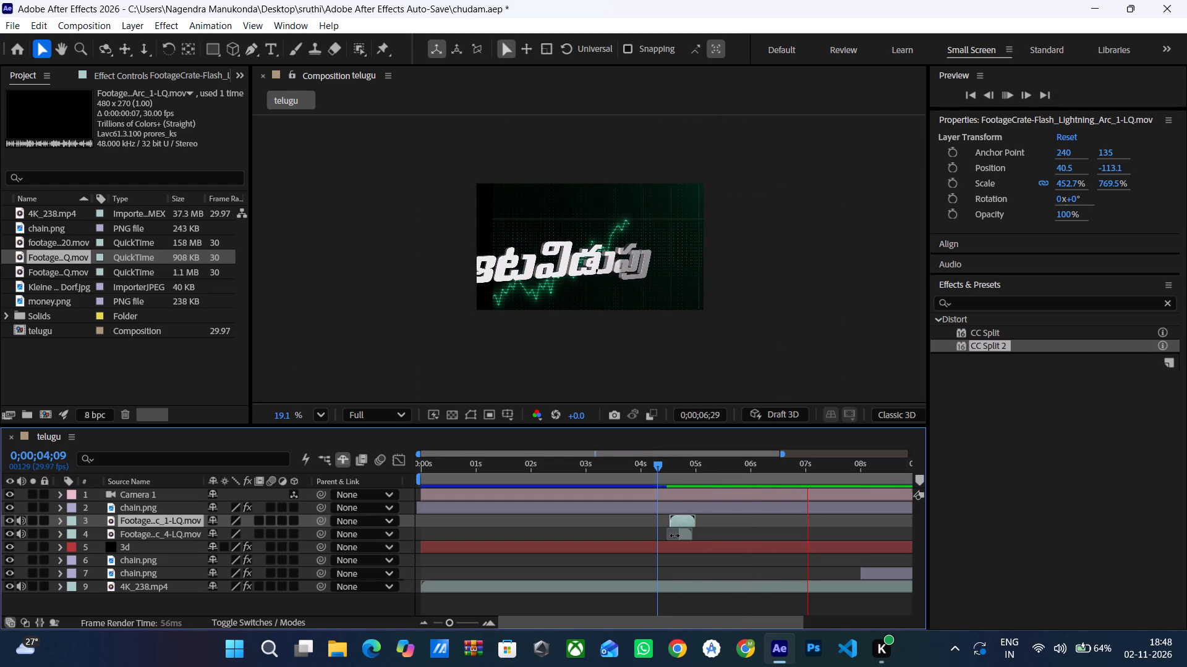
left_click_drag(680, 532, 668, 540)
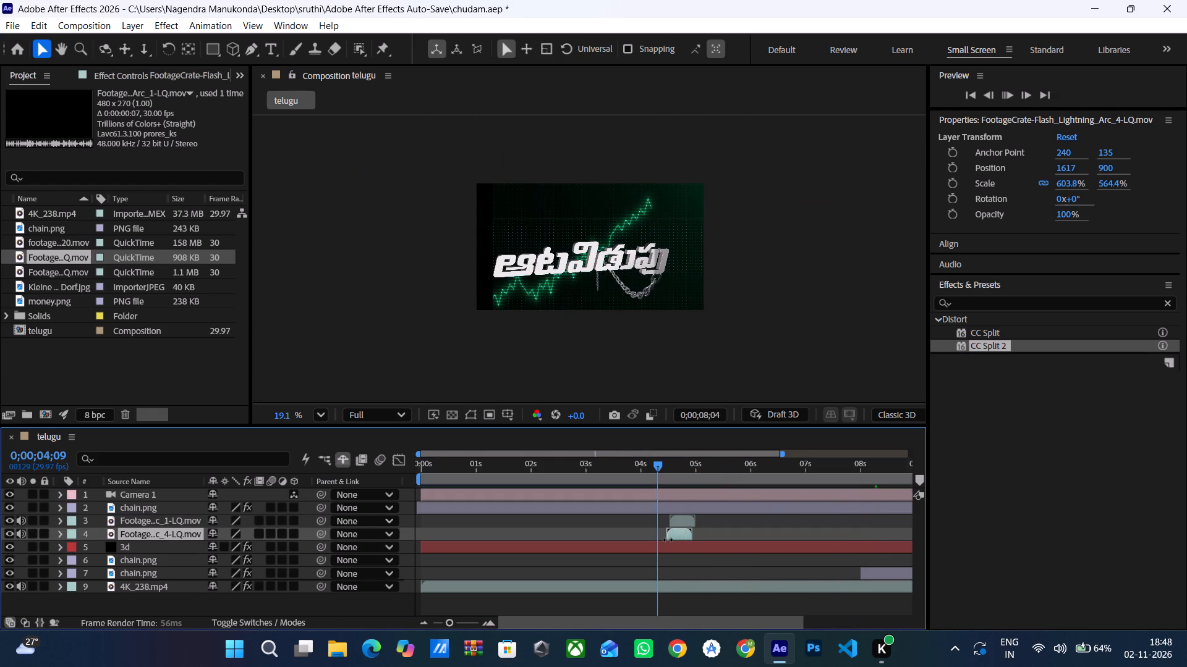
left_click_drag(678, 532, 670, 534)
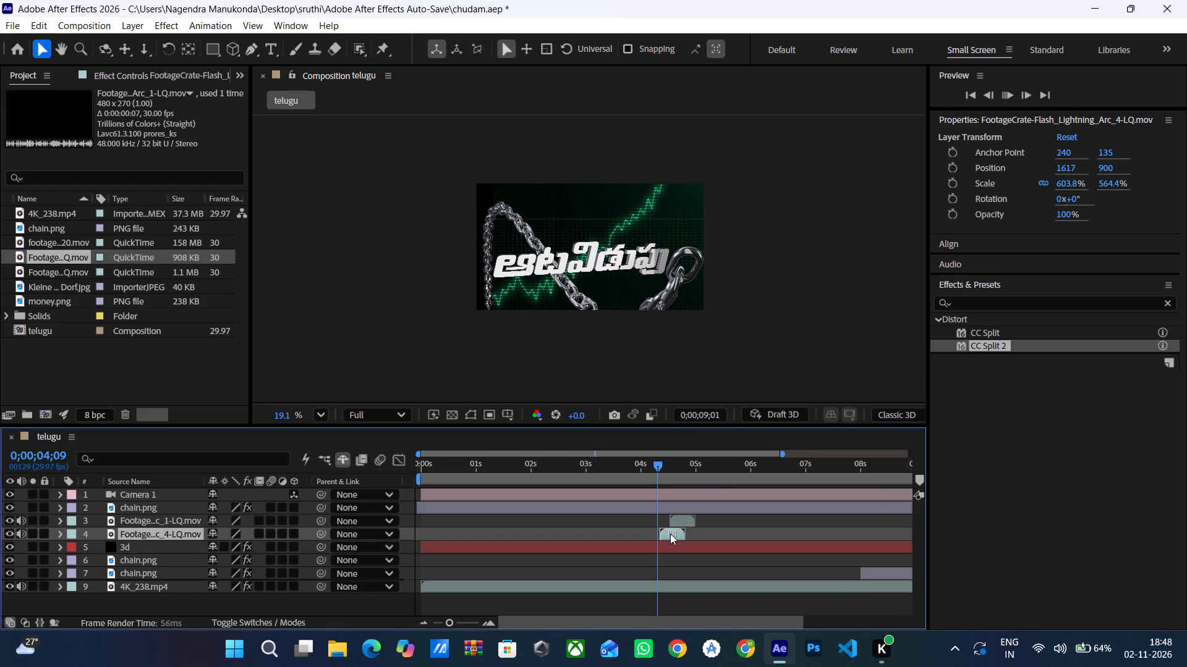
left_click_drag(670, 534, 670, 536)
key("space")
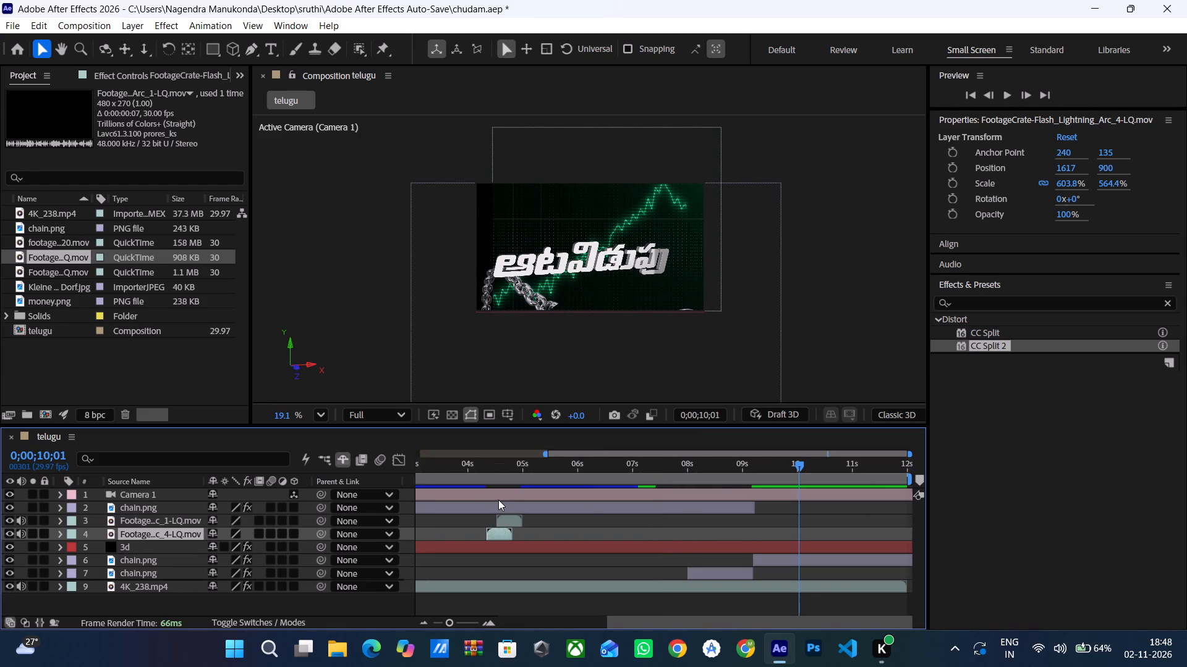
Preview from 0;00;03;29, shift the Arc_1-LQ clip later so it starts where Arc_4-LQ ends, and replay from 0;00;03;22.
left_click(477, 495)
left_click(465, 464)
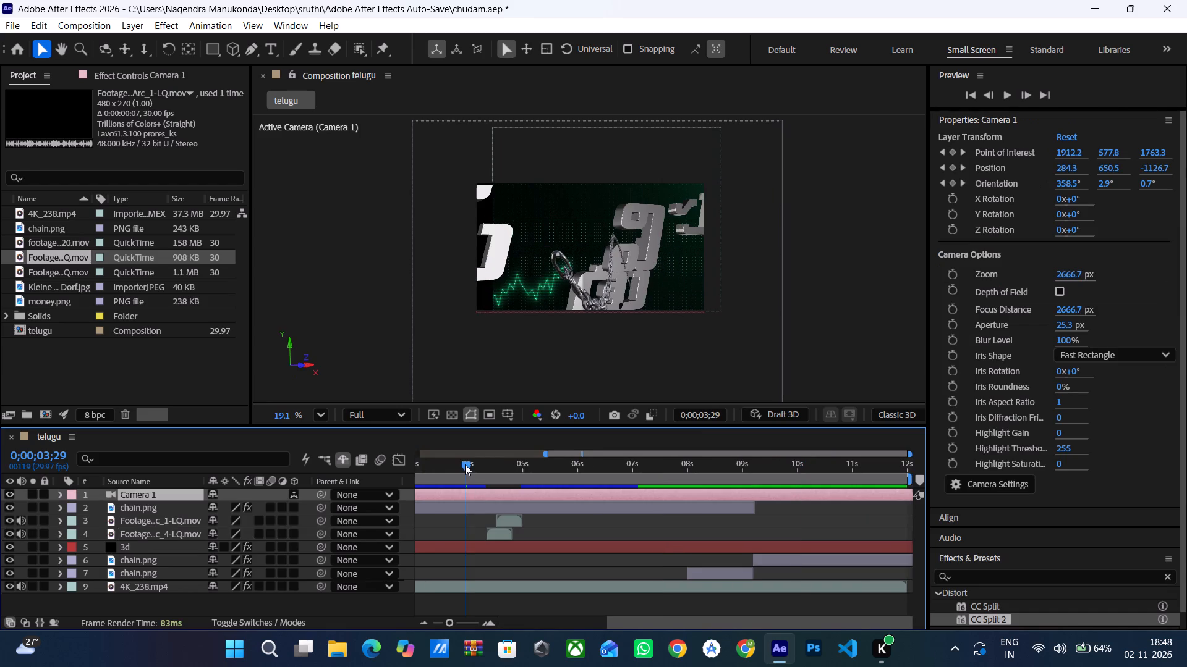
key("space")
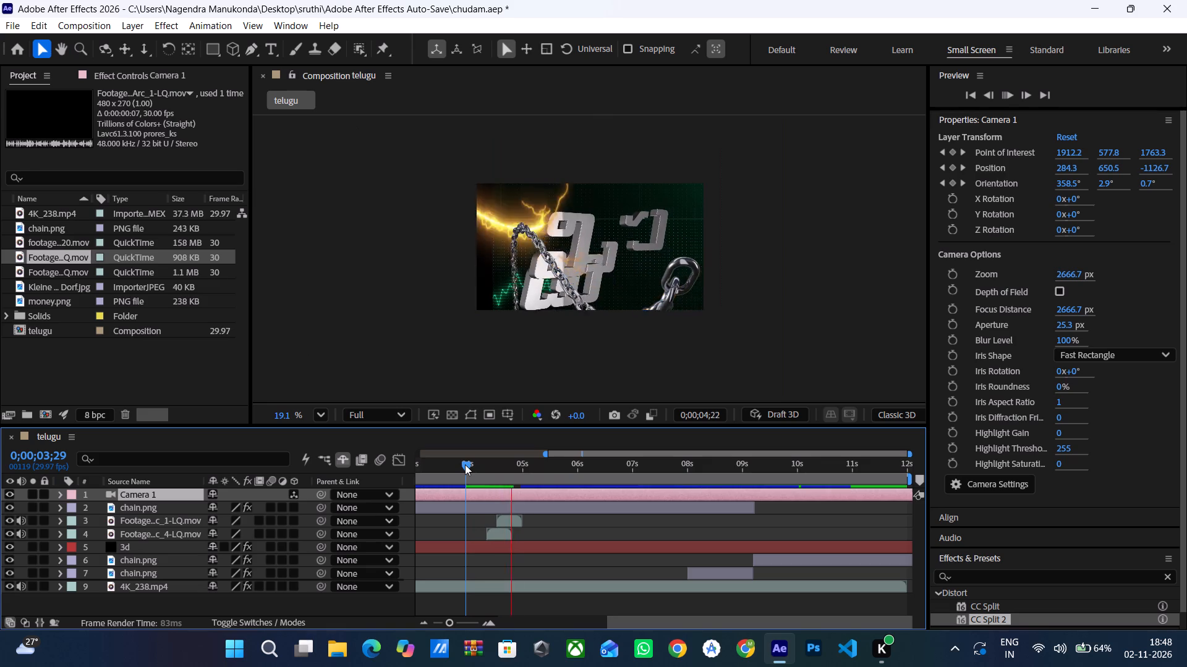
left_click_drag(511, 521, 527, 526)
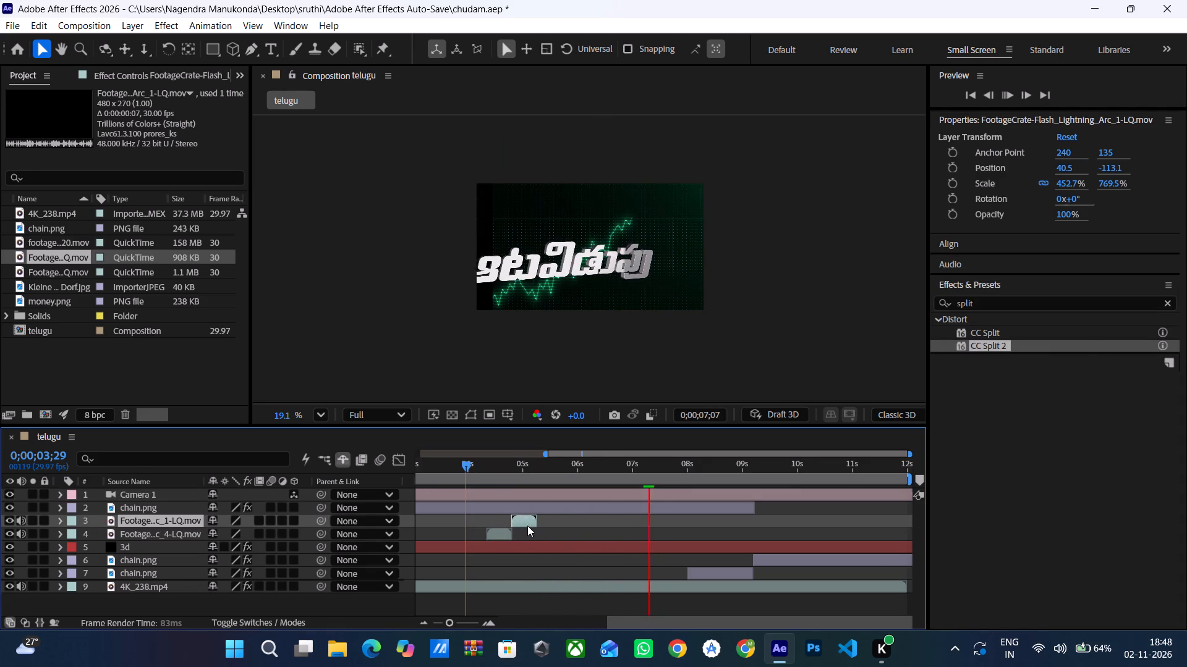
key("space")
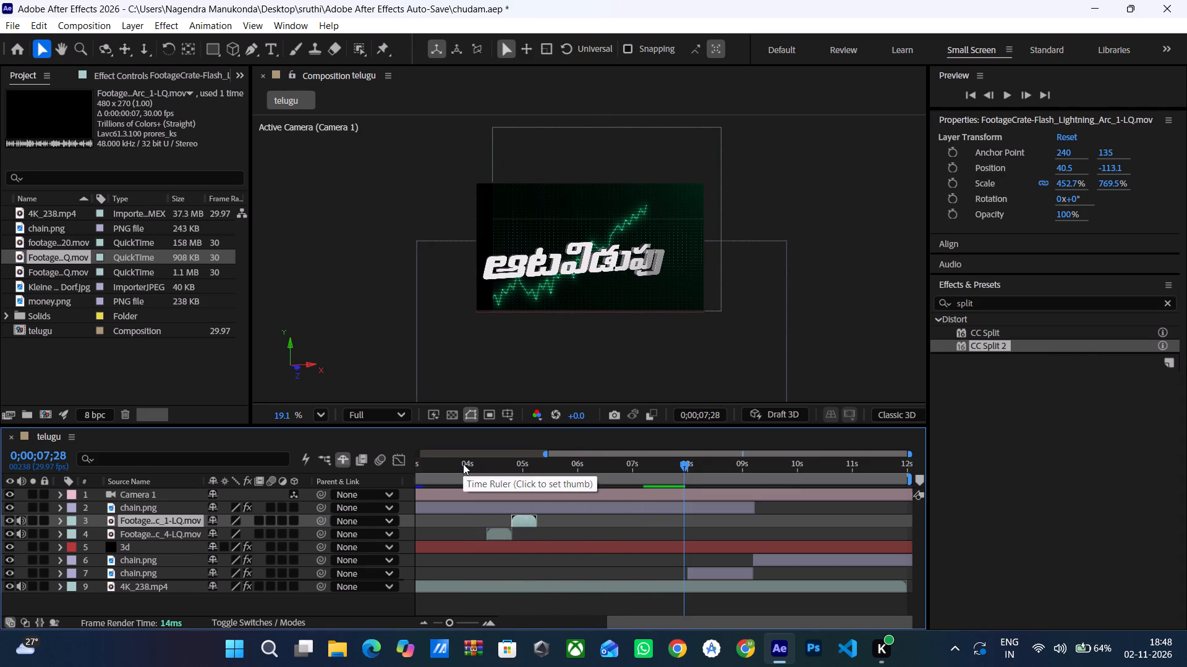
left_click(453, 460)
key("space")
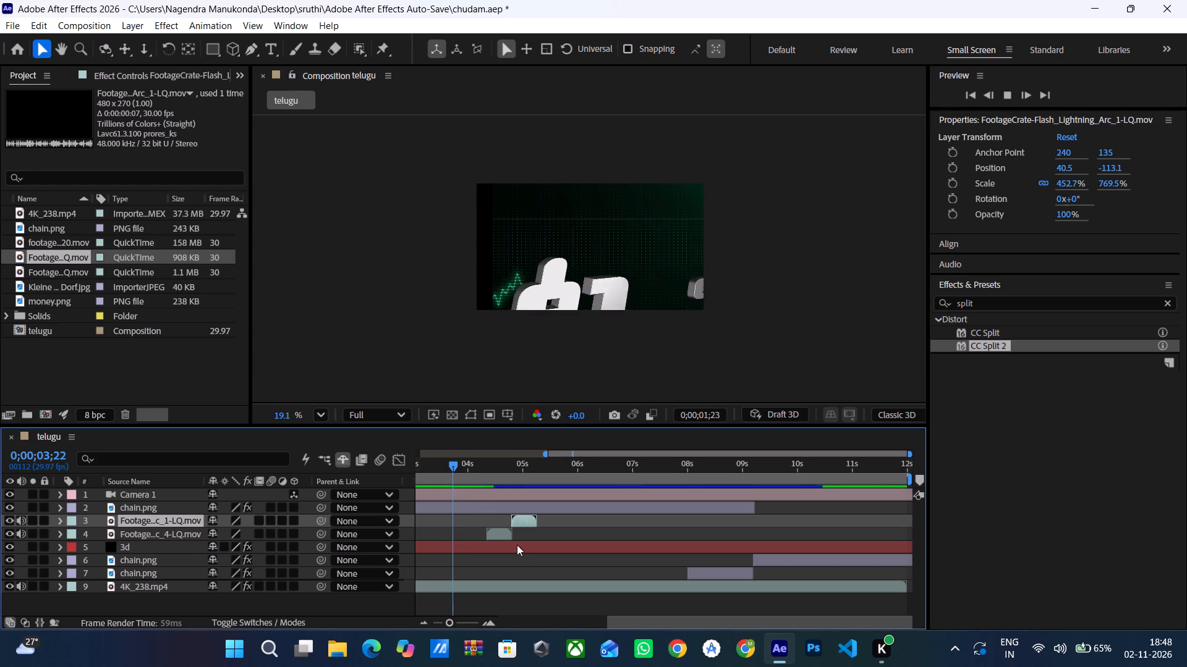
Review the title and chain animation through the end of the composition, focusing on the chain between 0;00;07;25 and 0;00;09;29.
left_click_drag(455, 461, 541, 486)
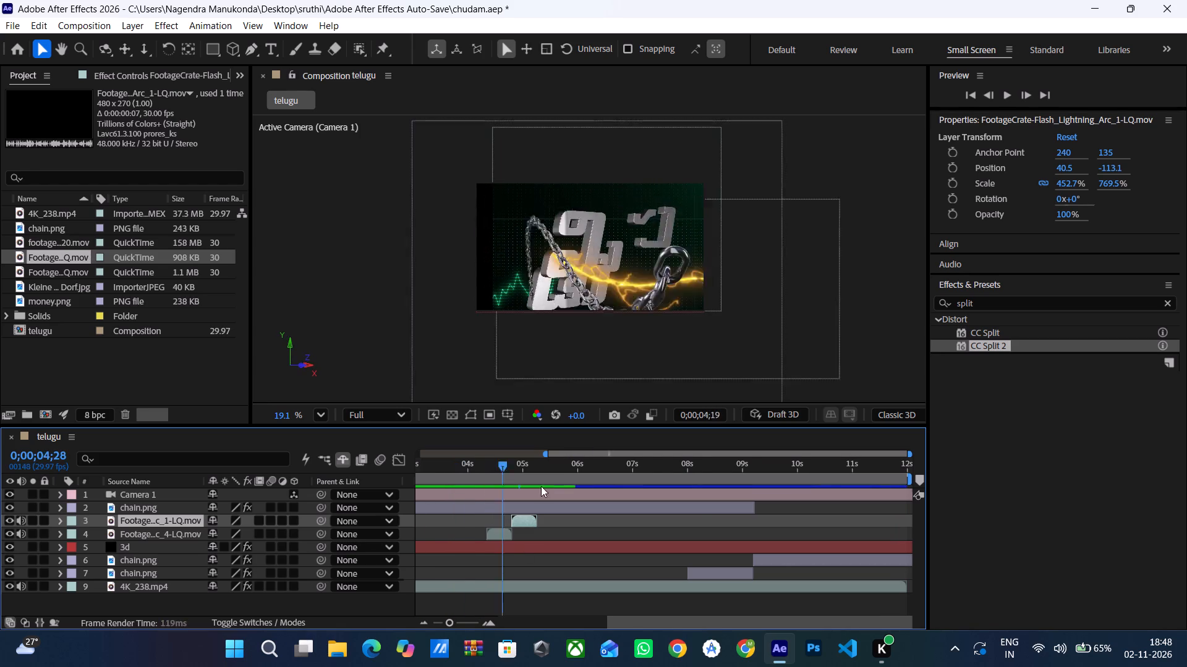
left_click_drag(541, 486, 890, 526)
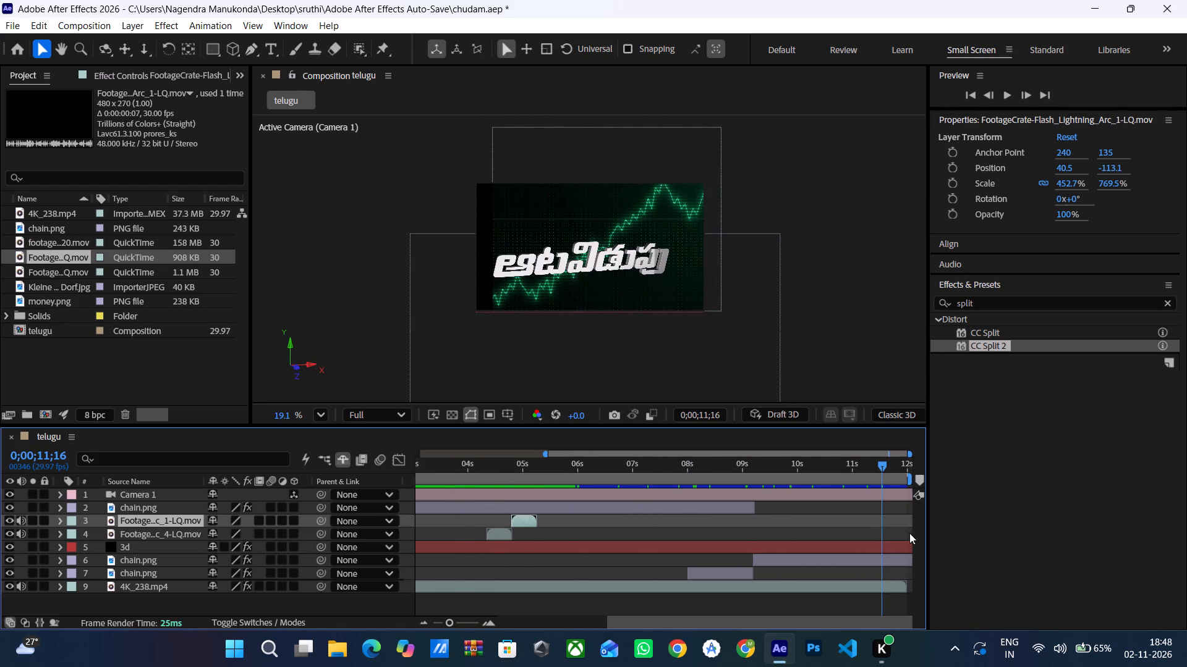
left_click_drag(623, 453, 611, 454)
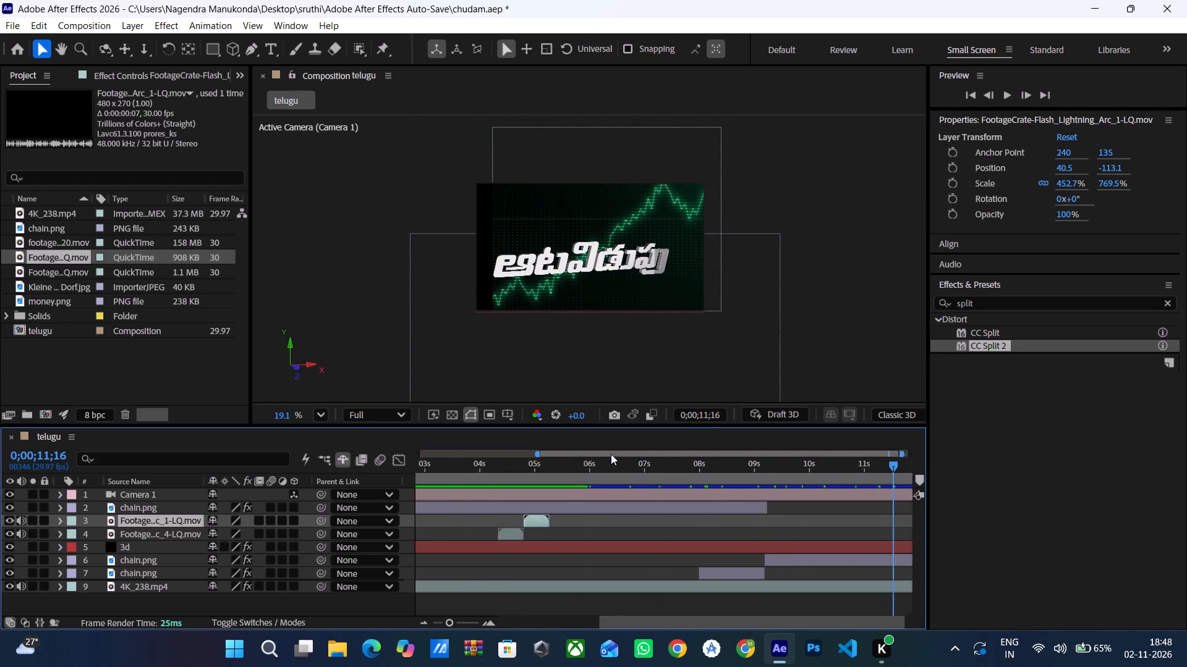
left_click_drag(611, 454, 435, 485)
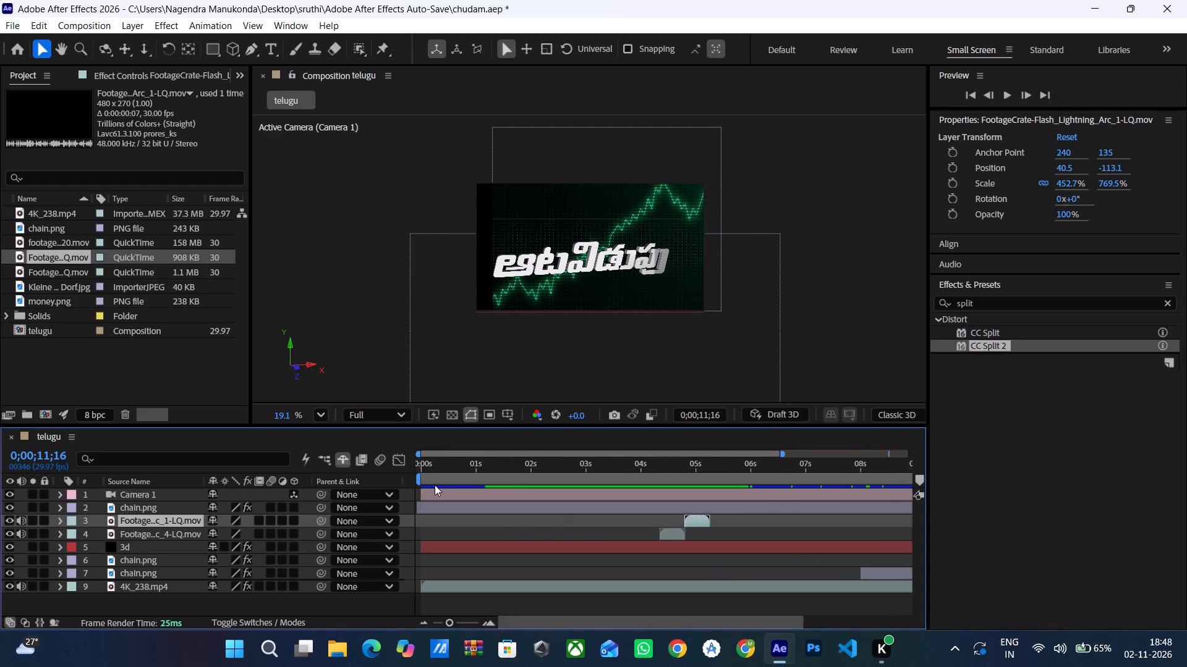
left_click_drag(781, 453, 902, 449)
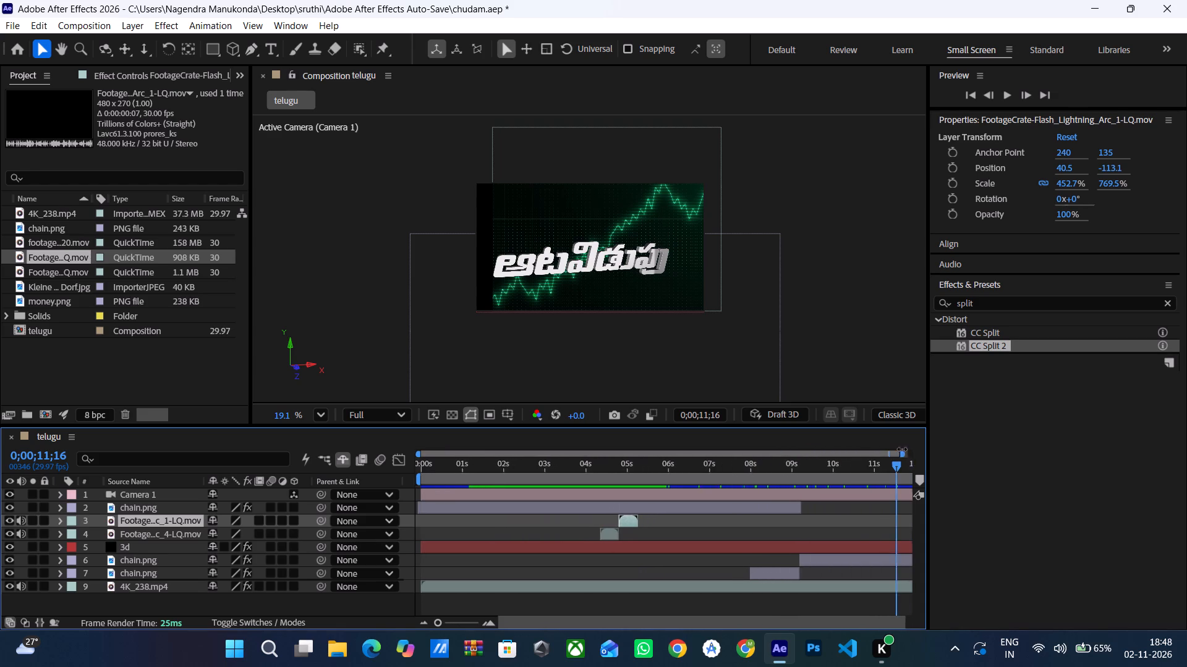
left_click_drag(902, 449, 915, 448)
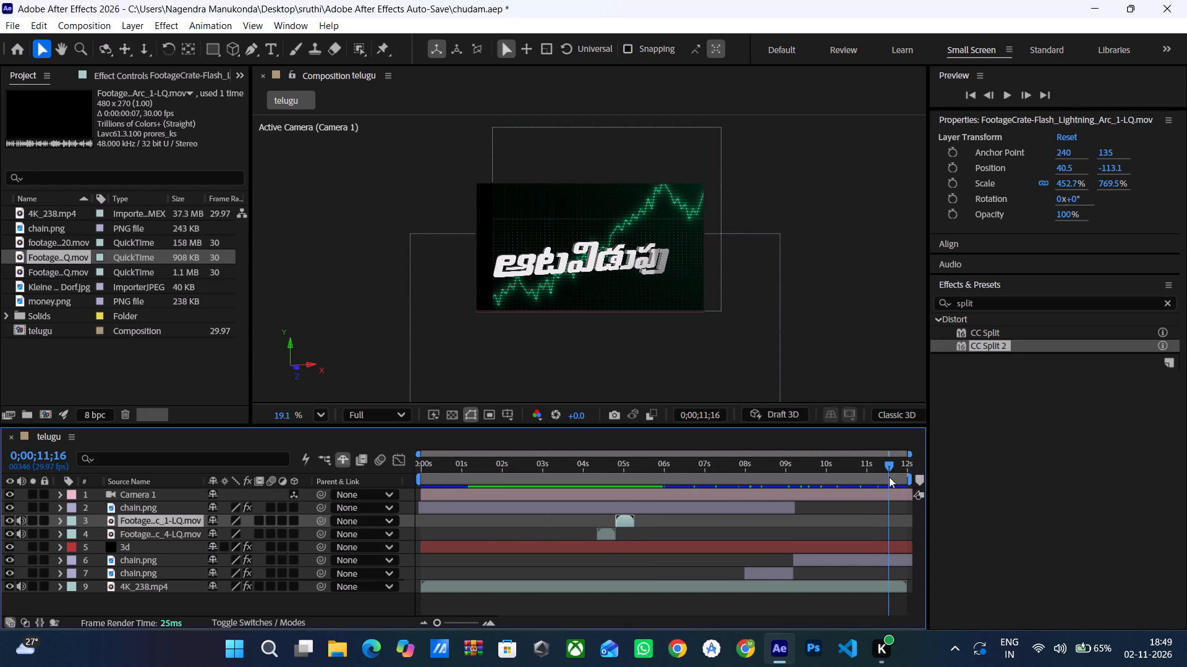
left_click_drag(886, 463, 742, 493)
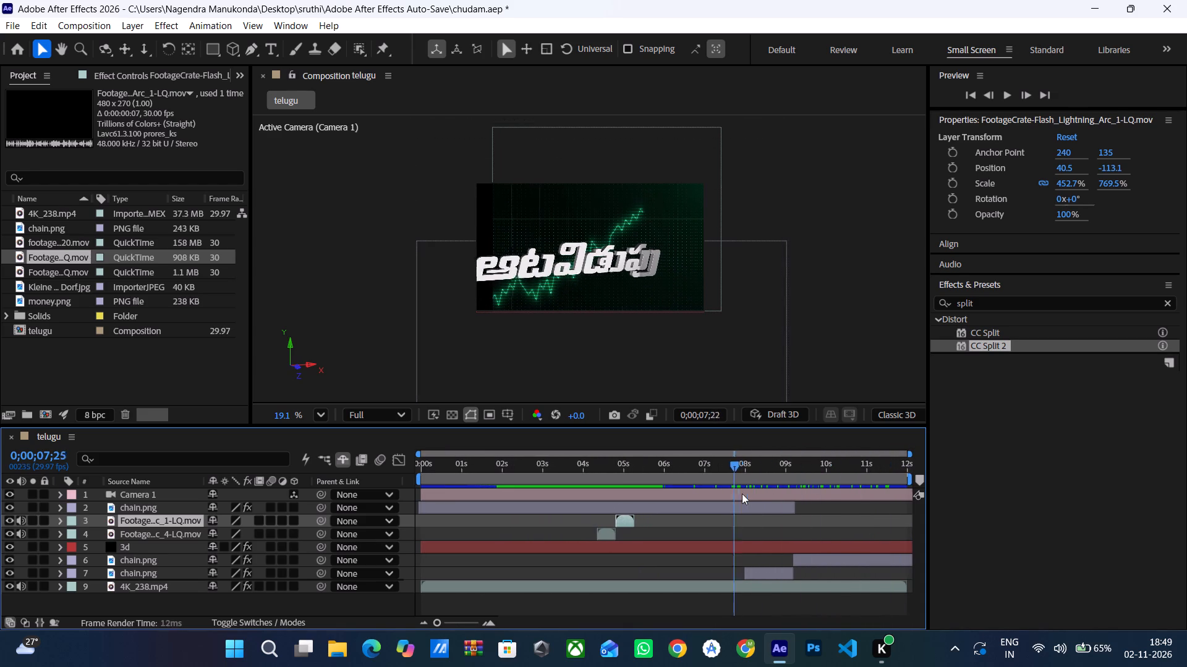
left_click_drag(742, 493, 783, 493)
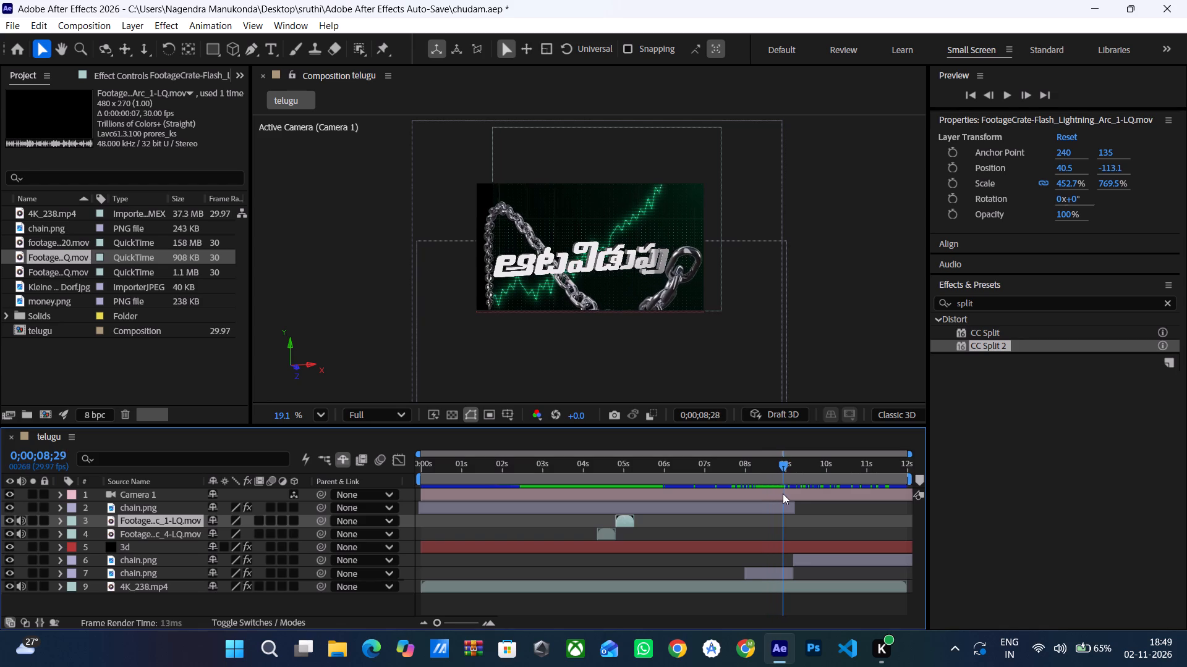
left_click_drag(783, 493, 778, 499)
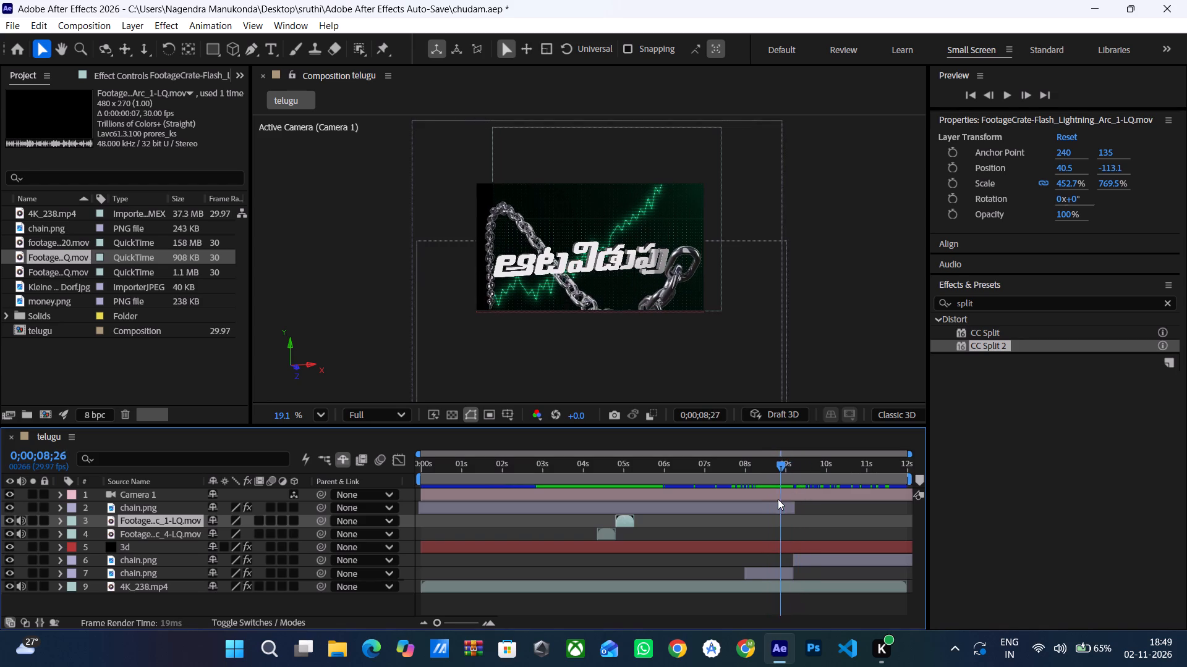
left_click_drag(778, 499, 823, 505)
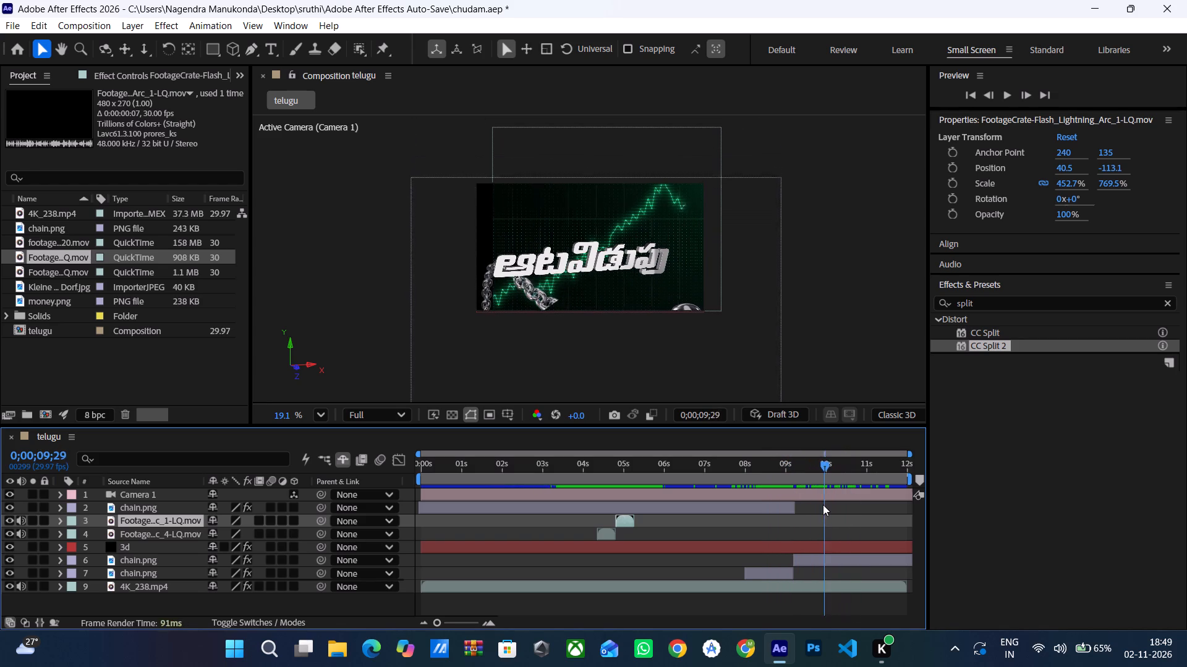
left_click_drag(823, 505, 794, 518)
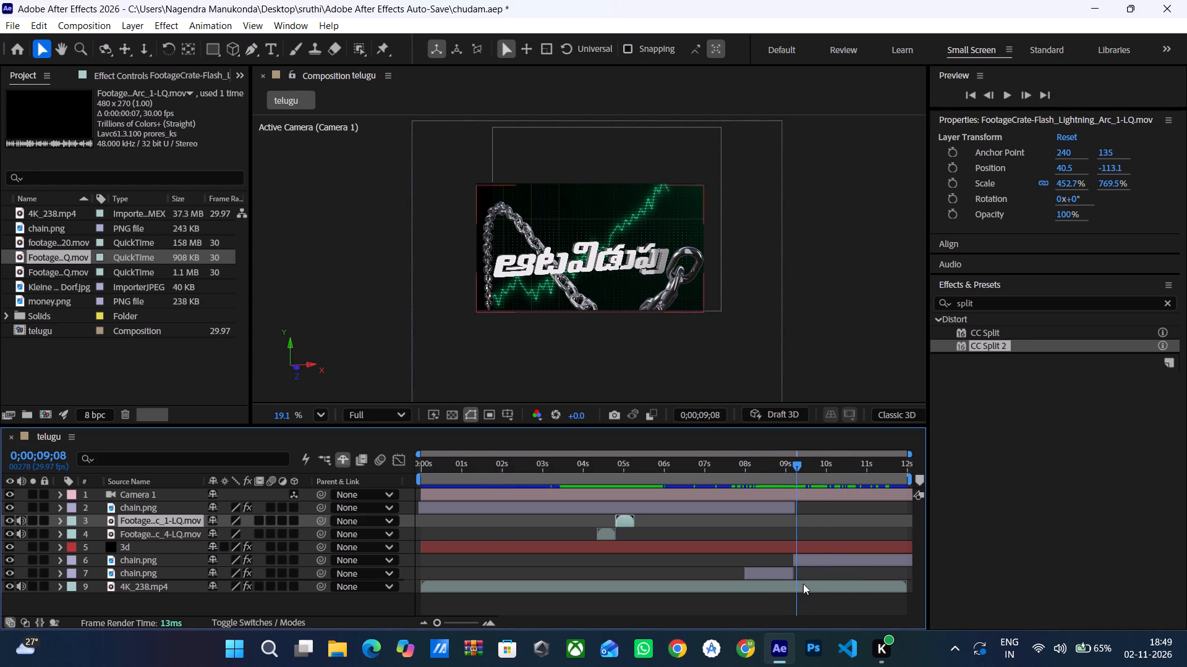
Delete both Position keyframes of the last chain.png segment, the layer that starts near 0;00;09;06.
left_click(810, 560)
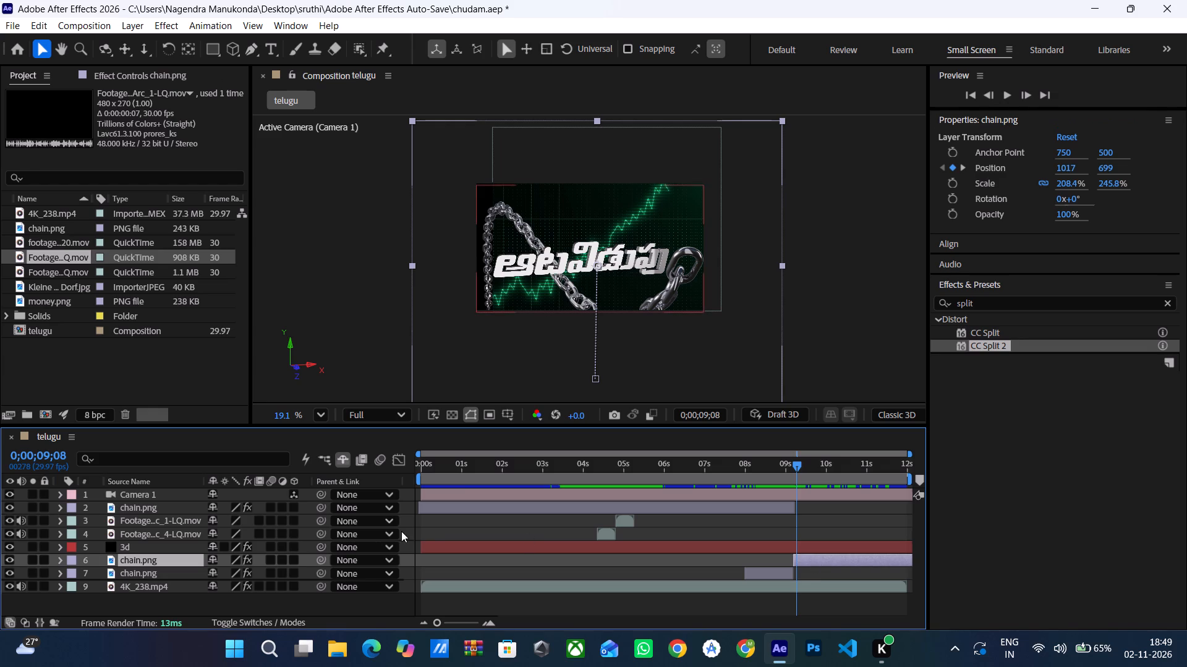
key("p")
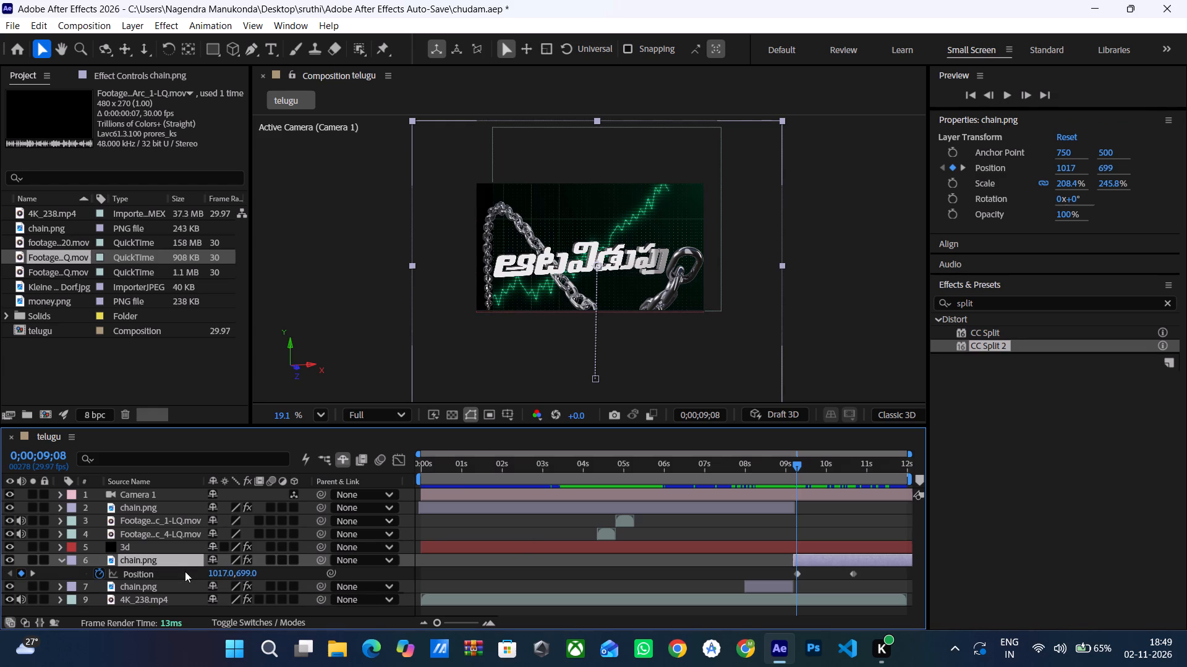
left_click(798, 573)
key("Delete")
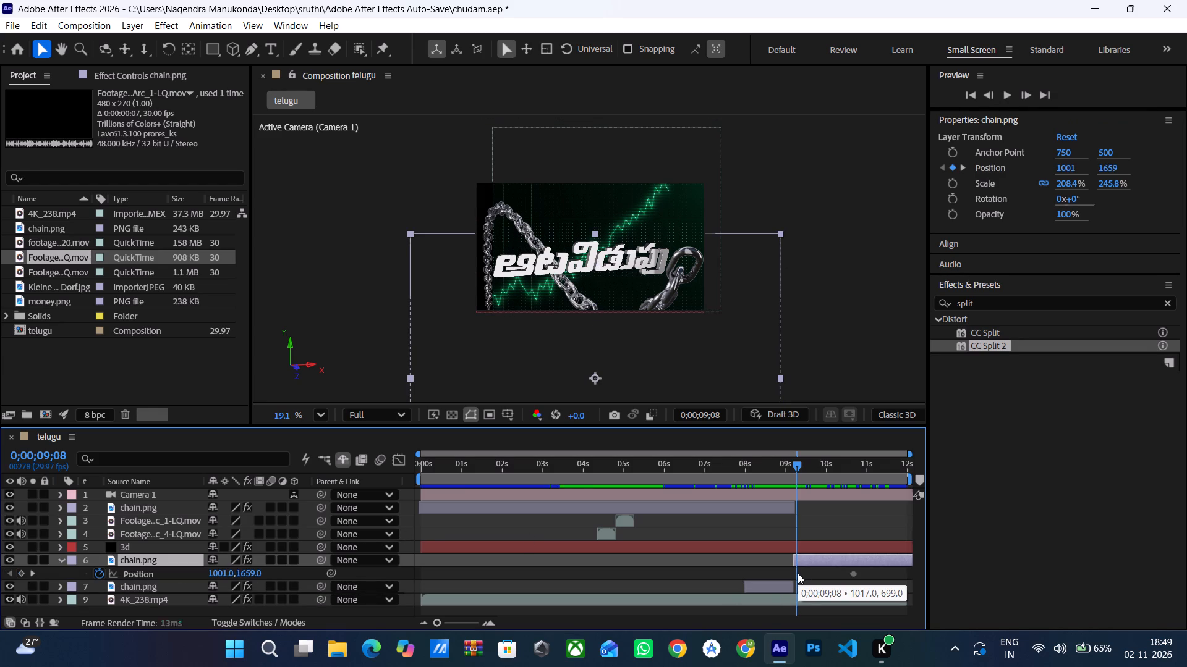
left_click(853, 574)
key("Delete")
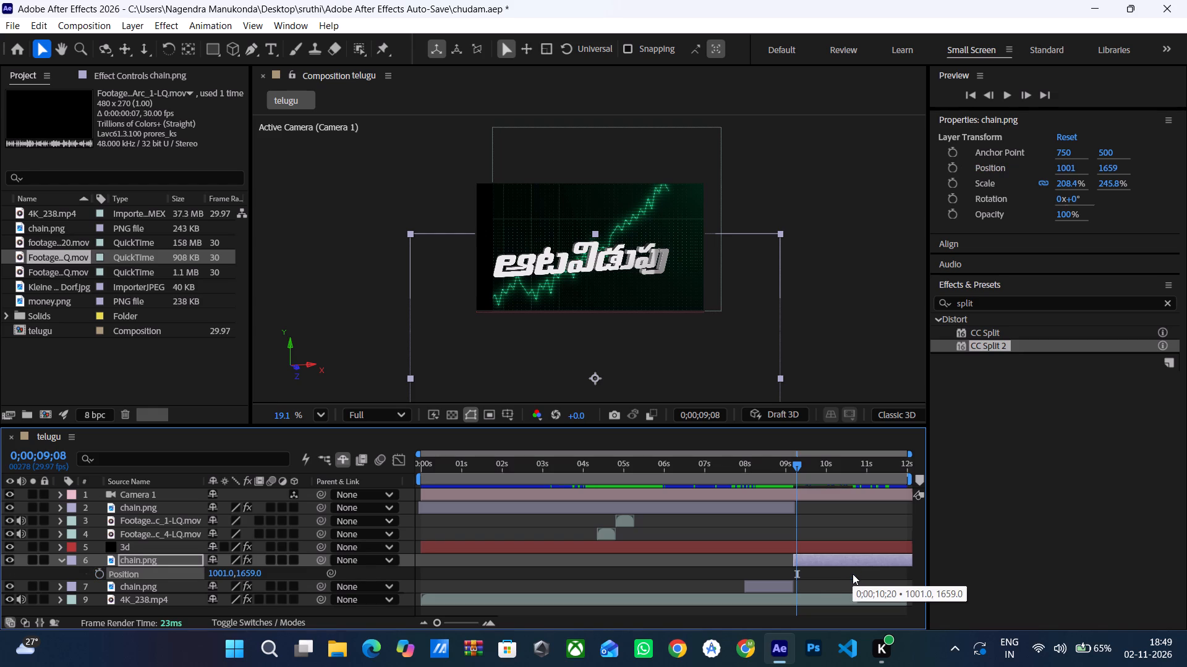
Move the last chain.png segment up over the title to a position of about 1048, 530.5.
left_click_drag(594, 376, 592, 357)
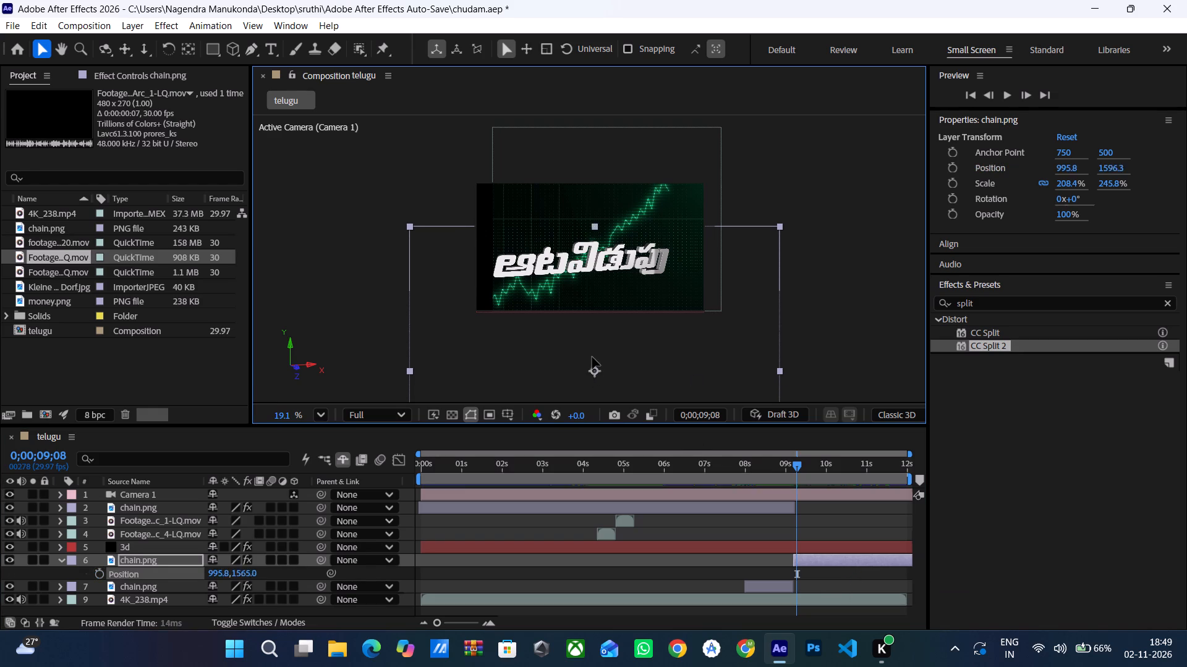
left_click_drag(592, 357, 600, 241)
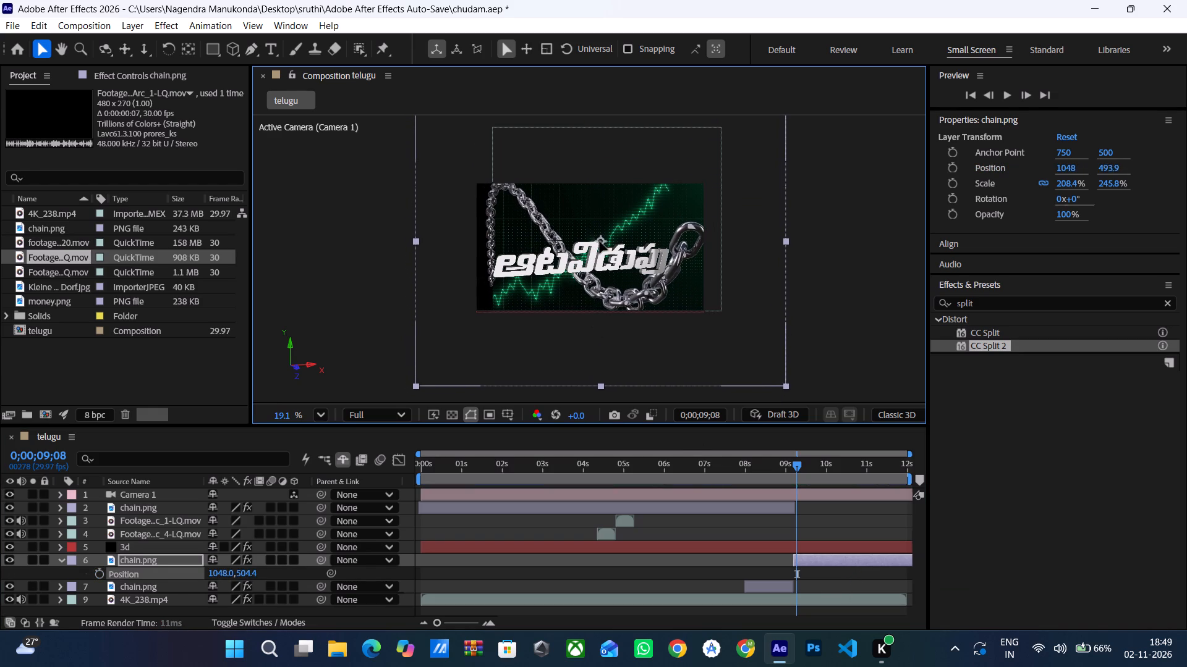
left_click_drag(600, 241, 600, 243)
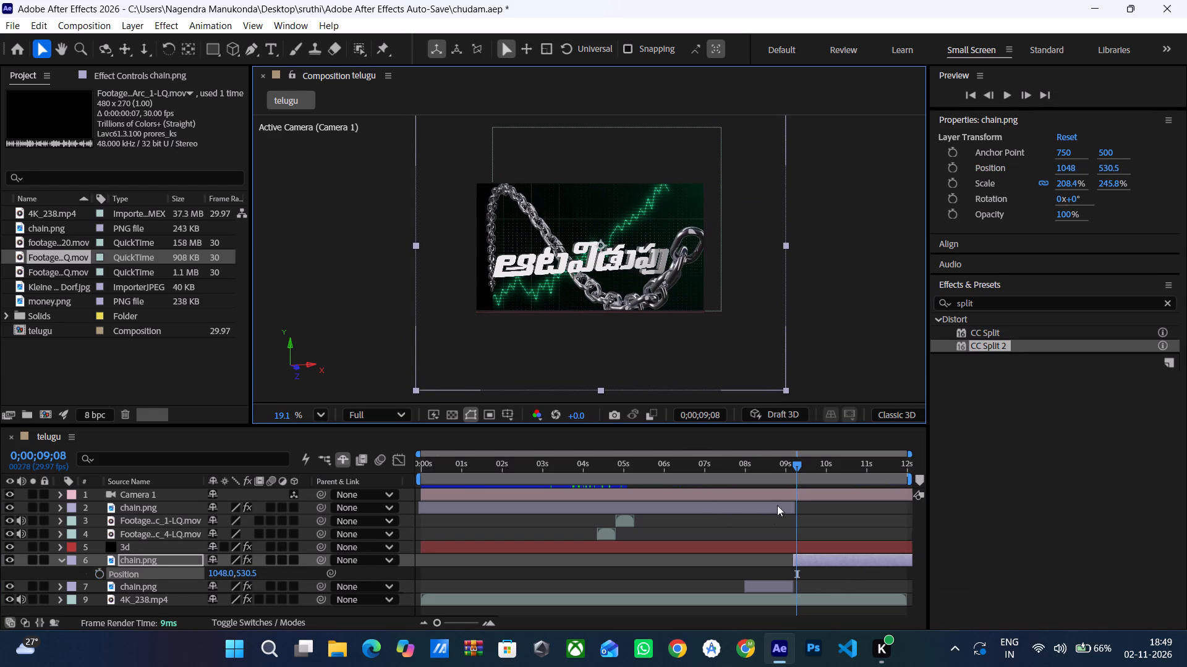
Preview from 0;00;09;00 and compare the chain before and after the cut near 0;00;09;06, checking up to 0;00;09;24.
left_click_drag(794, 460, 802, 467)
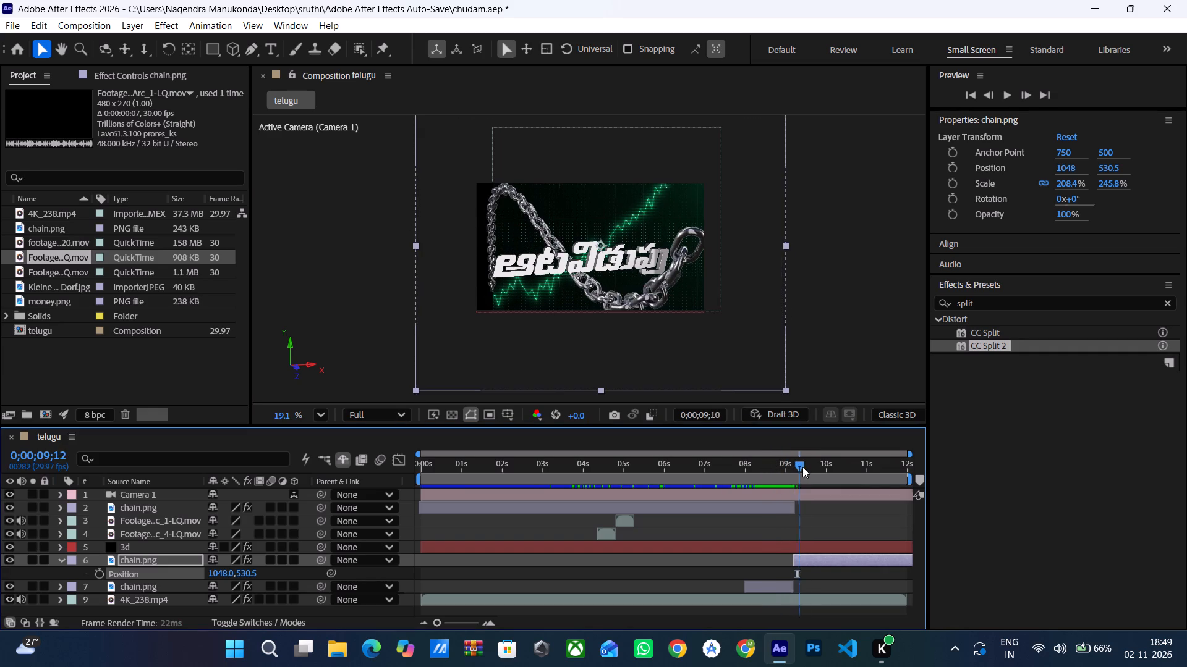
left_click_drag(802, 467, 808, 467)
left_click(788, 476)
left_click_drag(785, 477, 790, 476)
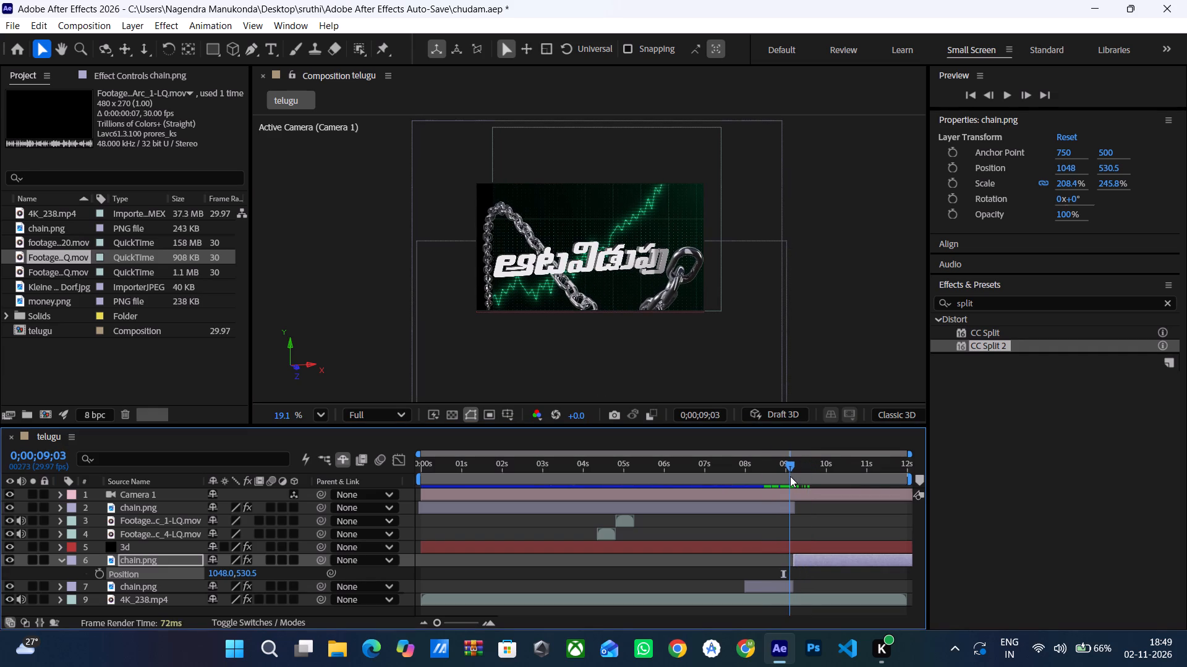
left_click_drag(790, 476, 791, 478)
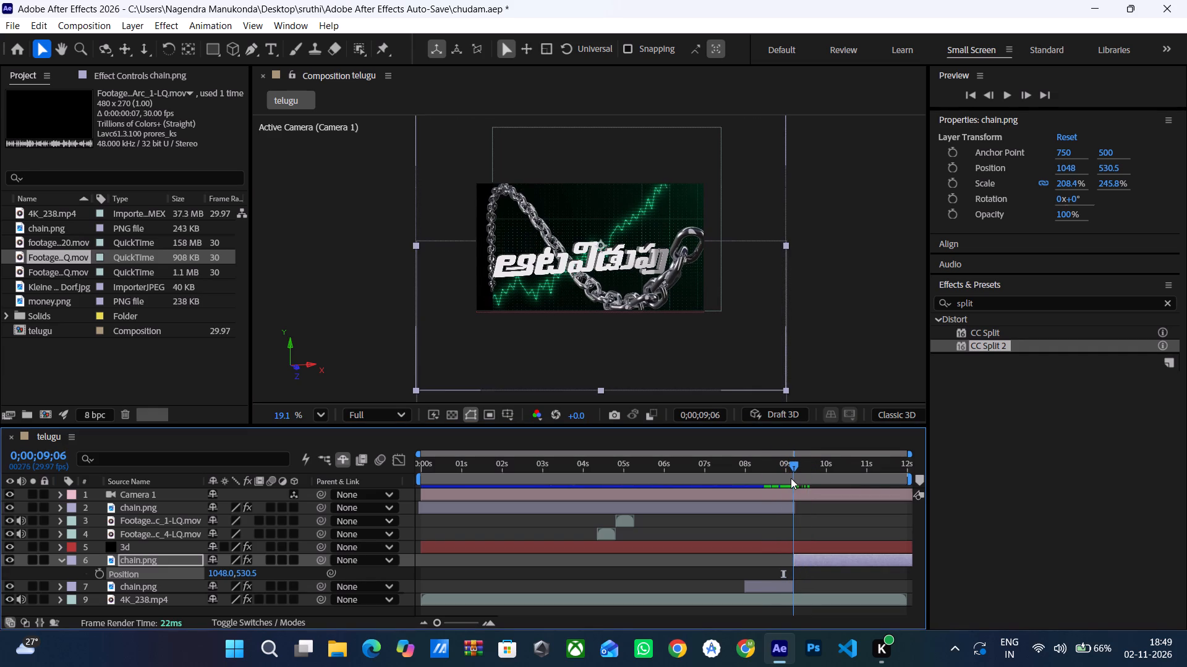
left_click_drag(791, 478, 786, 485)
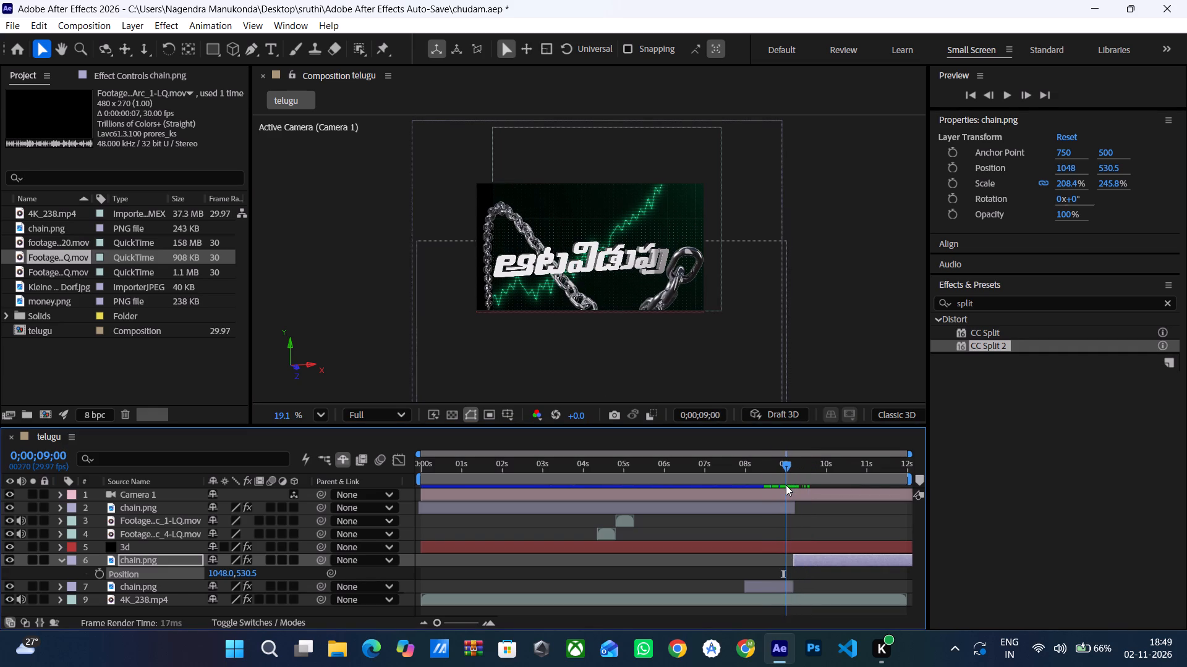
left_click_drag(786, 485, 786, 484)
key("space")
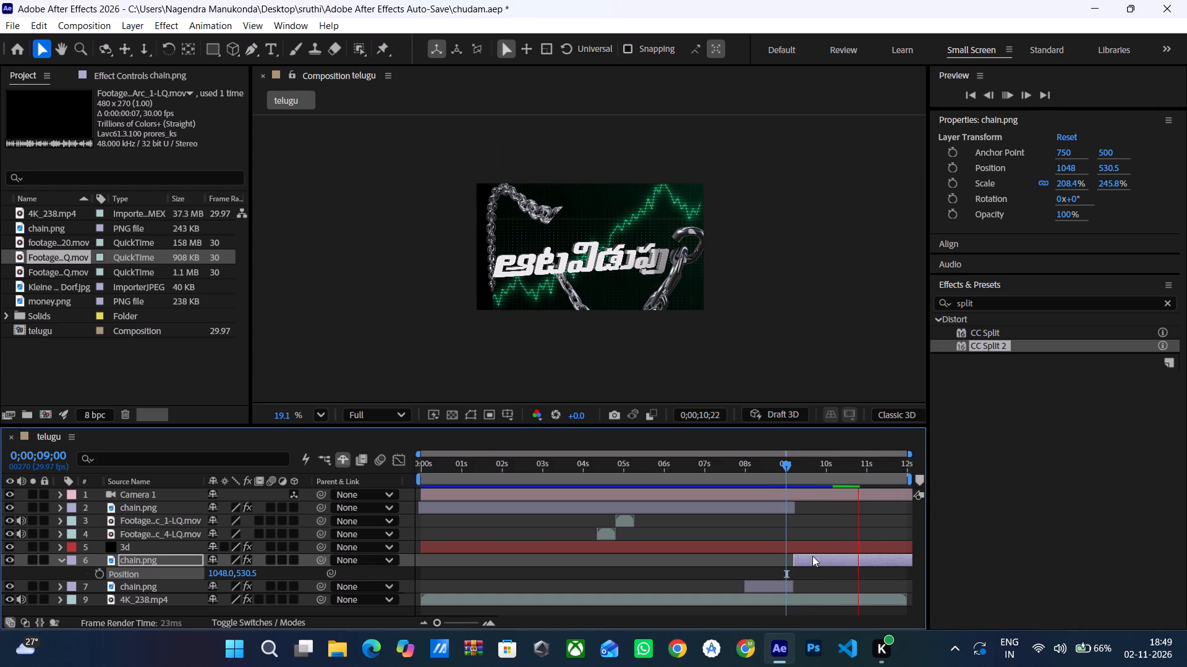
key("space")
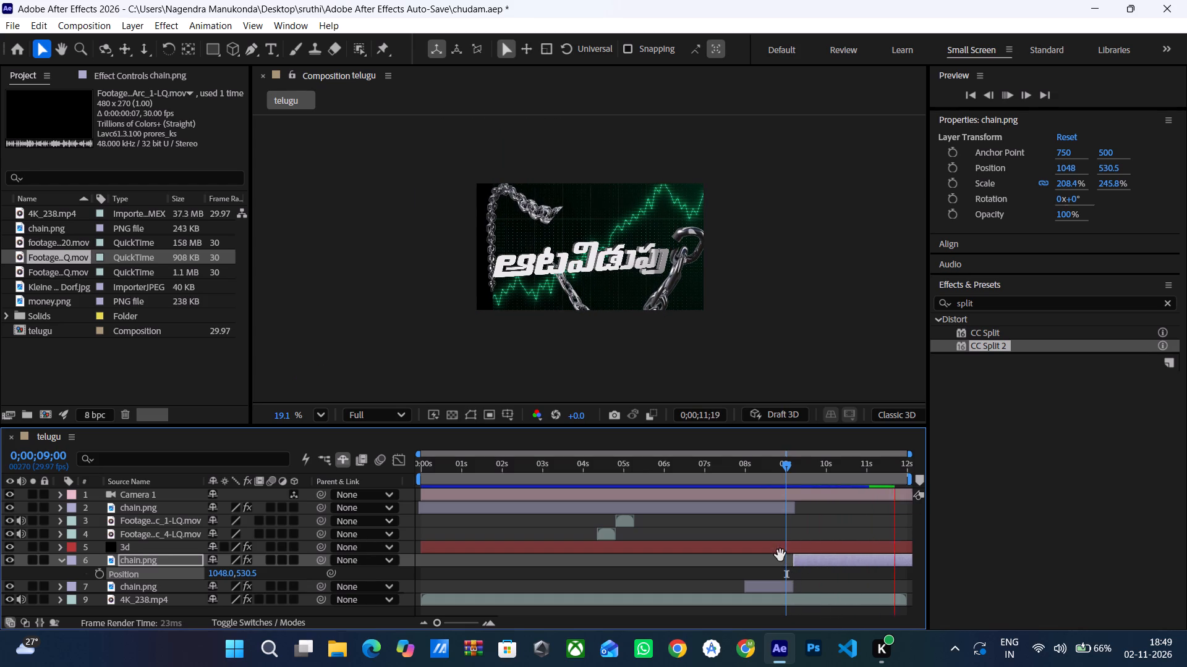
key("space")
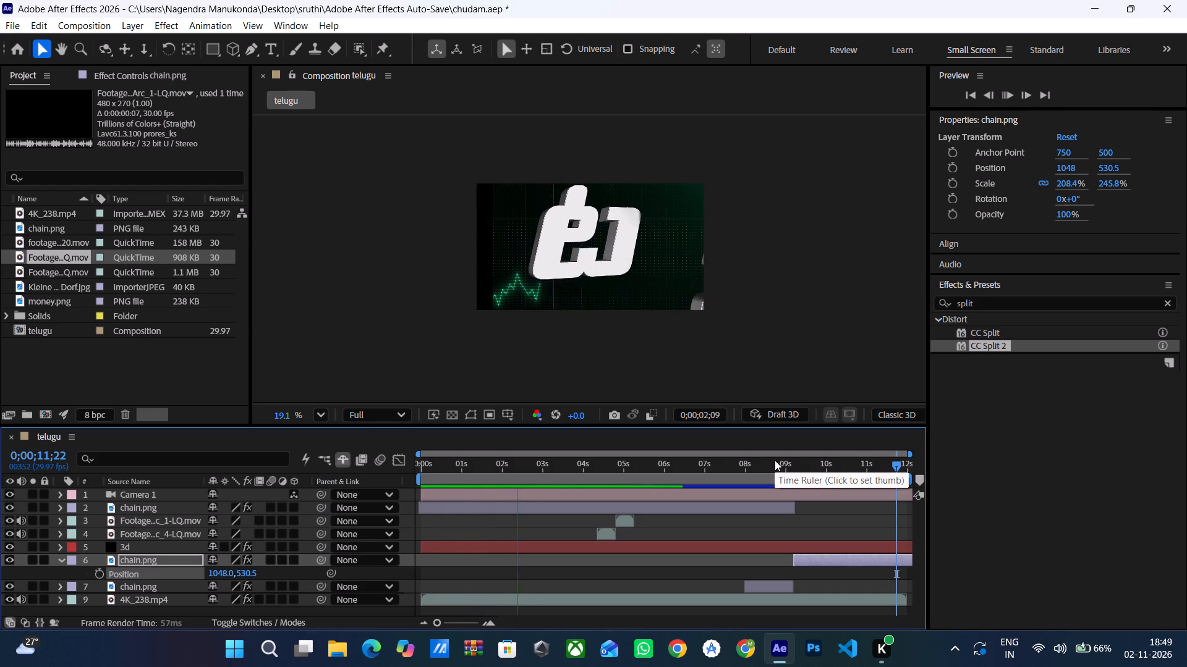
left_click_drag(895, 463, 774, 470)
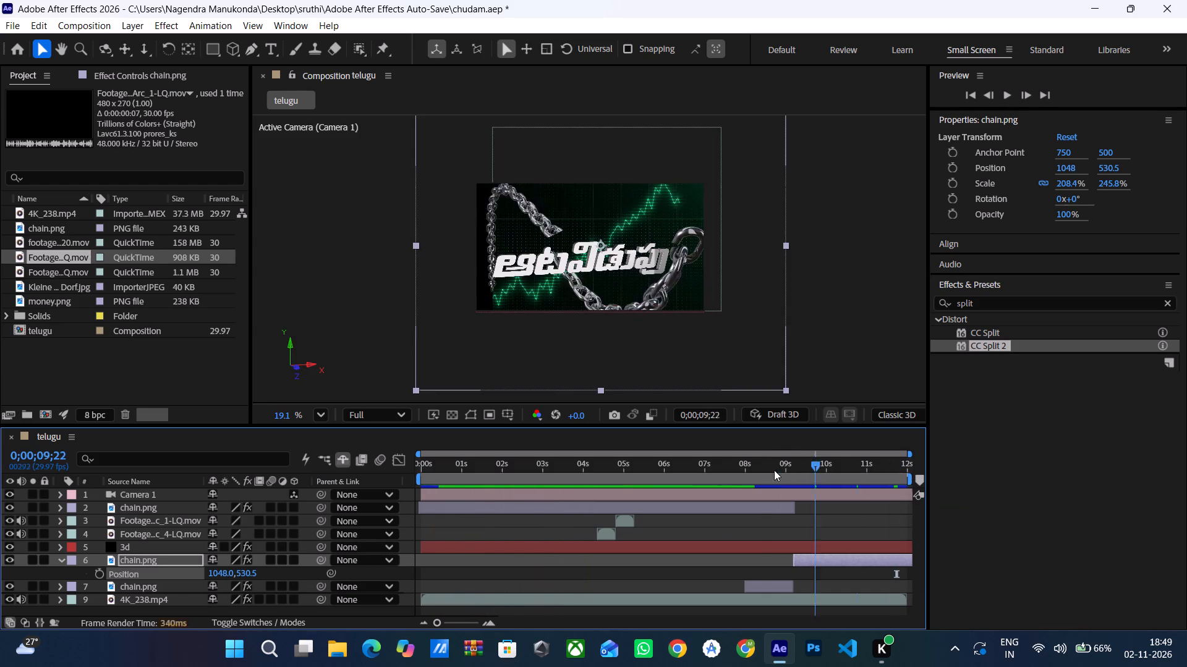
left_click_drag(774, 470, 780, 475)
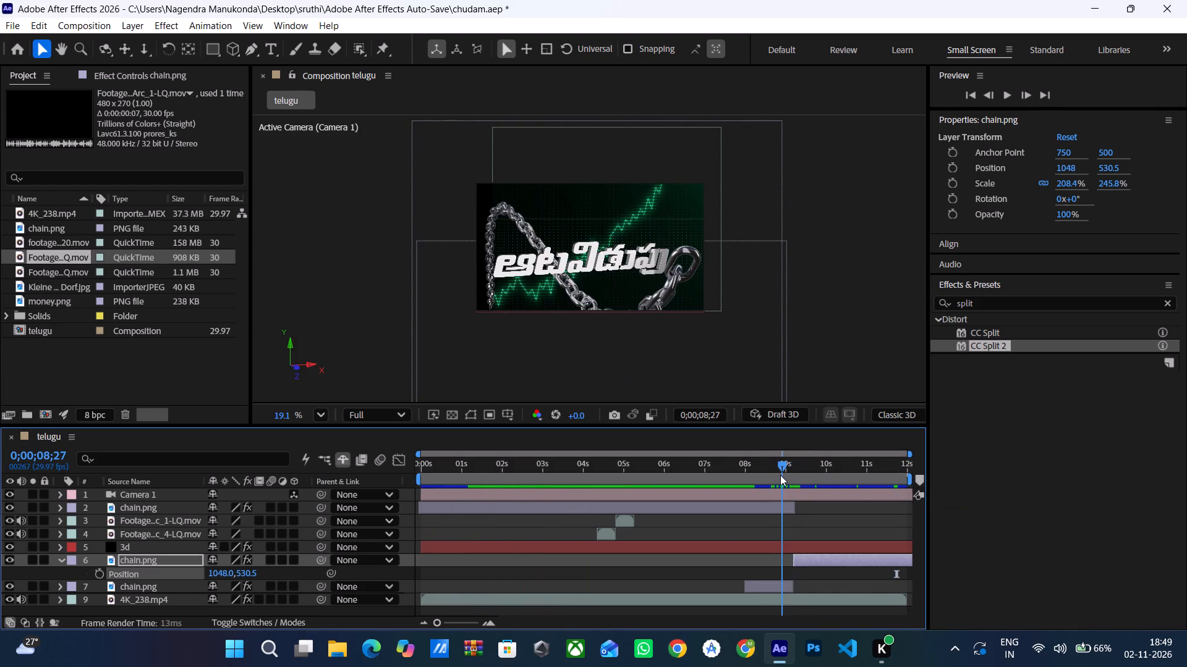
left_click_drag(780, 475, 785, 479)
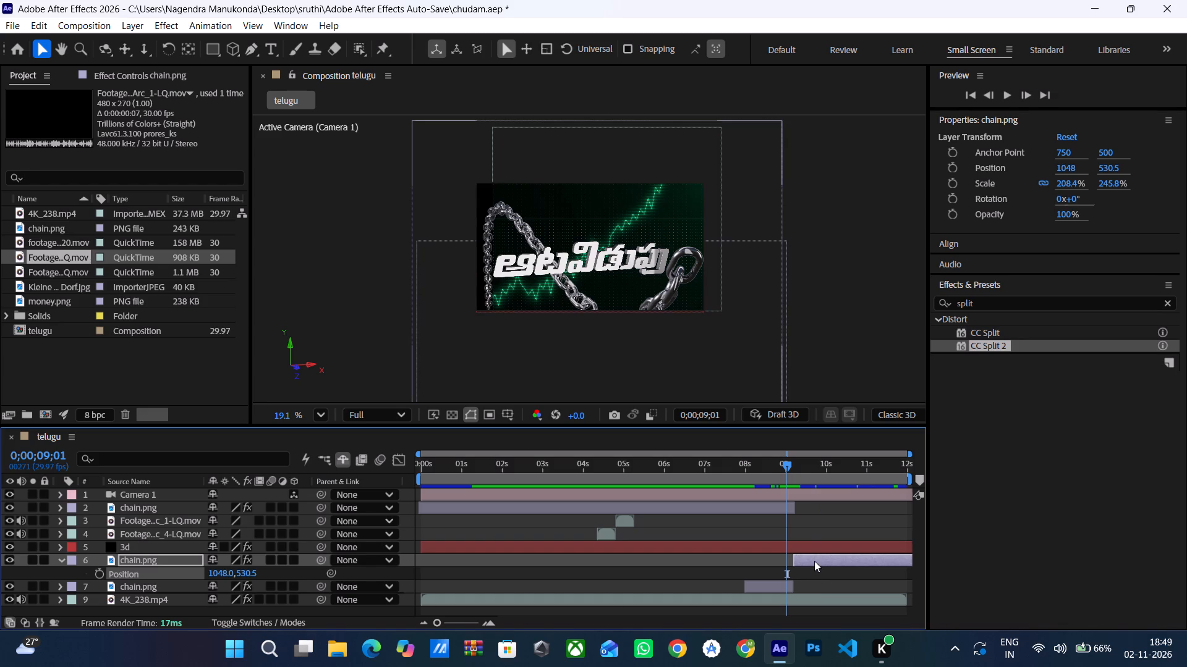
left_click(702, 363)
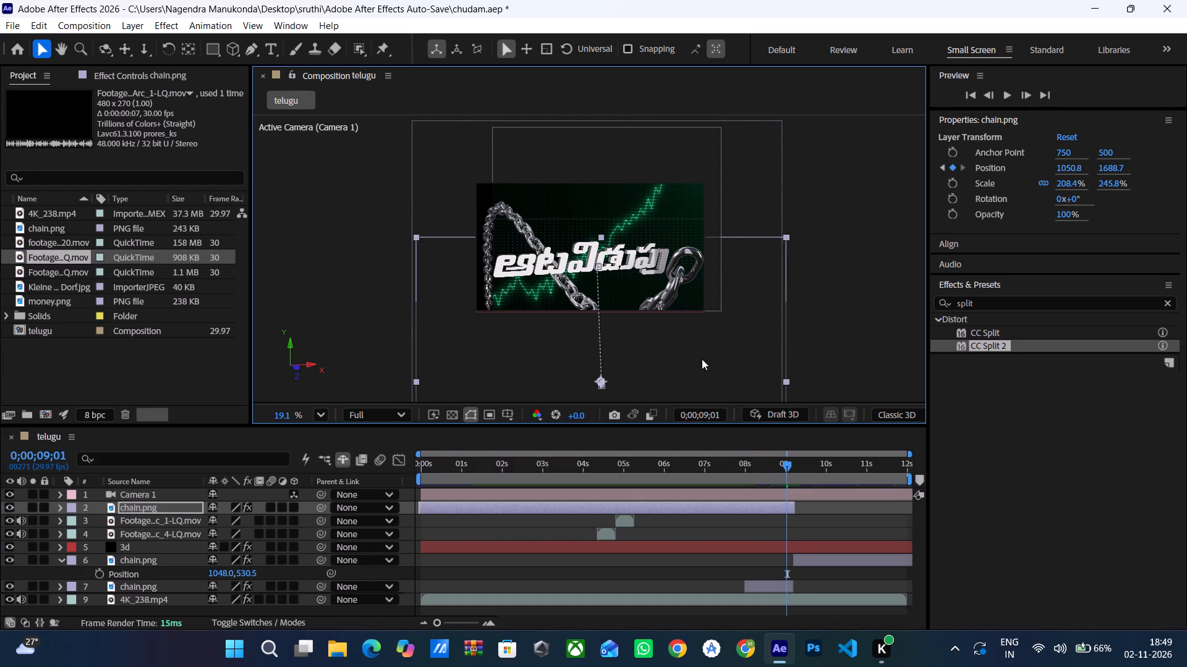
left_click_drag(786, 461, 801, 457)
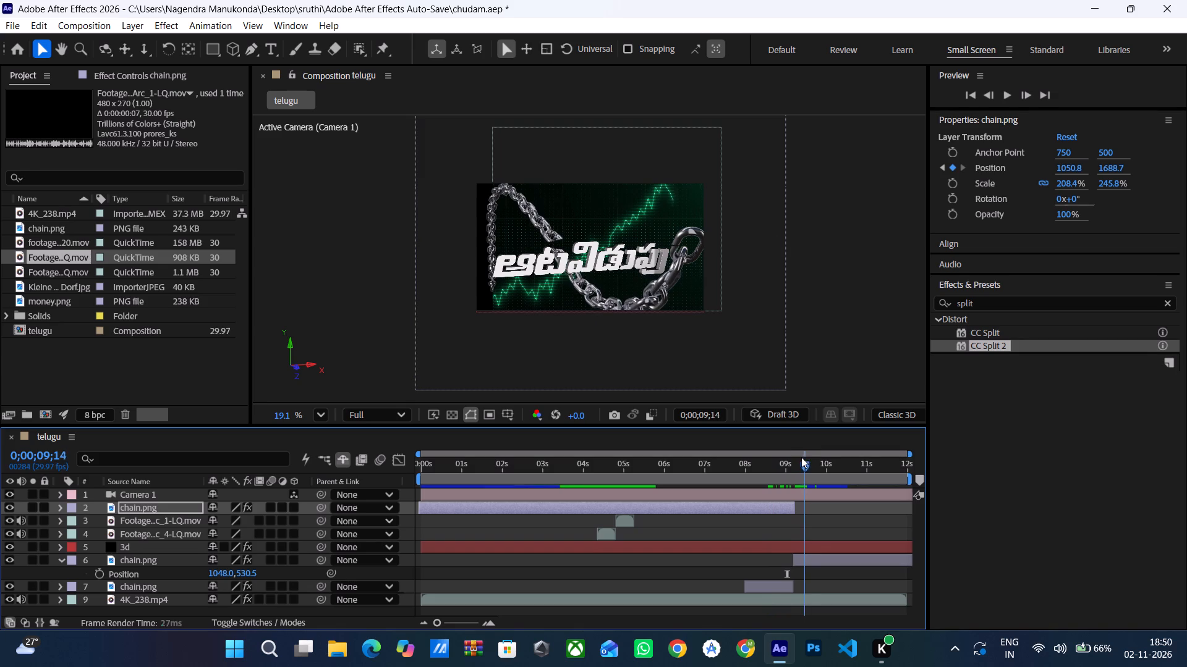
left_click_drag(801, 457, 818, 456)
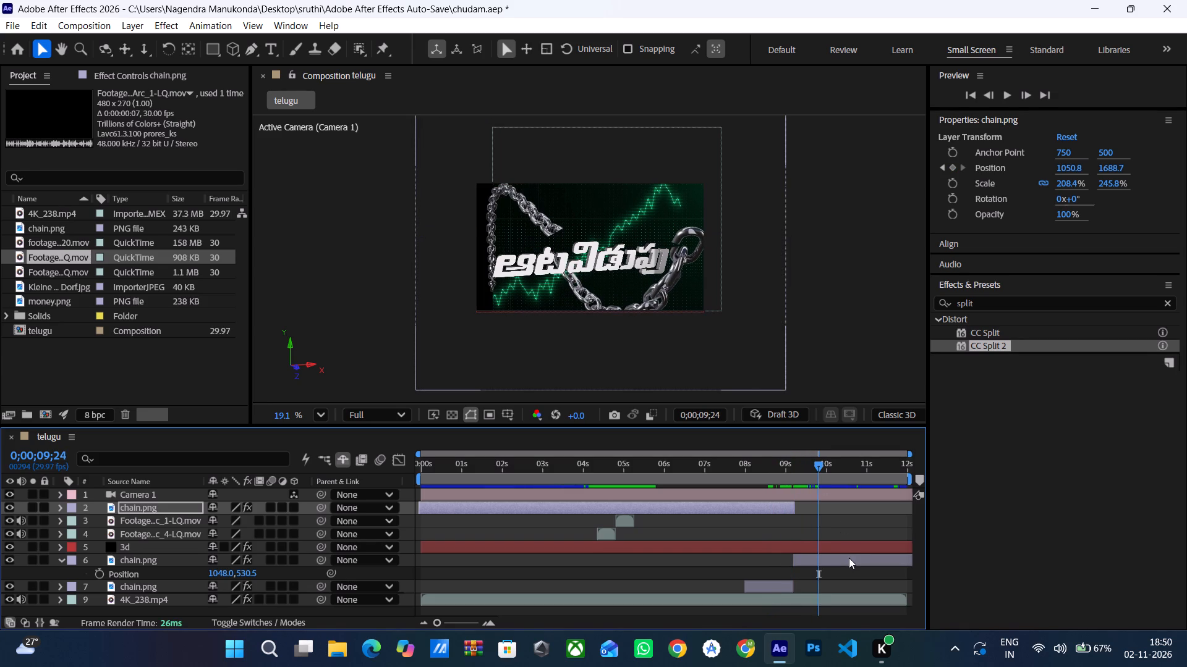
Delete the last chain.png segment, the layer running from about 0;00;09;06 to the end of the composition.
left_click(99, 559)
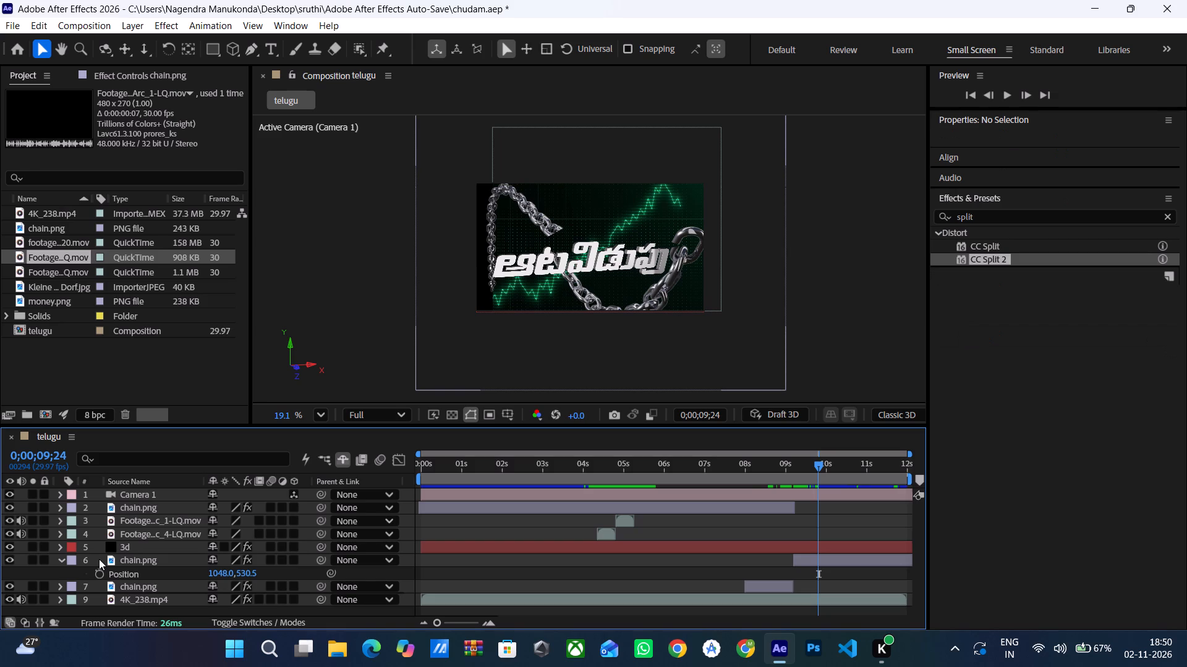
left_click(123, 560)
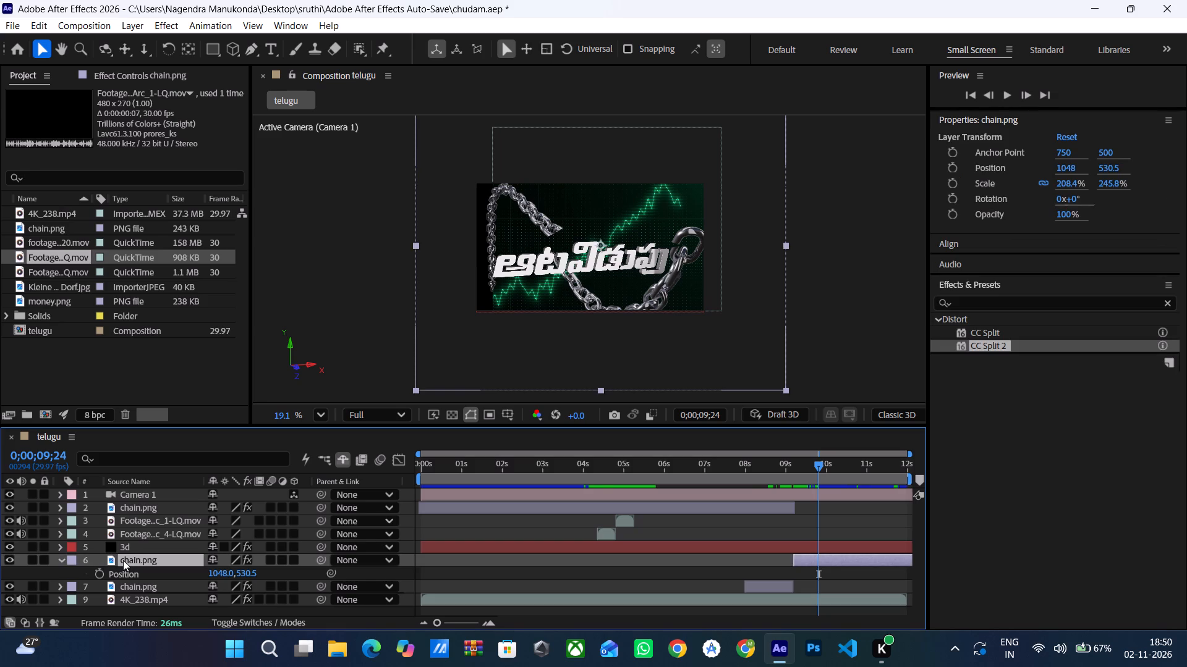
key("Delete")
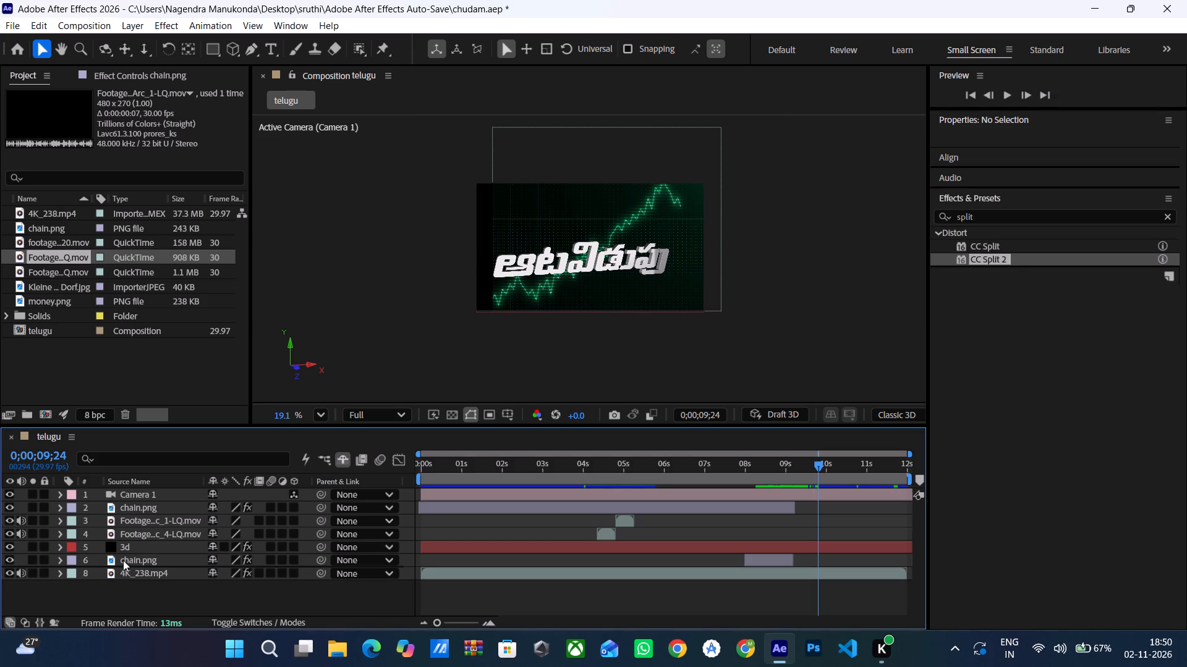
Duplicate the short chain.png layer below 3d and move the copy in time so it starts at about 0;00;09;06, right after the original ends.
left_click(123, 560)
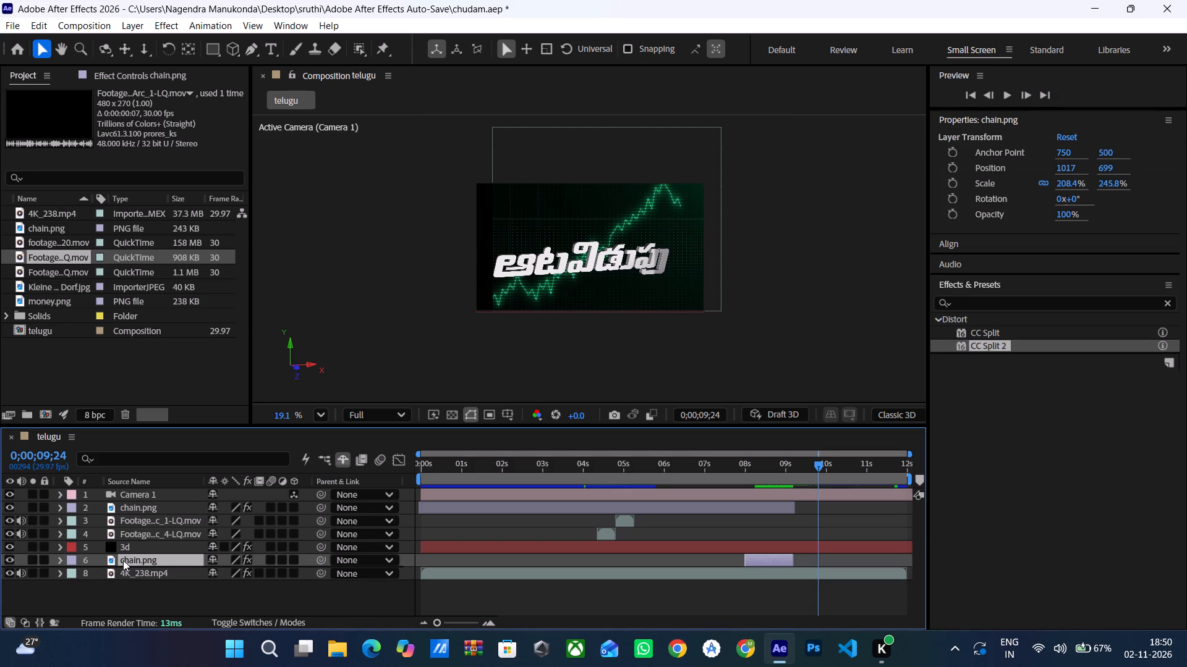
key("ctrl+d")
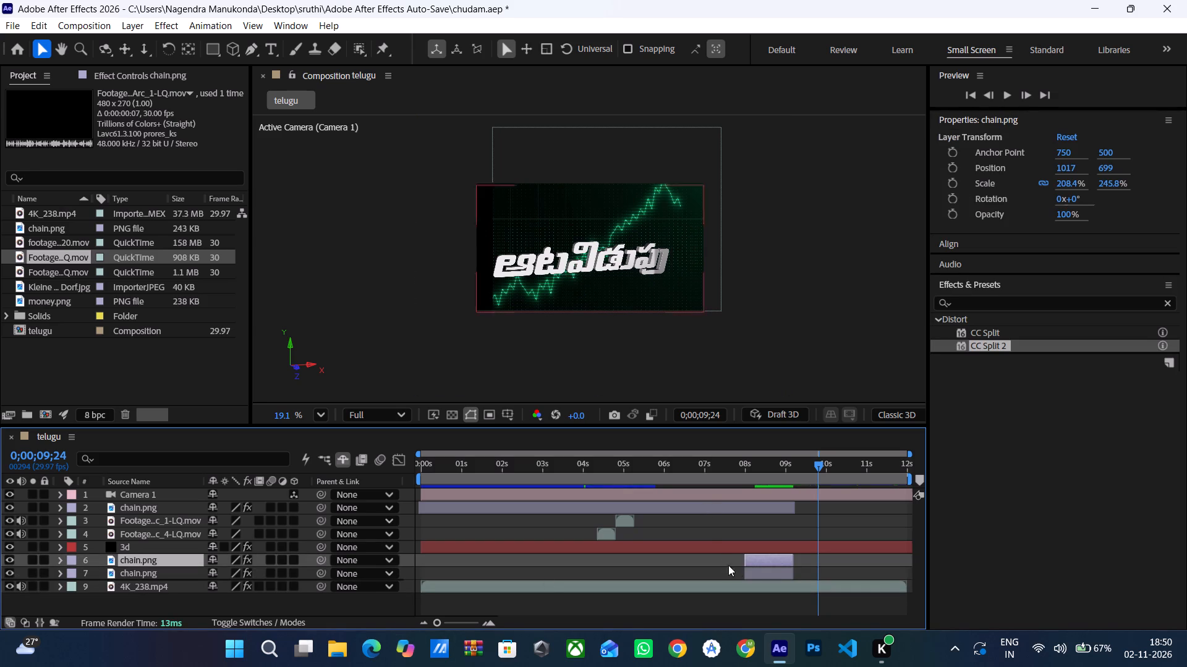
left_click_drag(773, 556, 815, 563)
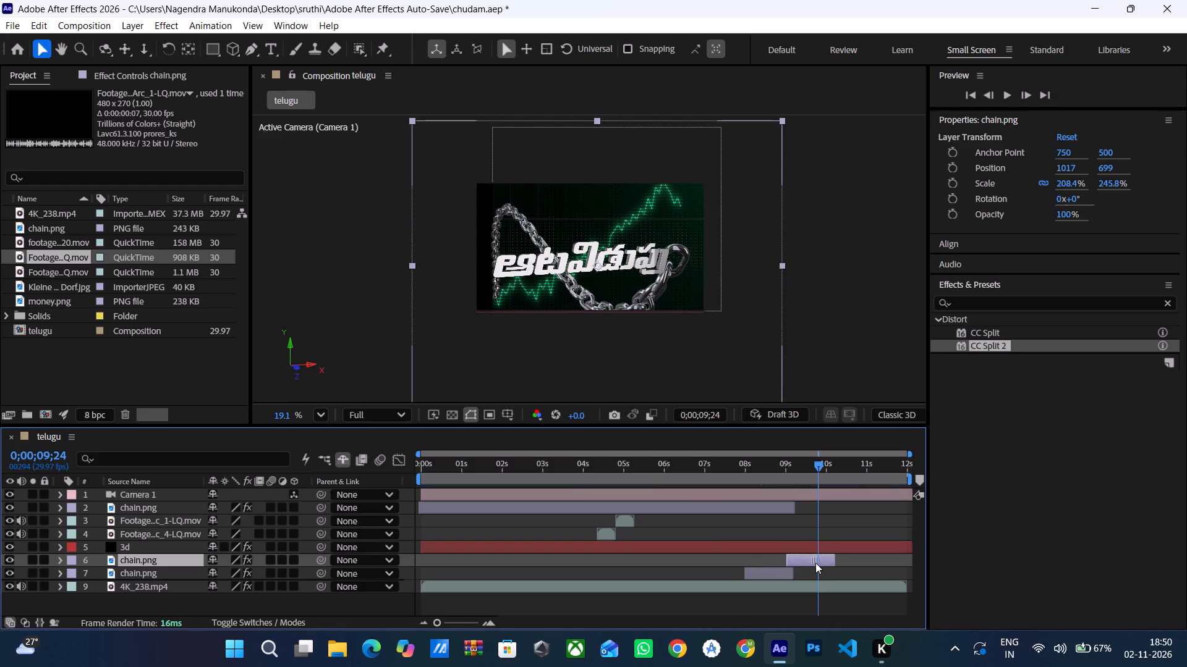
left_click_drag(815, 563, 819, 563)
left_click(827, 558)
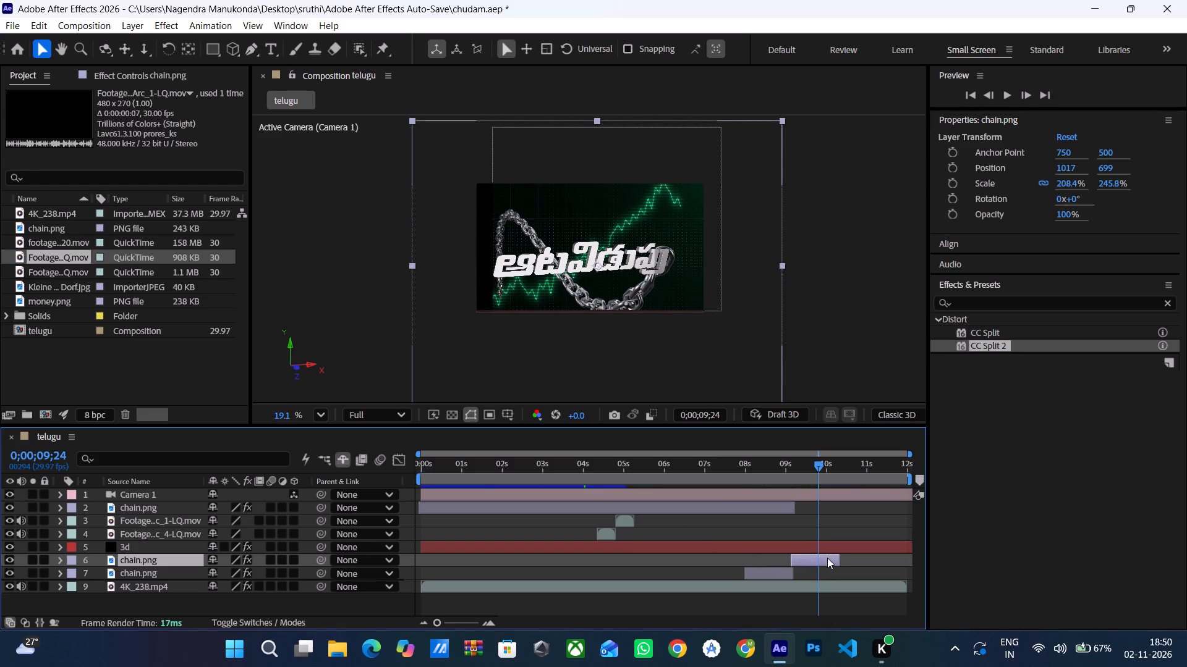
left_click(827, 557)
left_click_drag(822, 464, 788, 480)
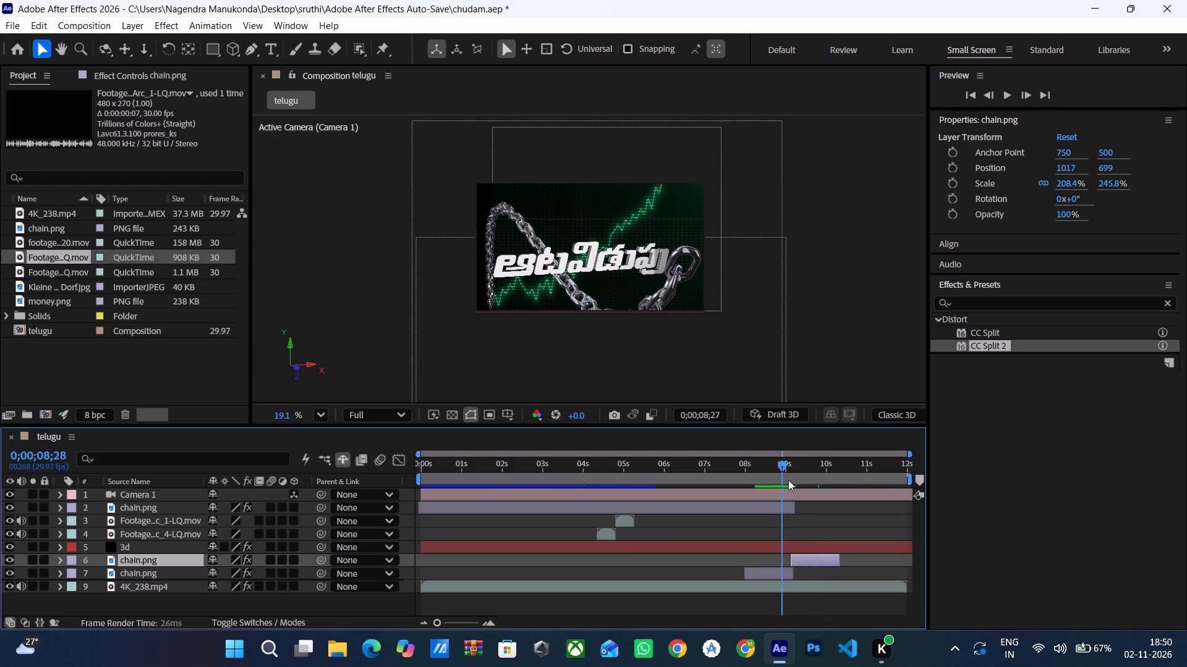
left_click_drag(788, 480, 796, 481)
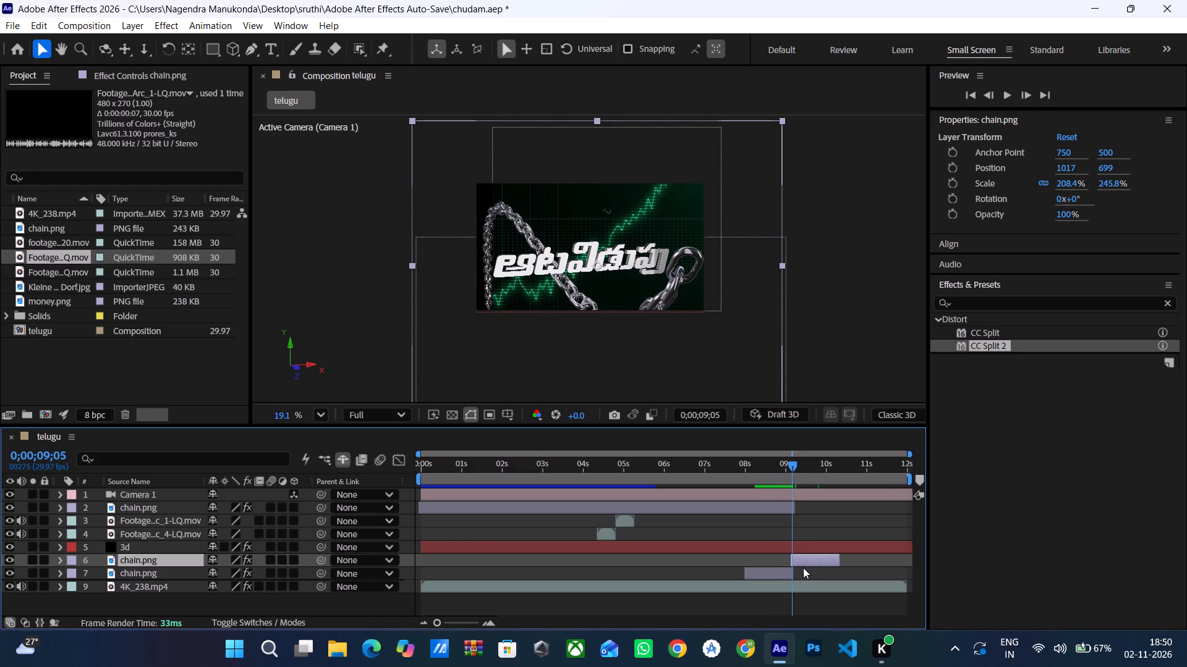
left_click_drag(803, 563, 806, 567)
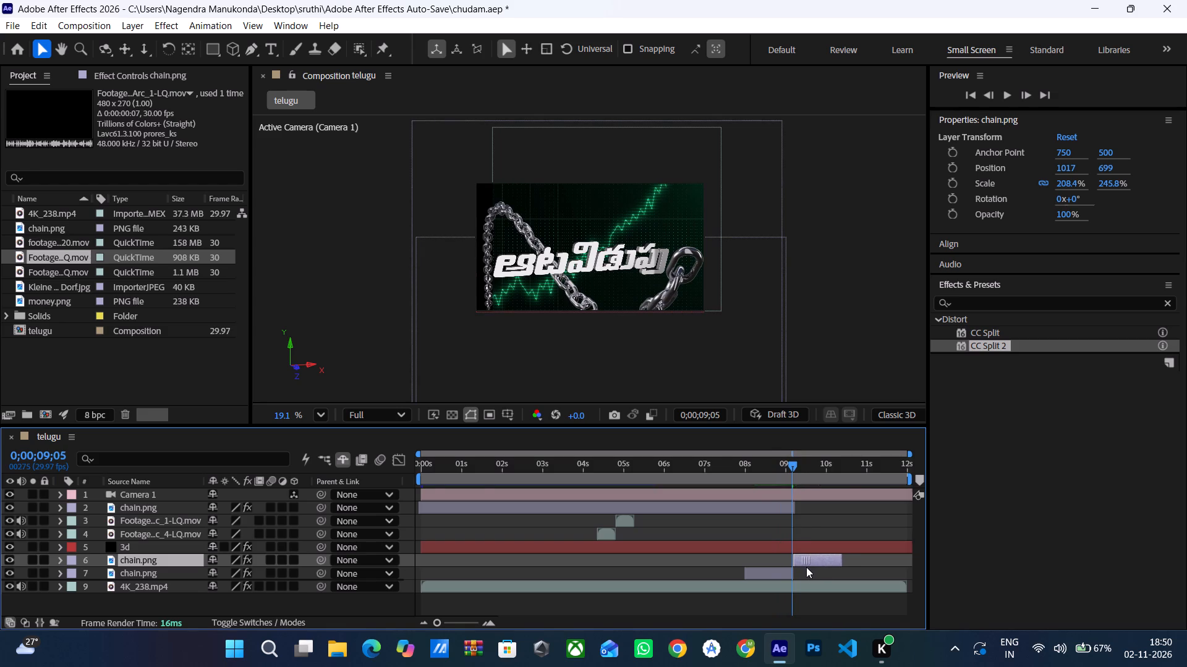
left_click_drag(806, 567, 807, 568)
left_click_drag(807, 568, 805, 569)
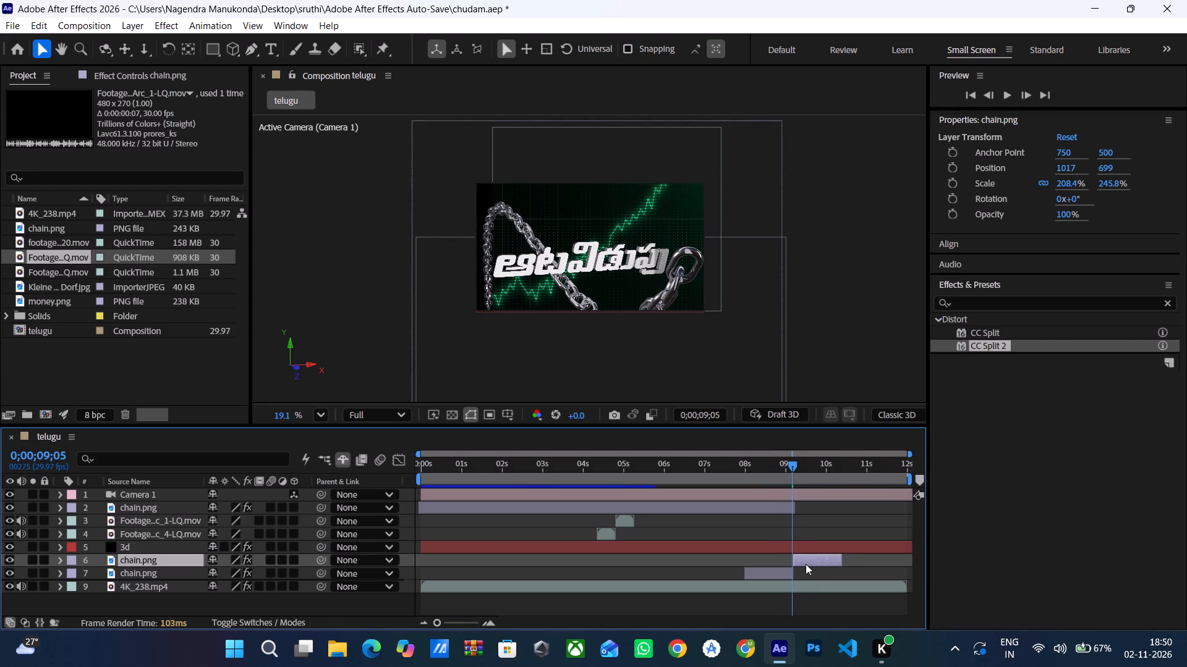
key("space")
key("space")
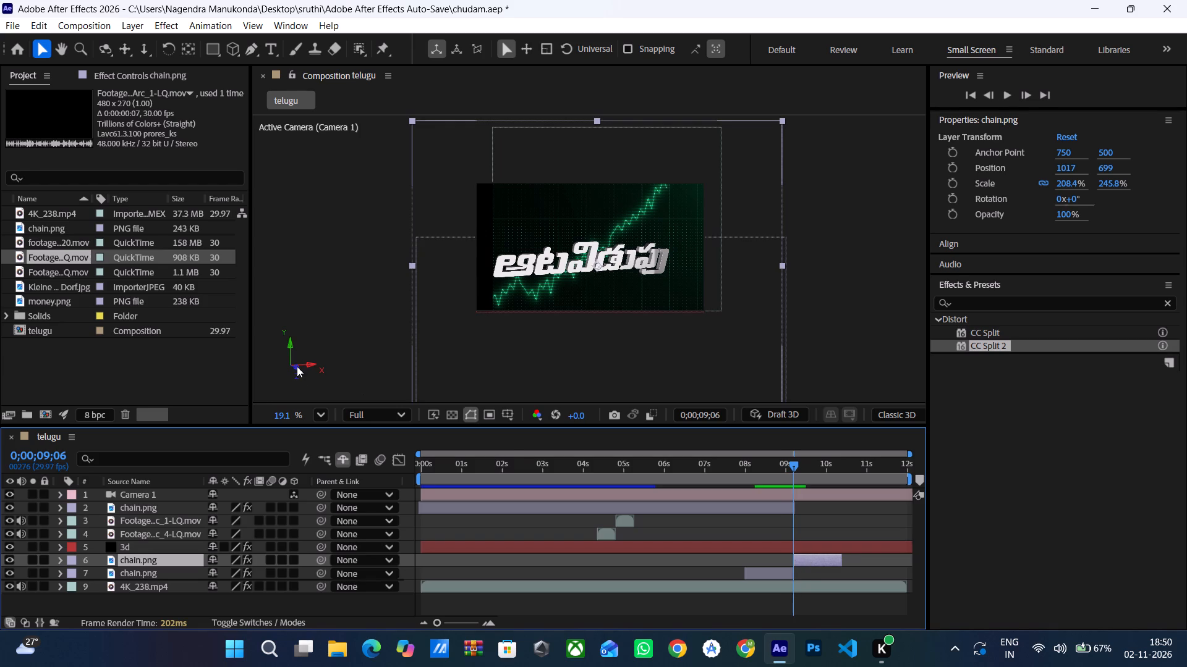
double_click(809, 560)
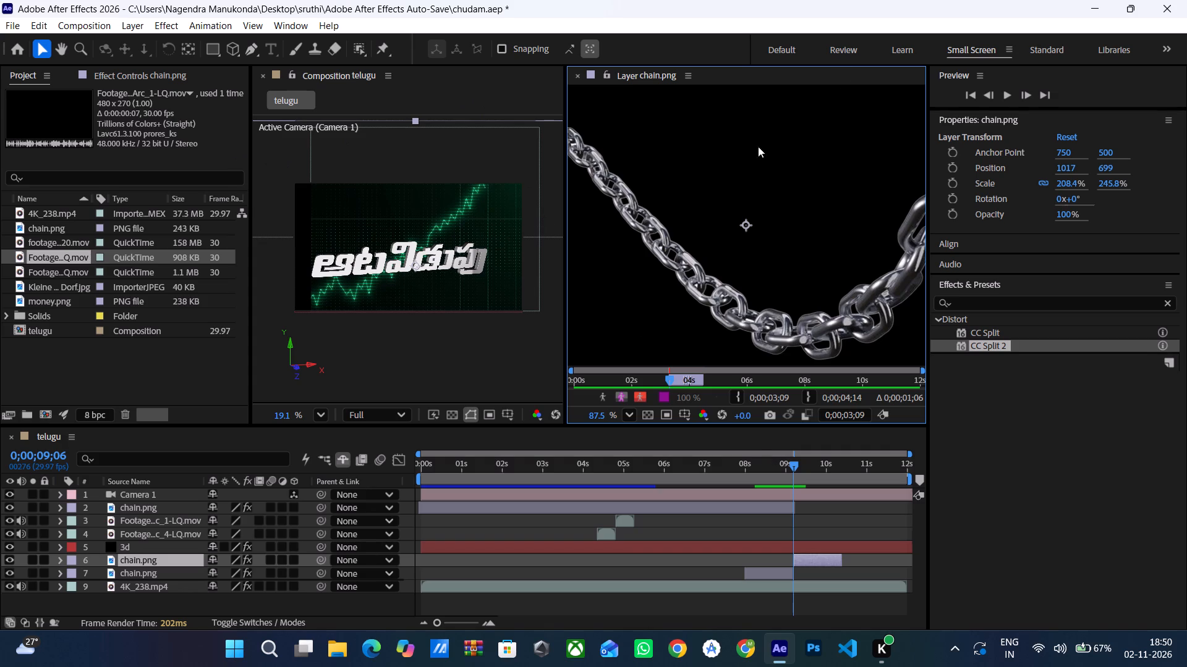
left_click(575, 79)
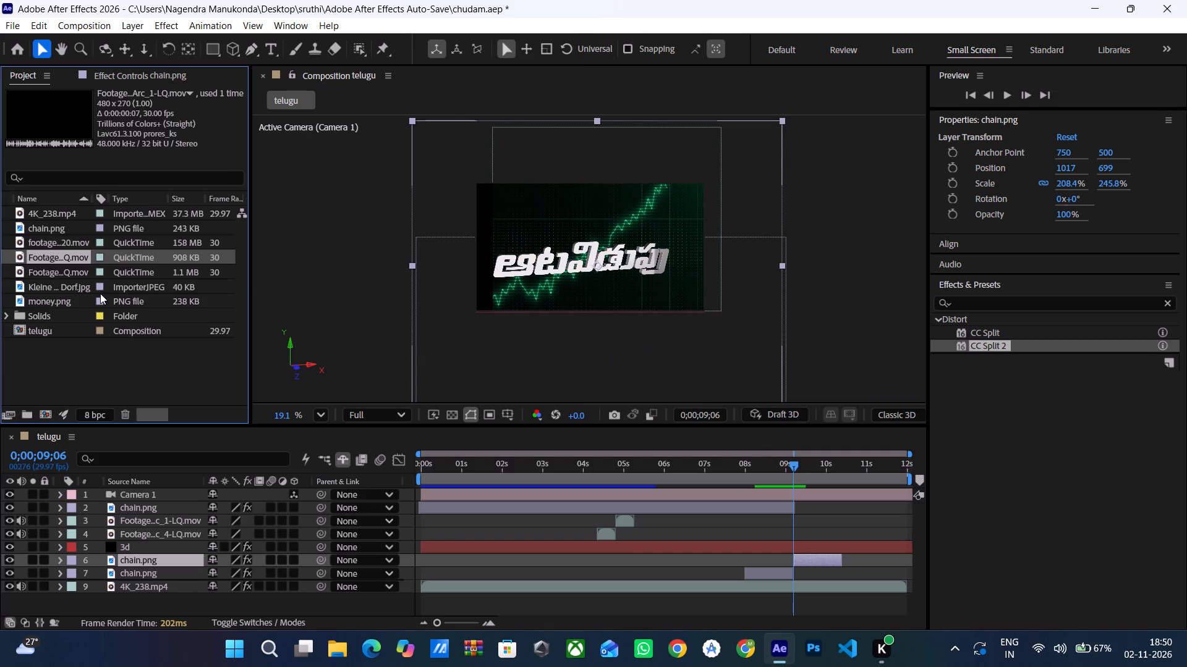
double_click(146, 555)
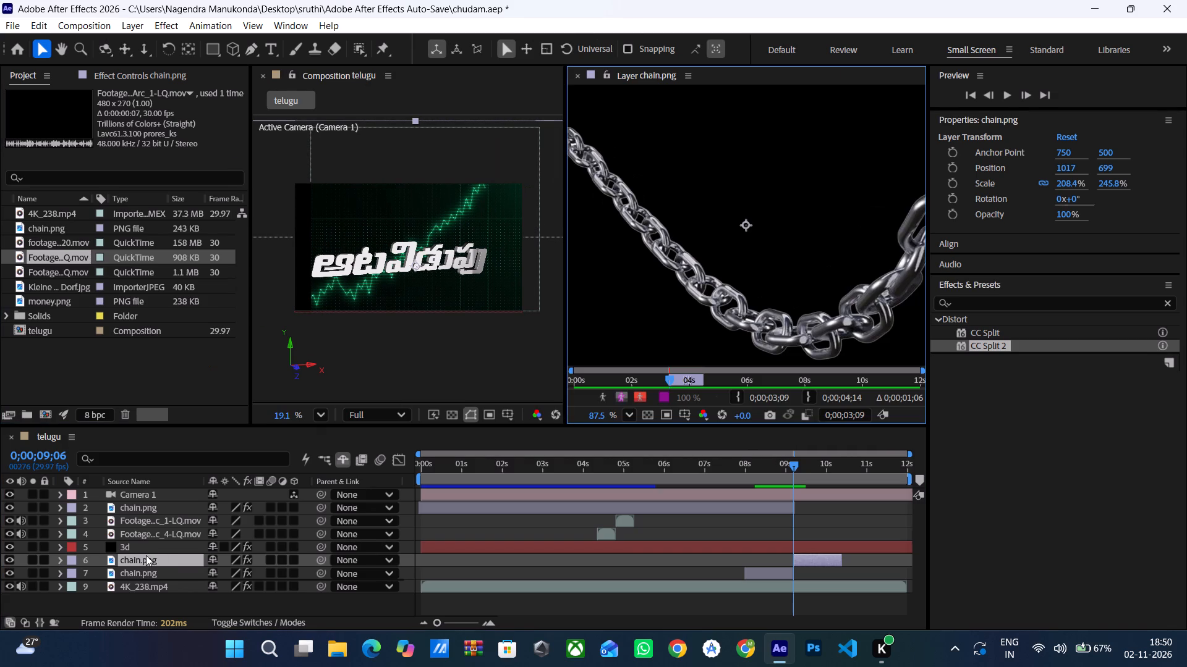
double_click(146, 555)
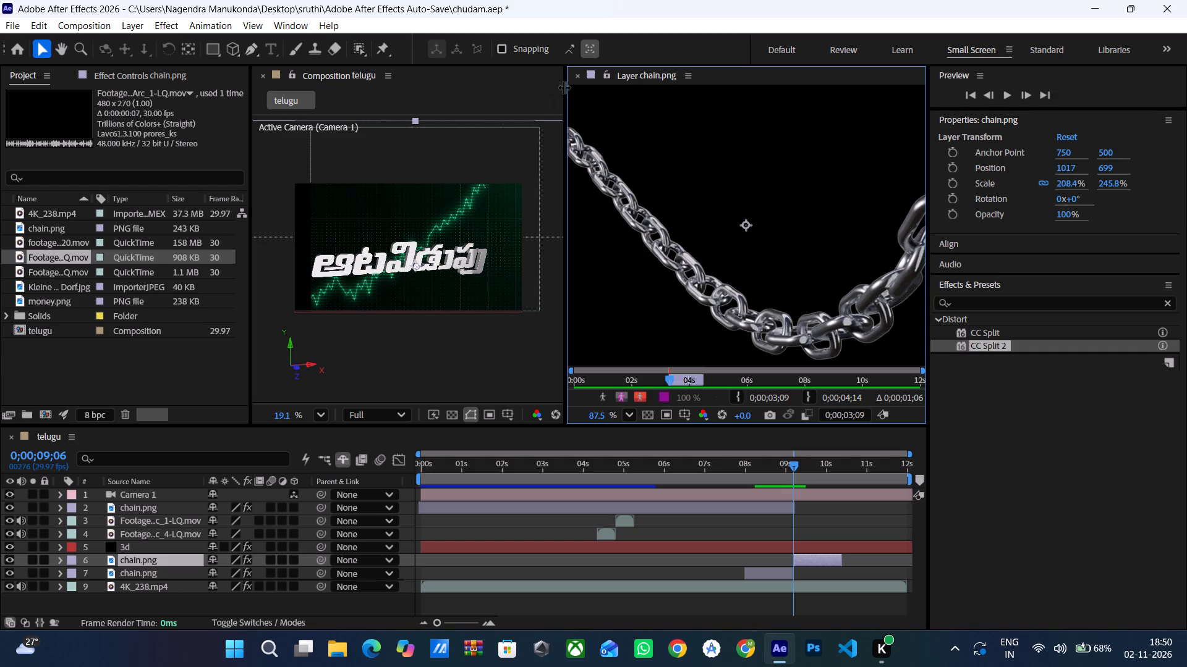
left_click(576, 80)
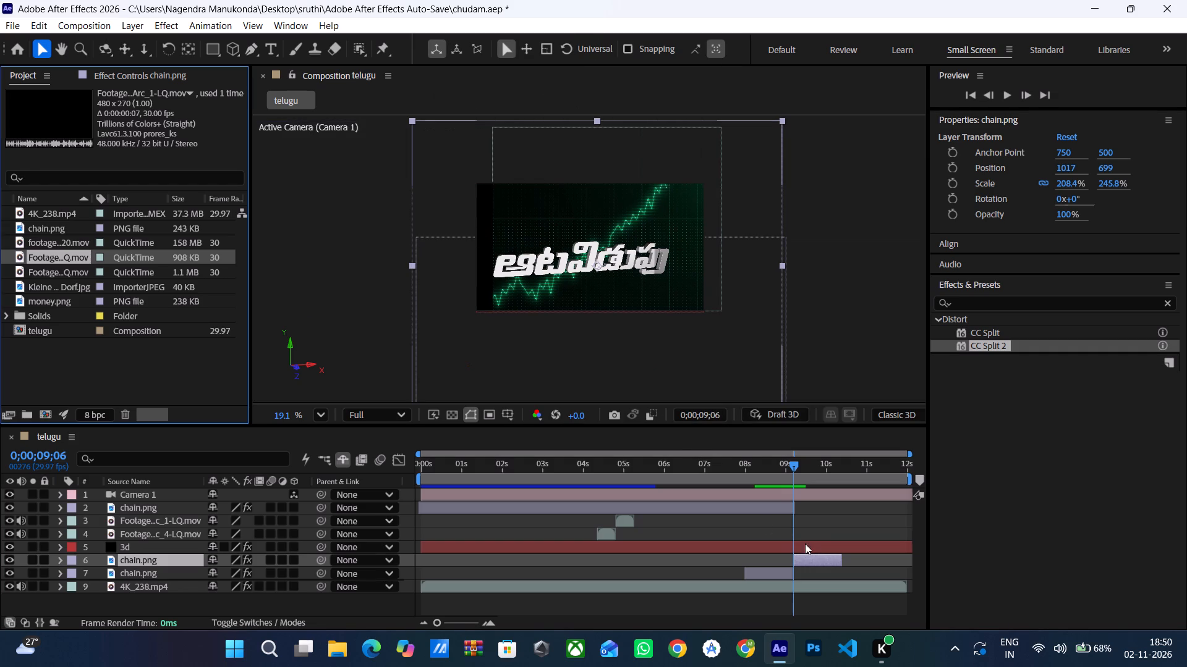
Remove the Zoom - spiral and Transform effects from the duplicated chain.png layer.
left_click(814, 557)
right_click(814, 557)
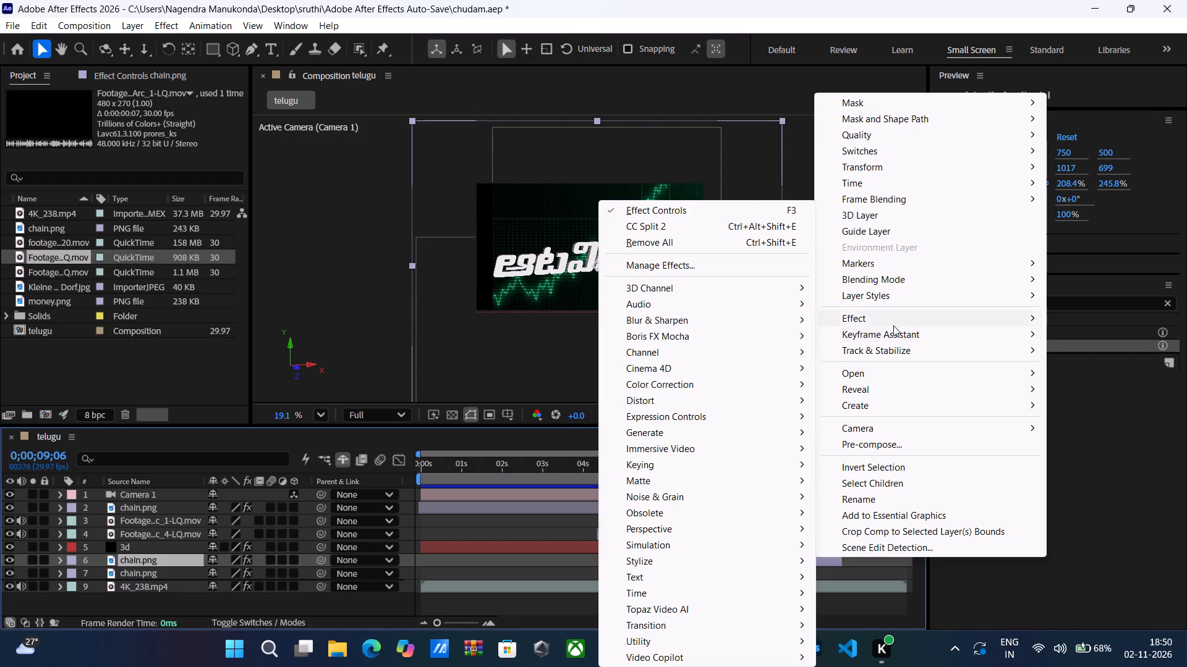
left_click(895, 318)
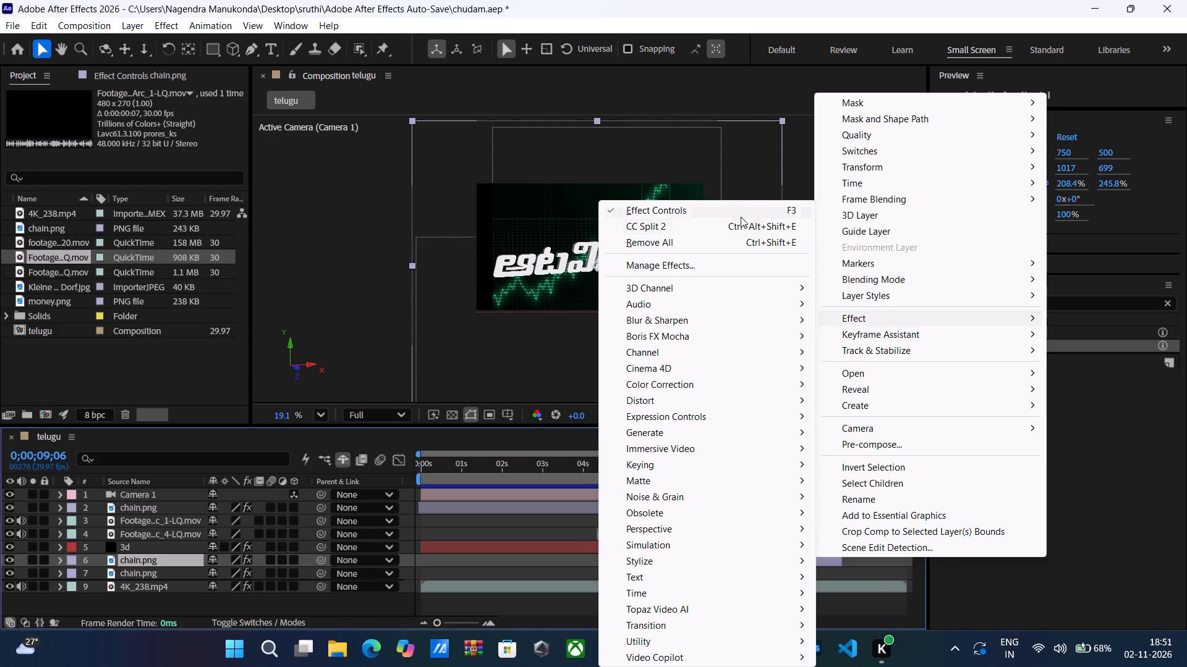
left_click(742, 211)
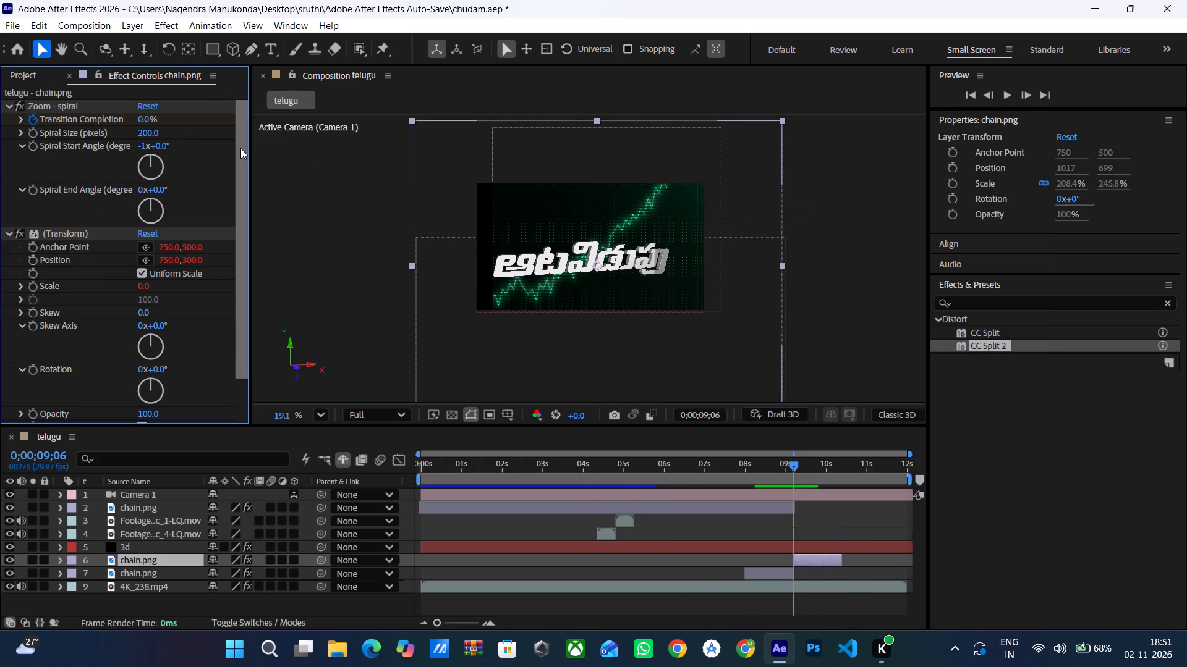
left_click(50, 102)
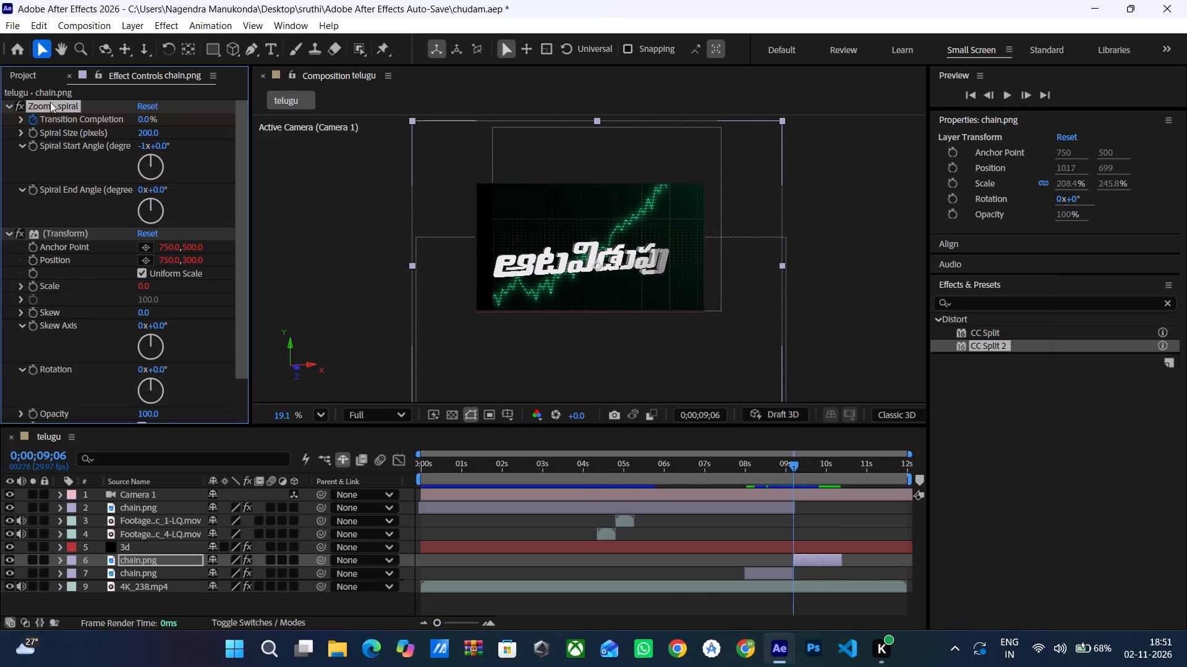
key("Delete")
left_click(50, 102)
key("Pause")
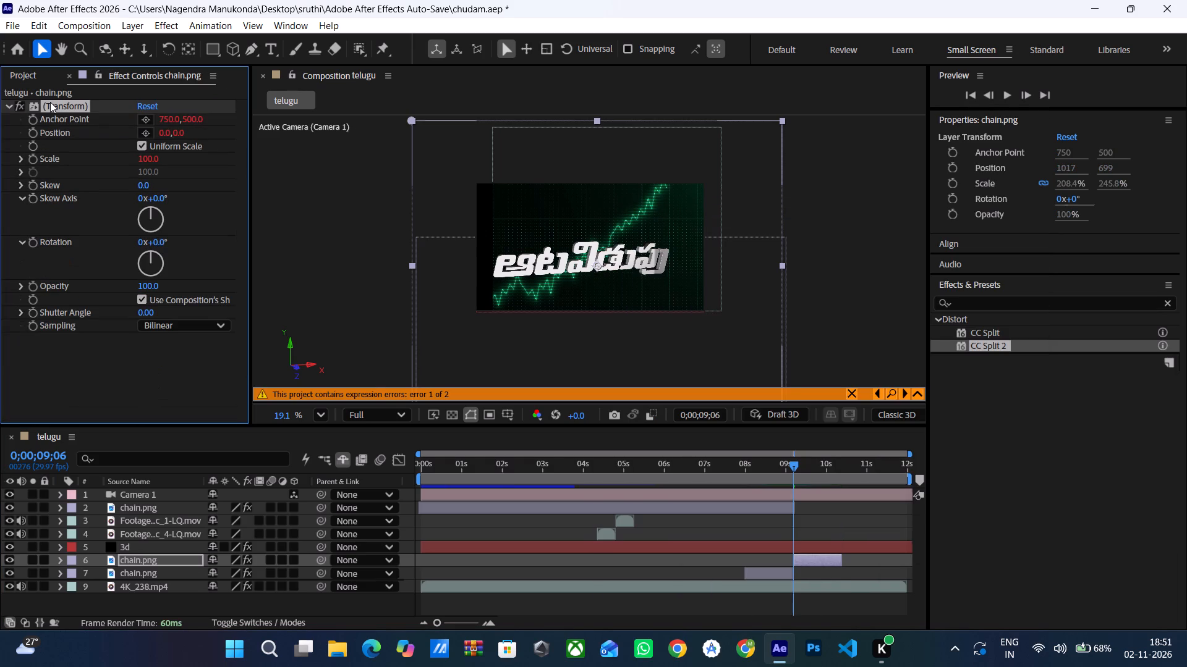
key("Delete")
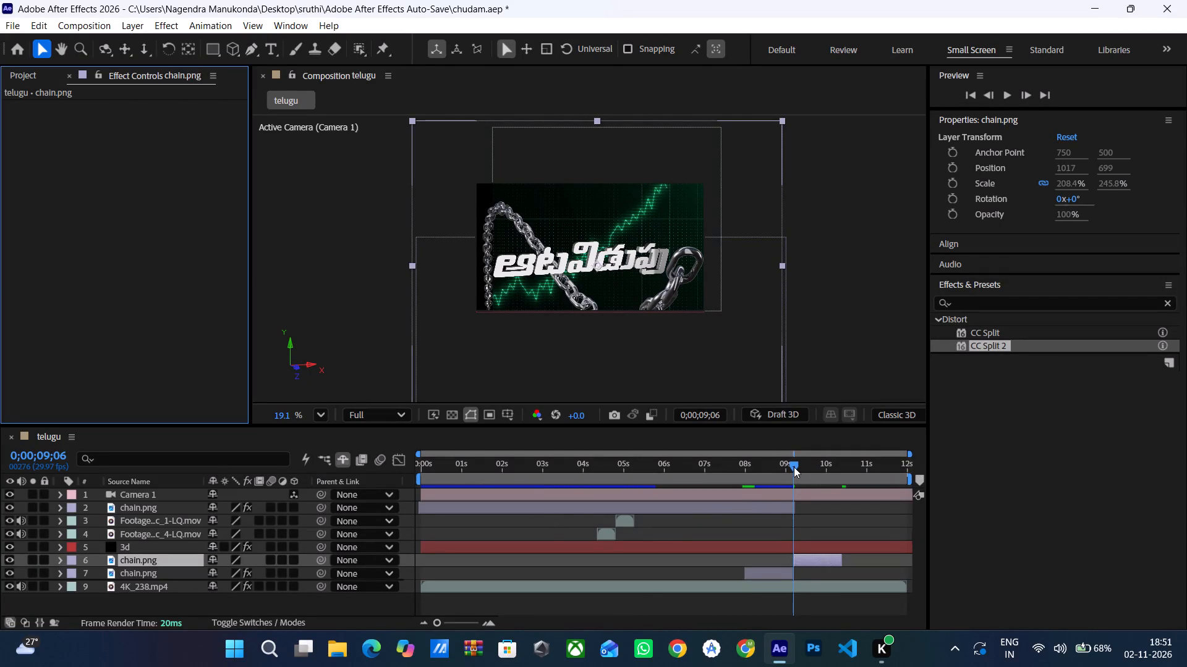
Extend the end of the duplicated chain.png layer to about 11 seconds.
left_click_drag(794, 467, 824, 479)
left_click_drag(842, 560, 851, 560)
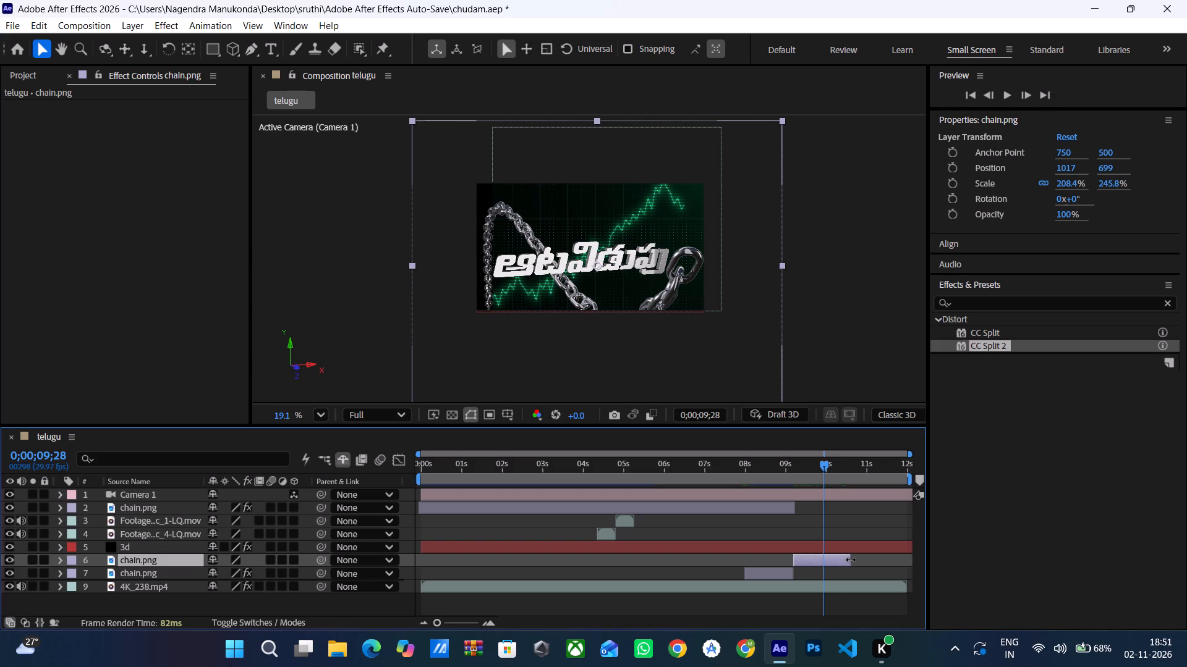
left_click_drag(851, 560, 894, 567)
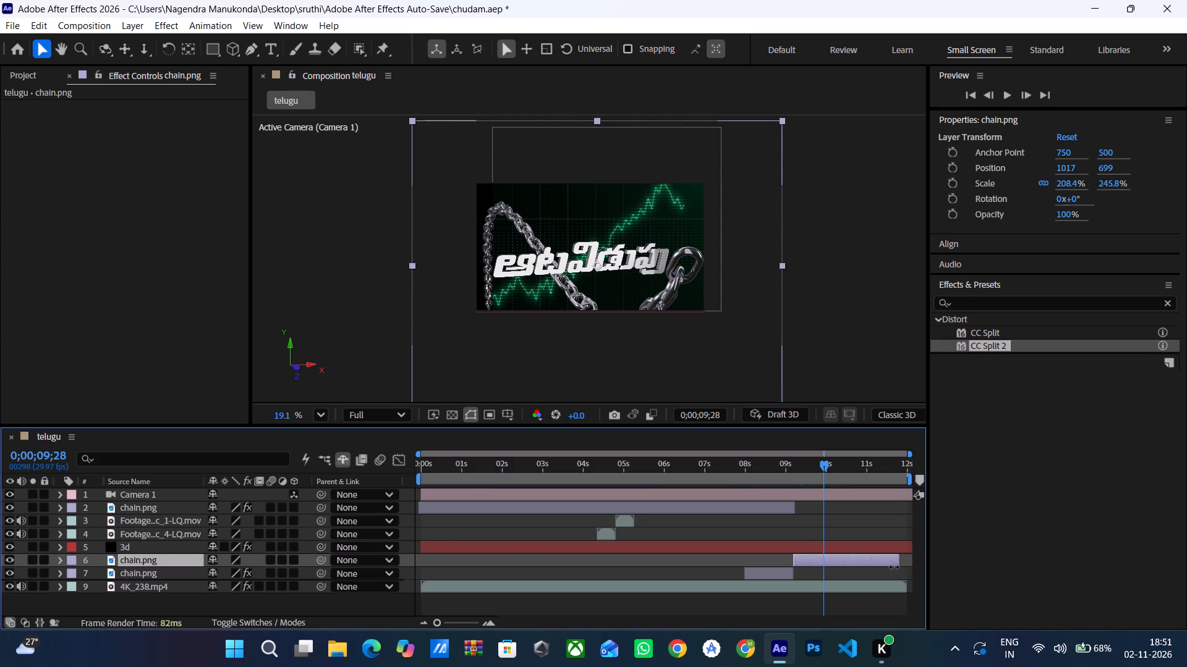
left_click_drag(894, 567, 870, 574)
Apply the CC Split 2 effect to the extended chain.png copy.
left_click(818, 561)
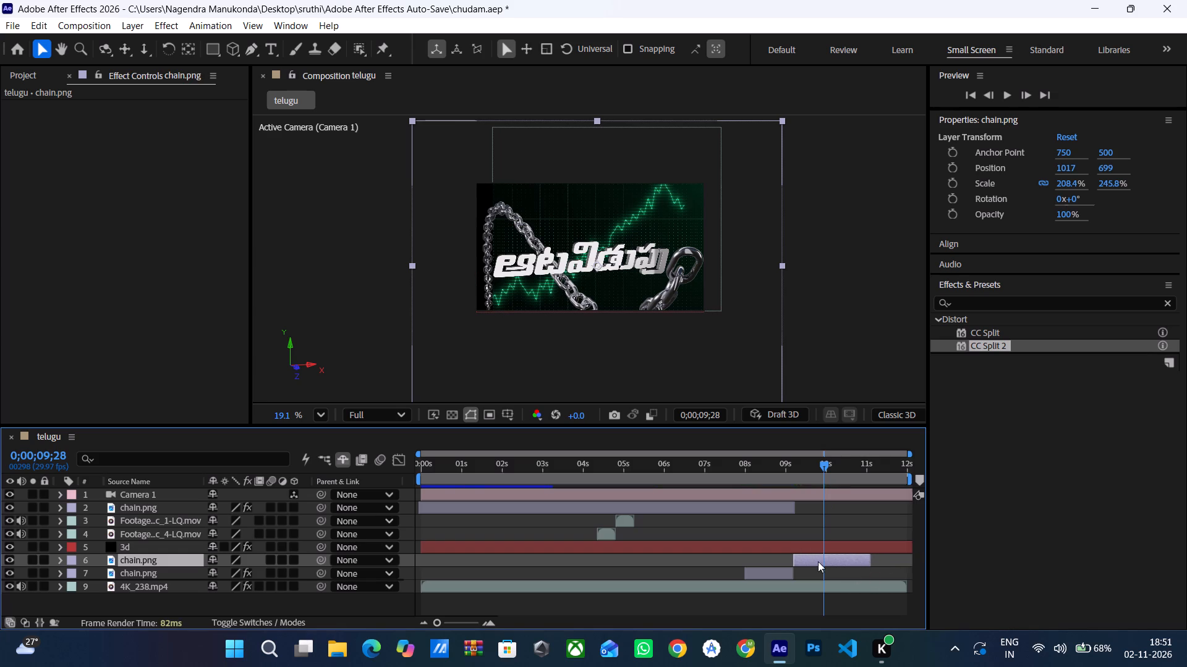
left_click(986, 345)
left_click_drag(986, 345, 856, 571)
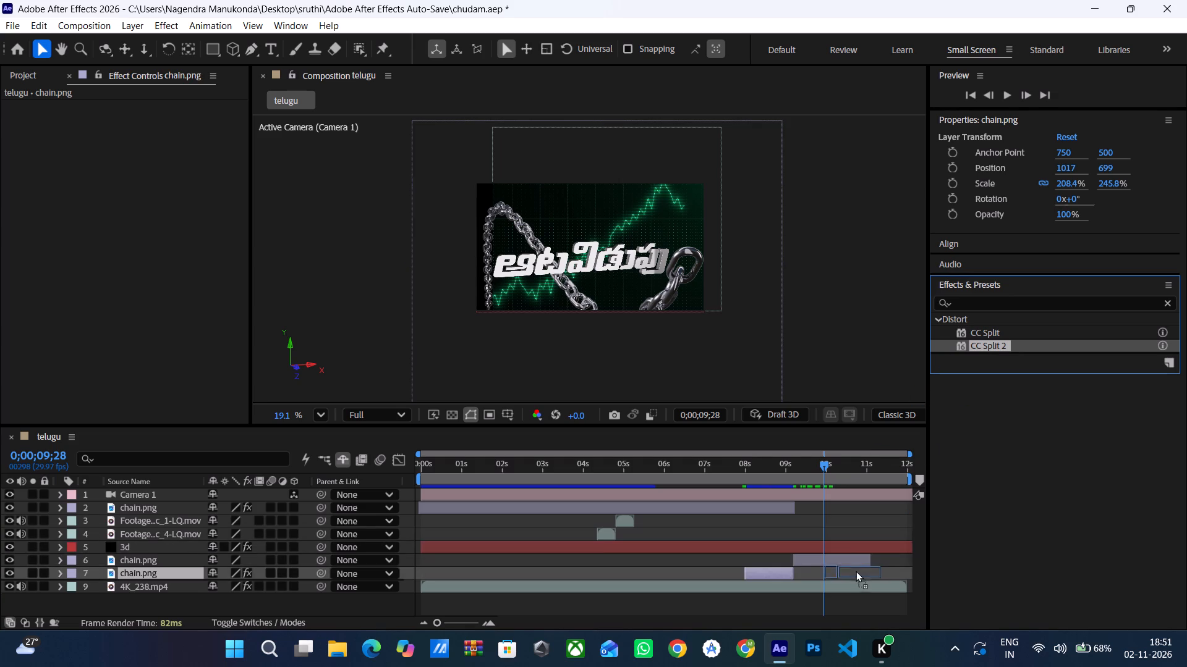
left_click_drag(856, 571, 853, 563)
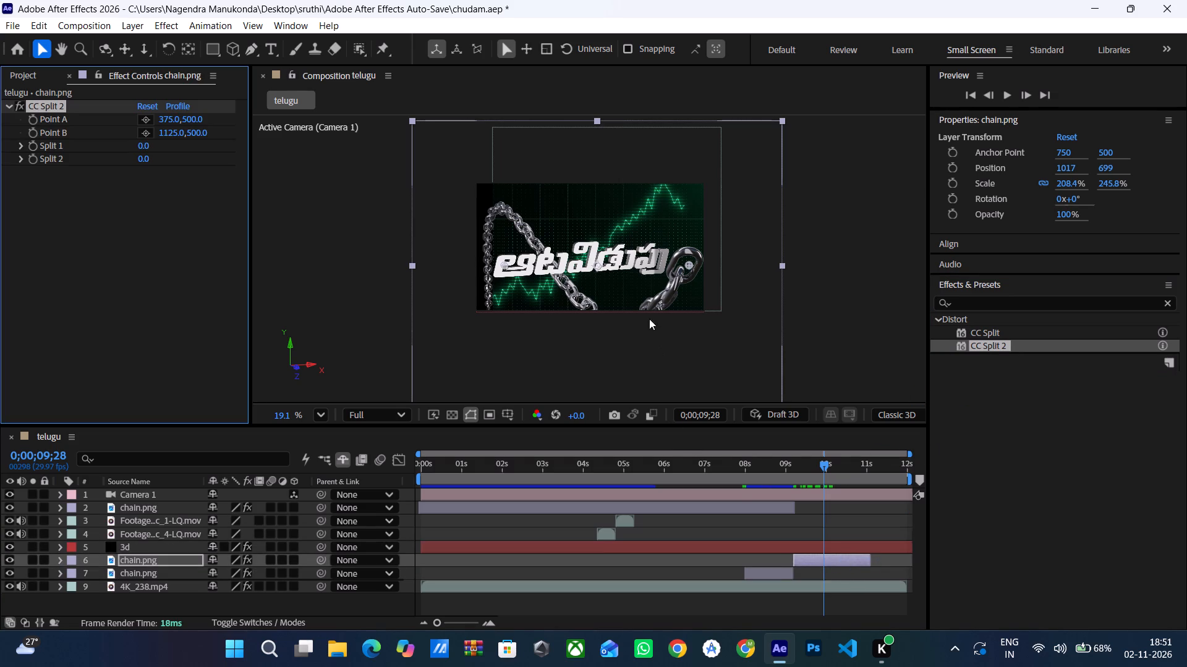
Place CC Split 2's Point A on the descending chain at about 450.6, 364.4 and Point B near the big link at about 1084.3, 589.7.
left_click(143, 119)
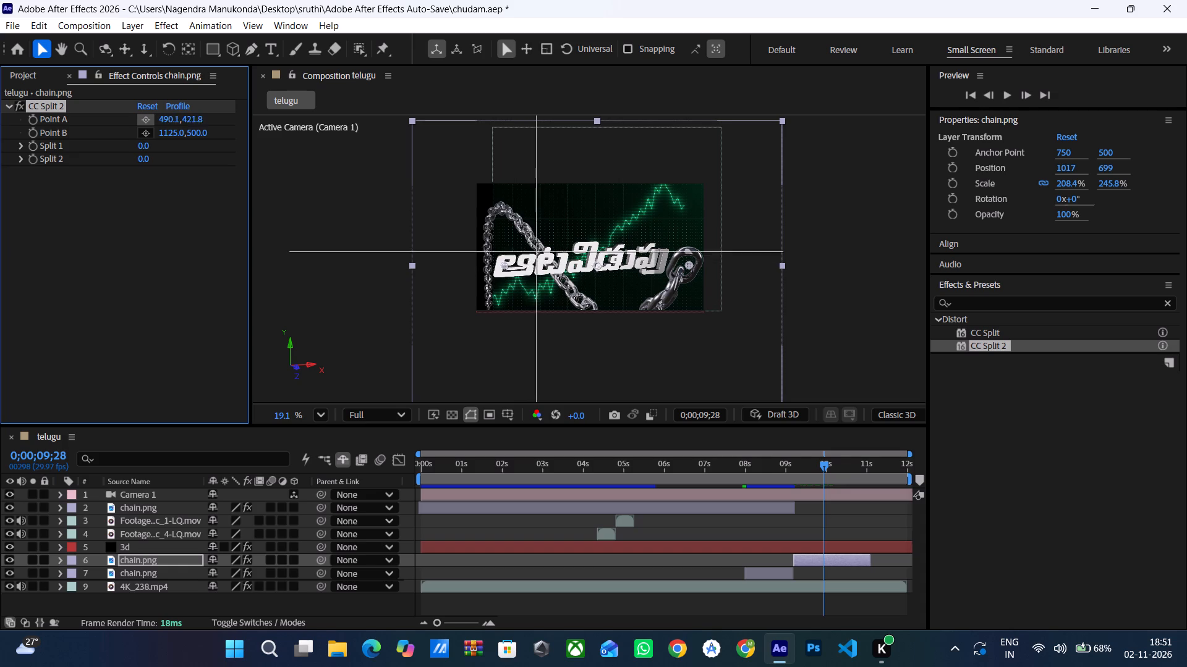
left_click_drag(523, 230, 535, 203)
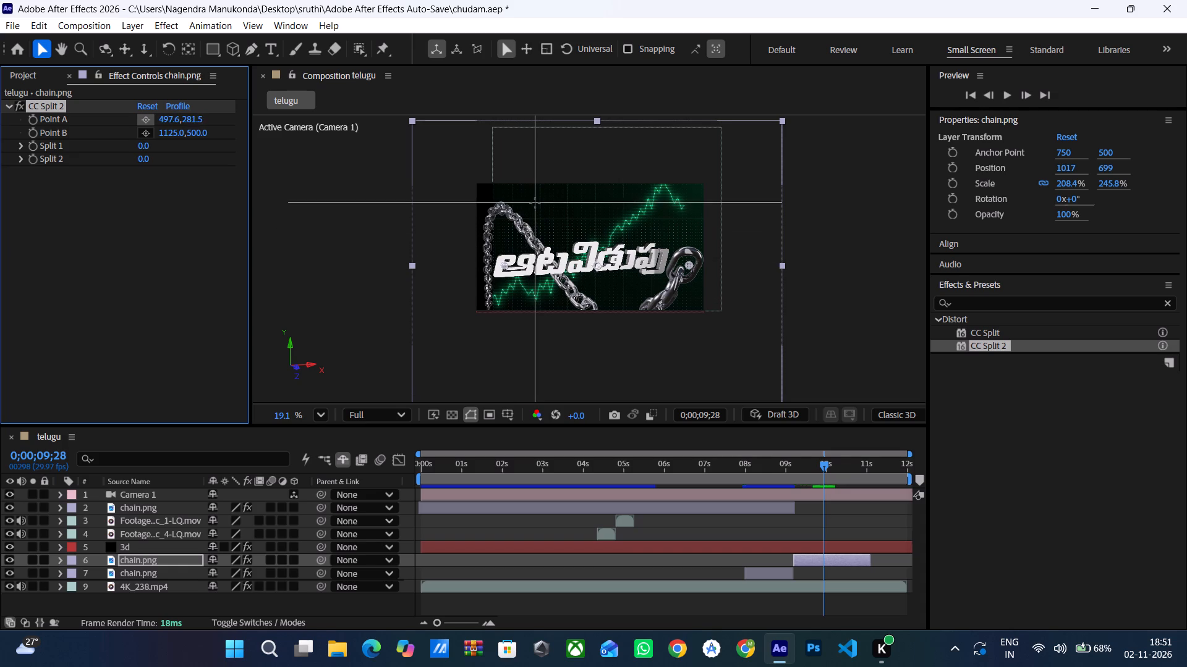
left_click_drag(535, 203, 529, 227)
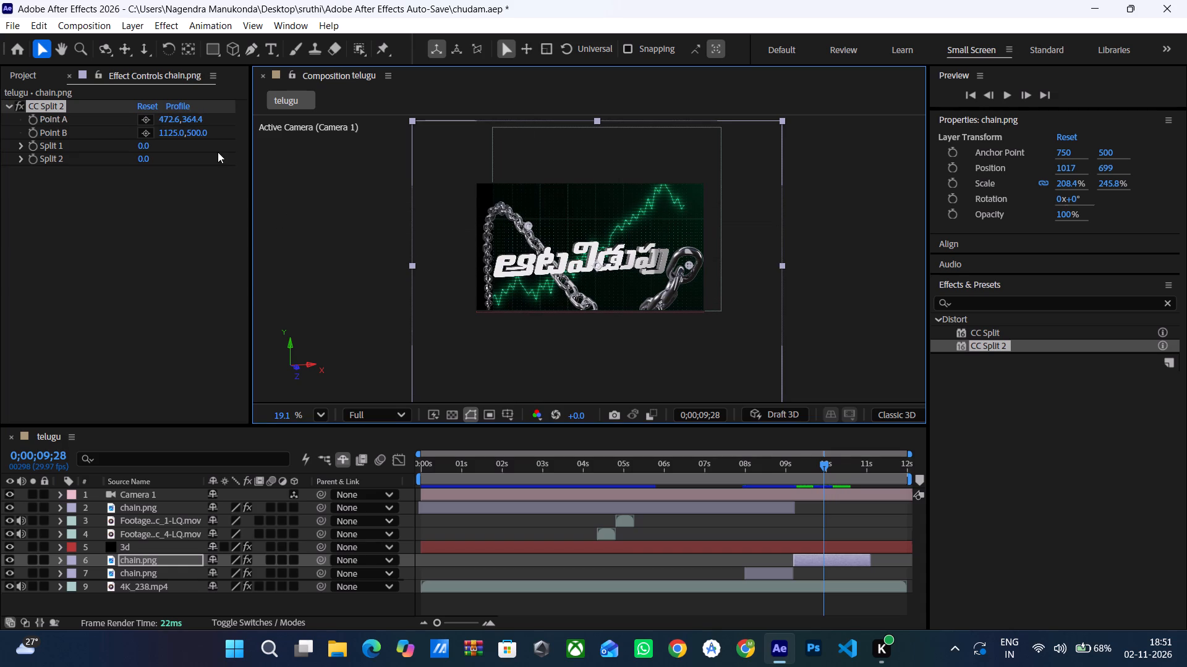
left_click(150, 128)
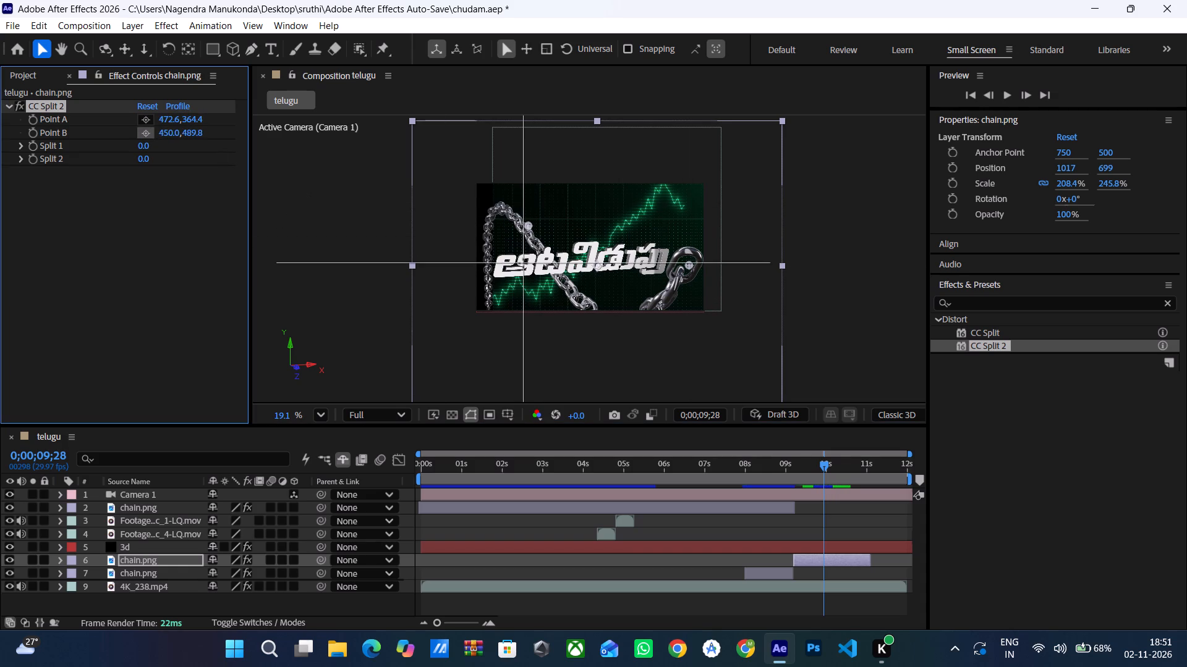
left_click(679, 292)
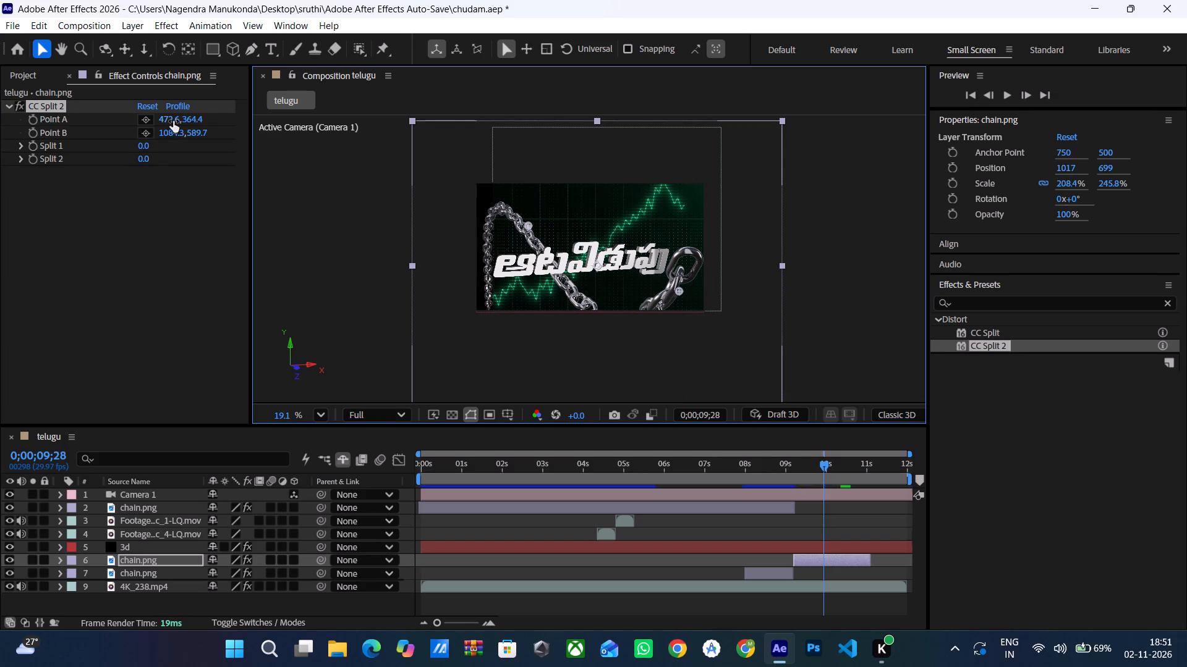
left_click_drag(173, 120, 148, 119)
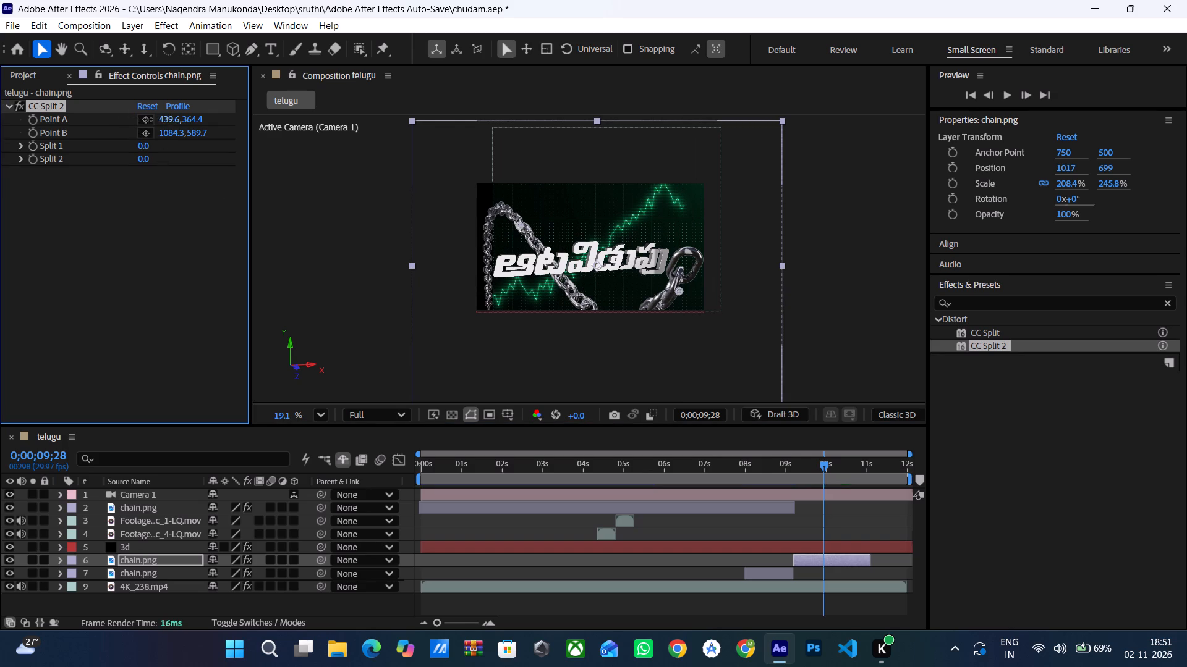
left_click_drag(148, 119, 156, 120)
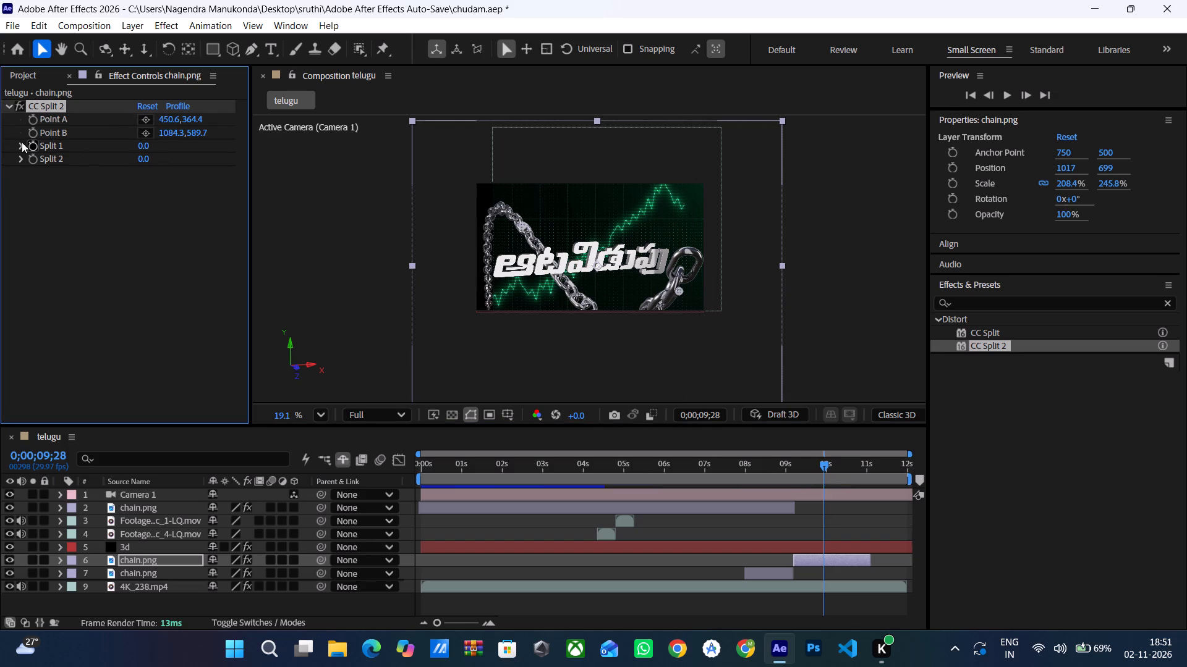
Enable keyframing for CC Split 2's Split 1 on the extended chain.png copy at 0;00;09;28 with a value of 0.0.
left_click(17, 148)
left_click(17, 148)
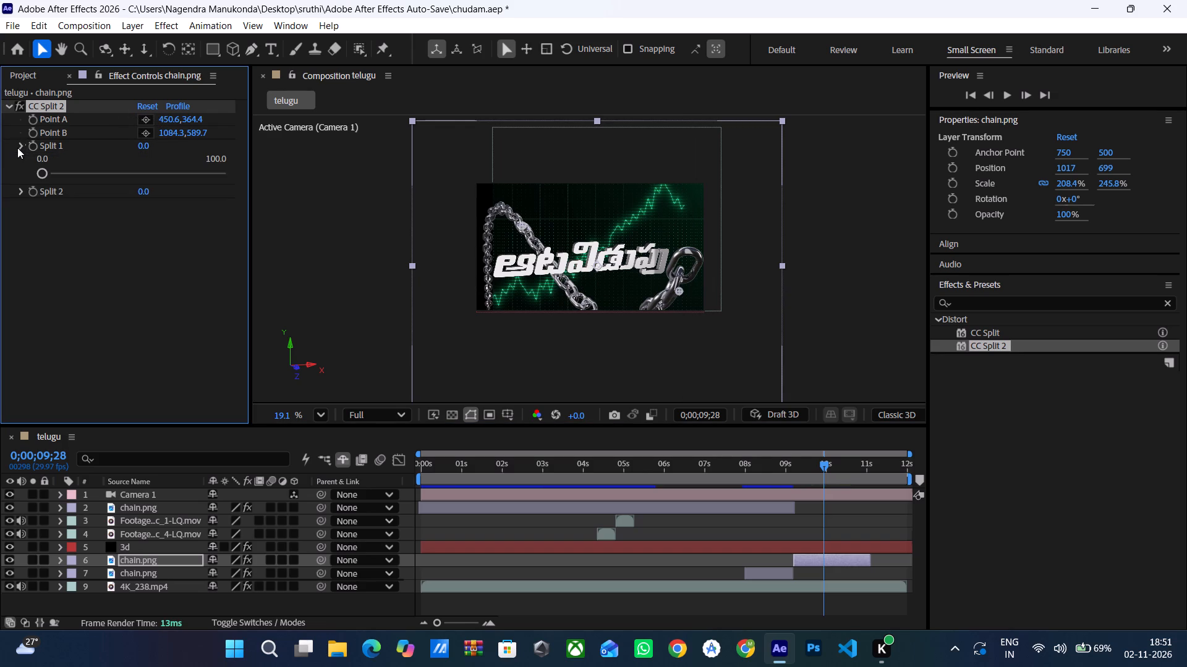
left_click(30, 145)
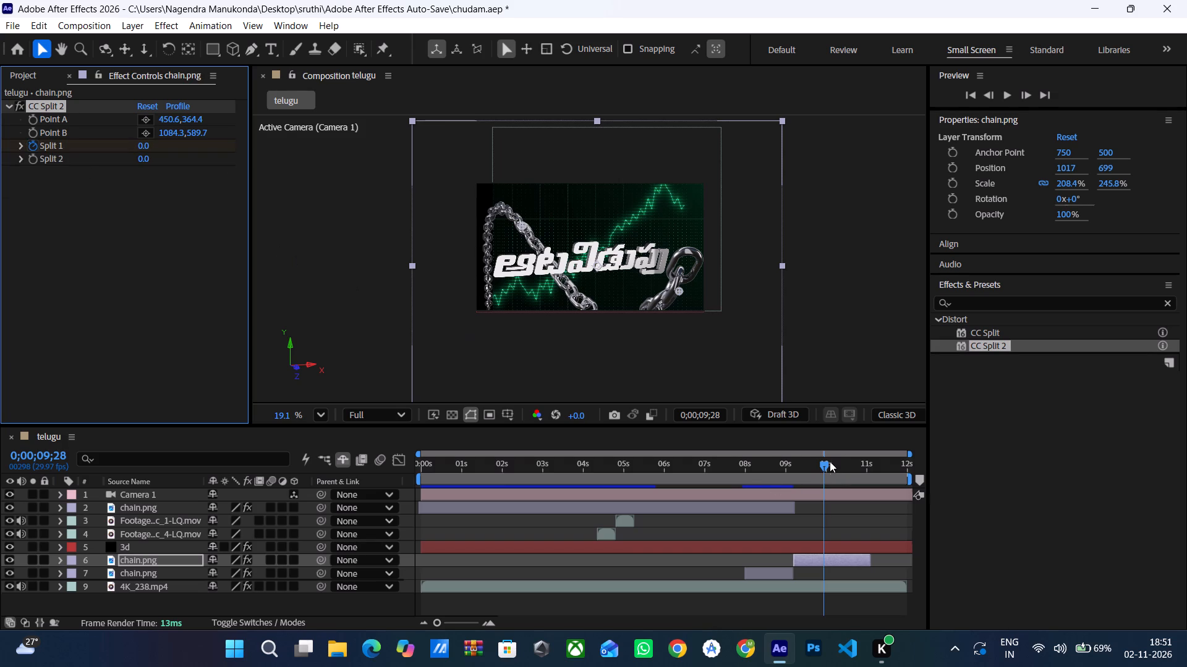
At 0;00;09;07, try out larger Split 1 amounts and set Split 1 back to 0.0.
left_click_drag(825, 463, 794, 470)
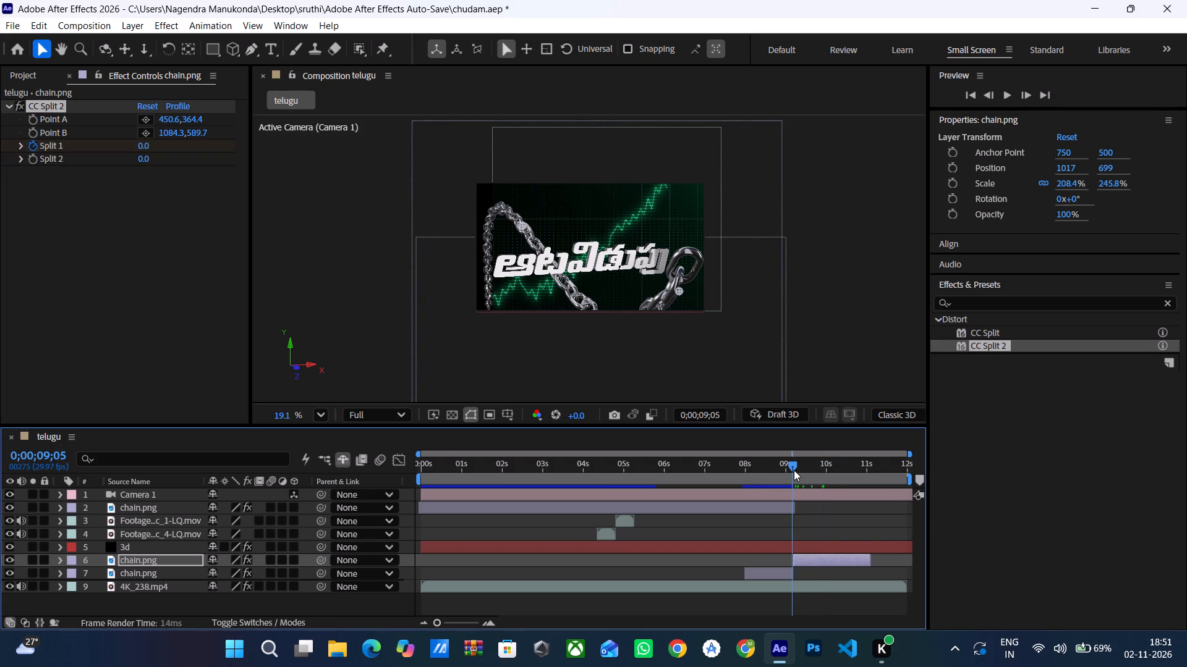
left_click_drag(794, 470, 797, 469)
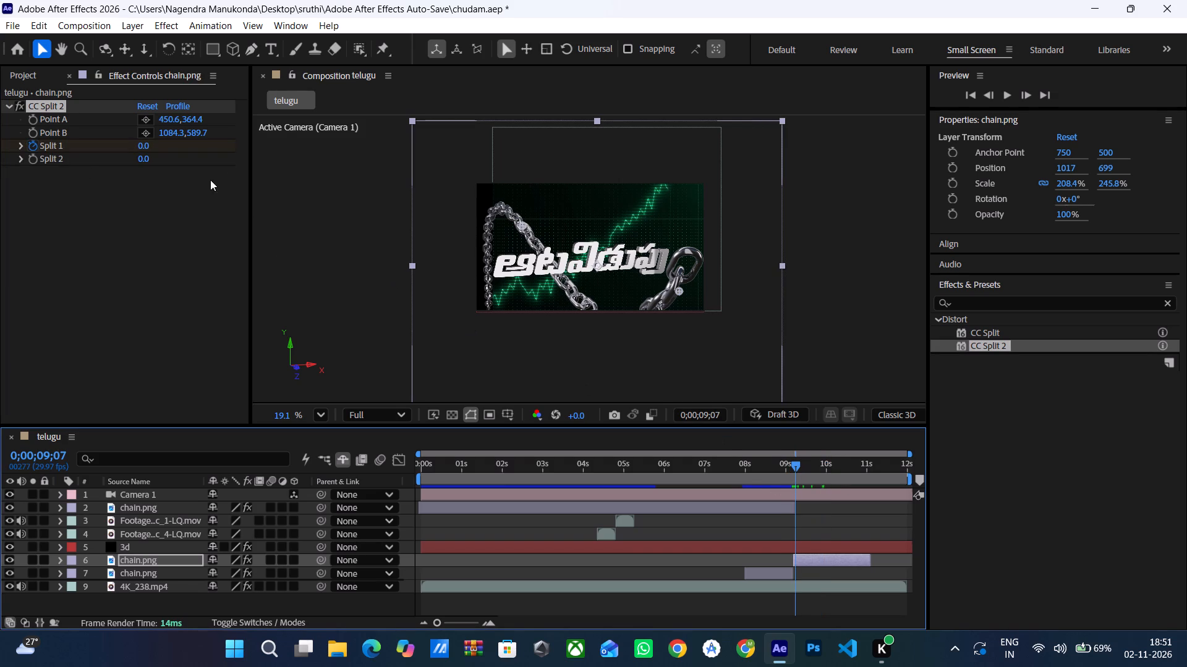
left_click_drag(143, 146, 77, 150)
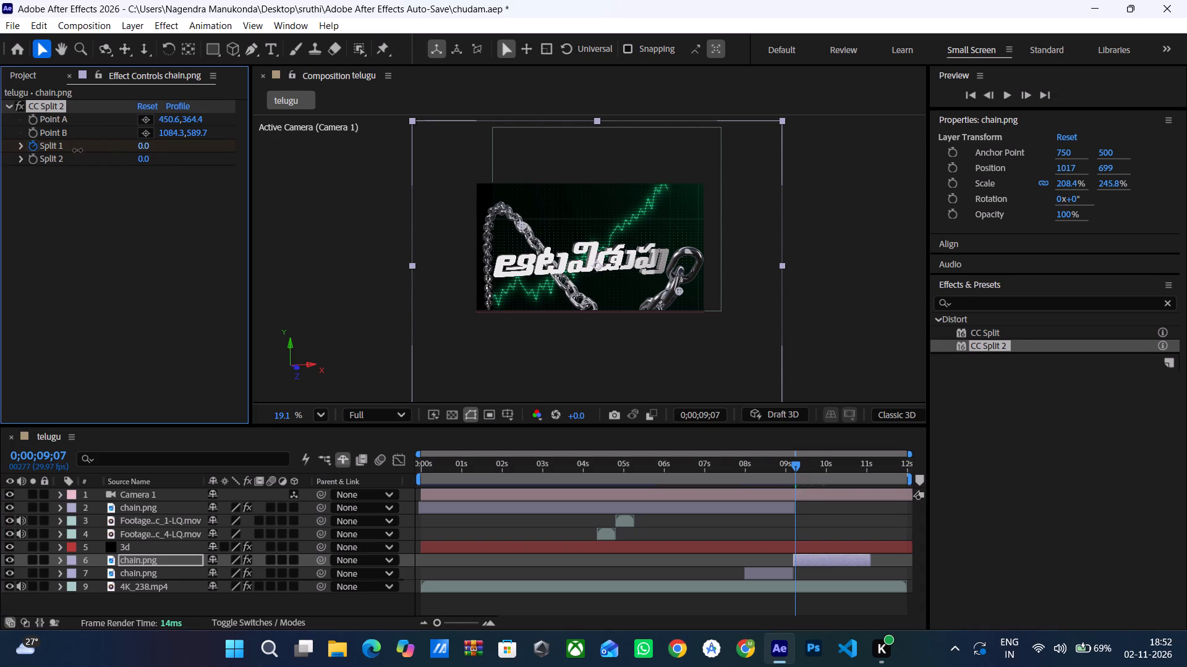
left_click_drag(77, 150, 177, 162)
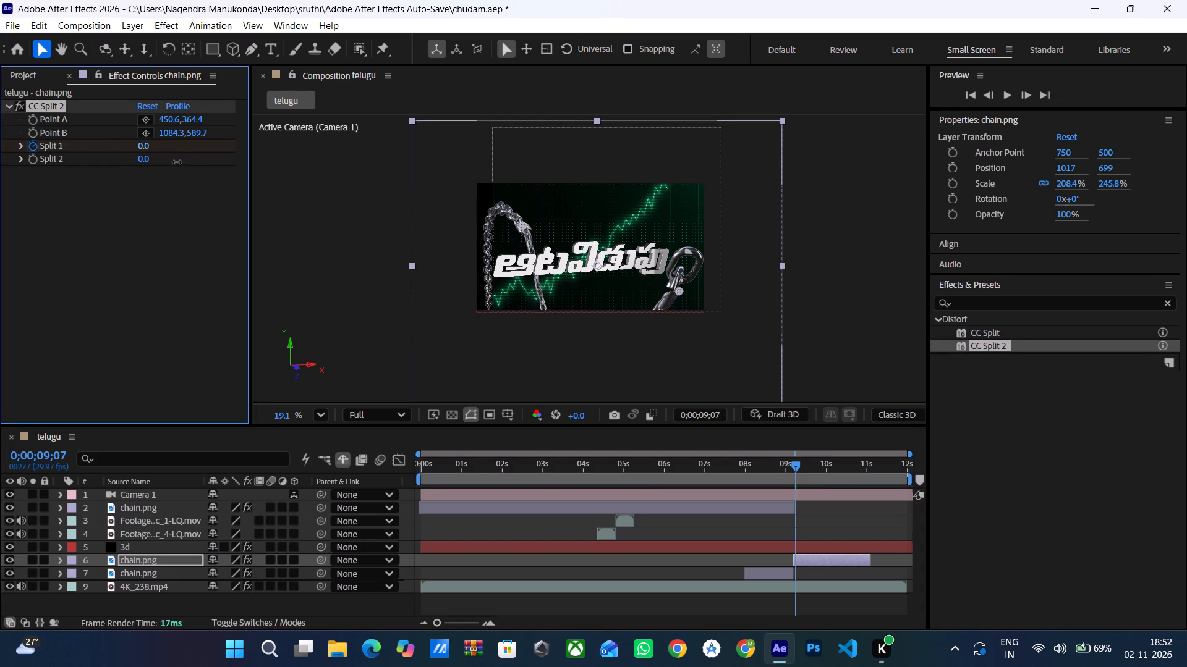
left_click_drag(177, 162, 67, 161)
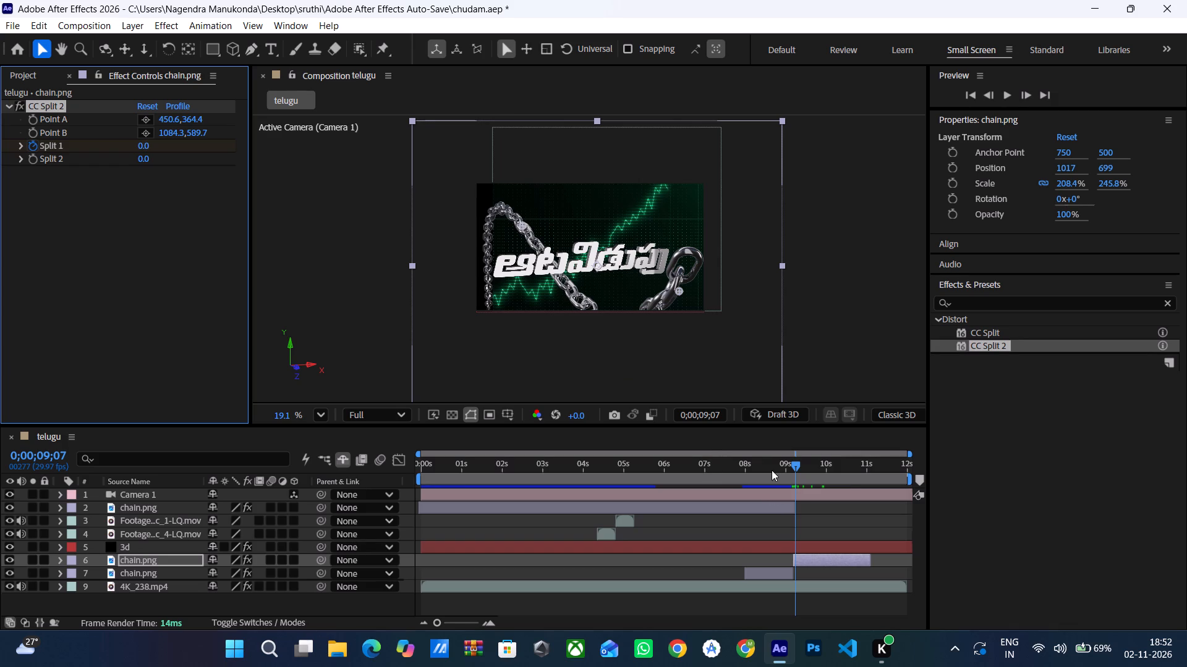
Set CC Split 2's Split 1 to 113.0 at 0;00;10;24.
left_click_drag(794, 466, 807, 461)
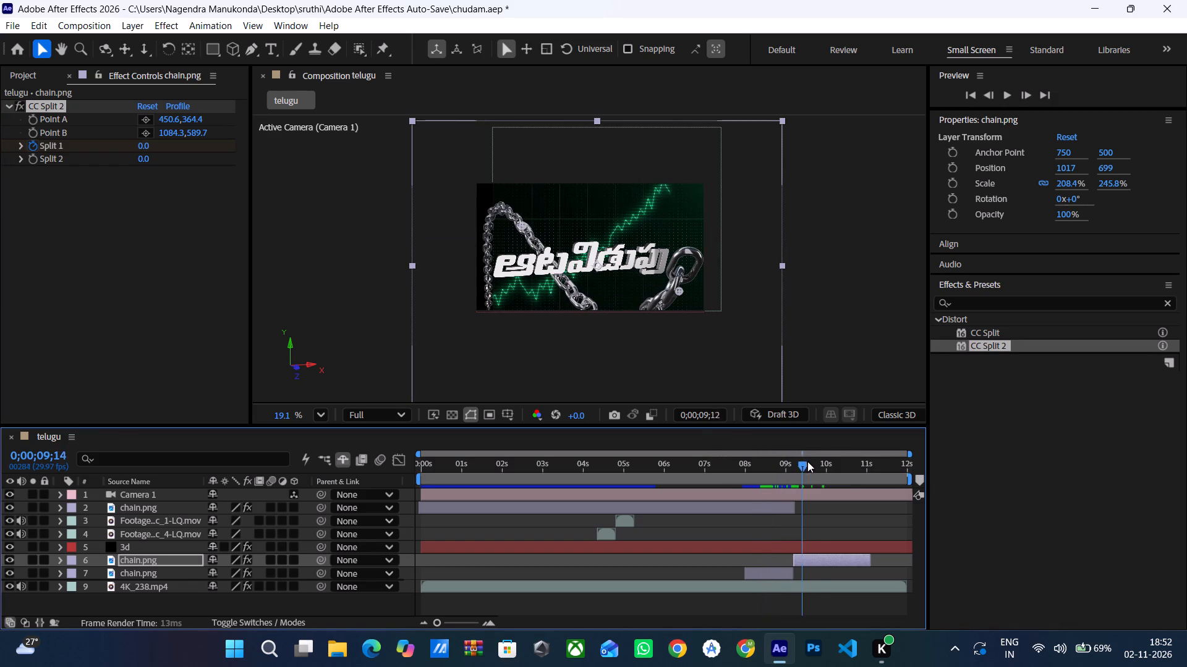
left_click_drag(807, 461, 838, 453)
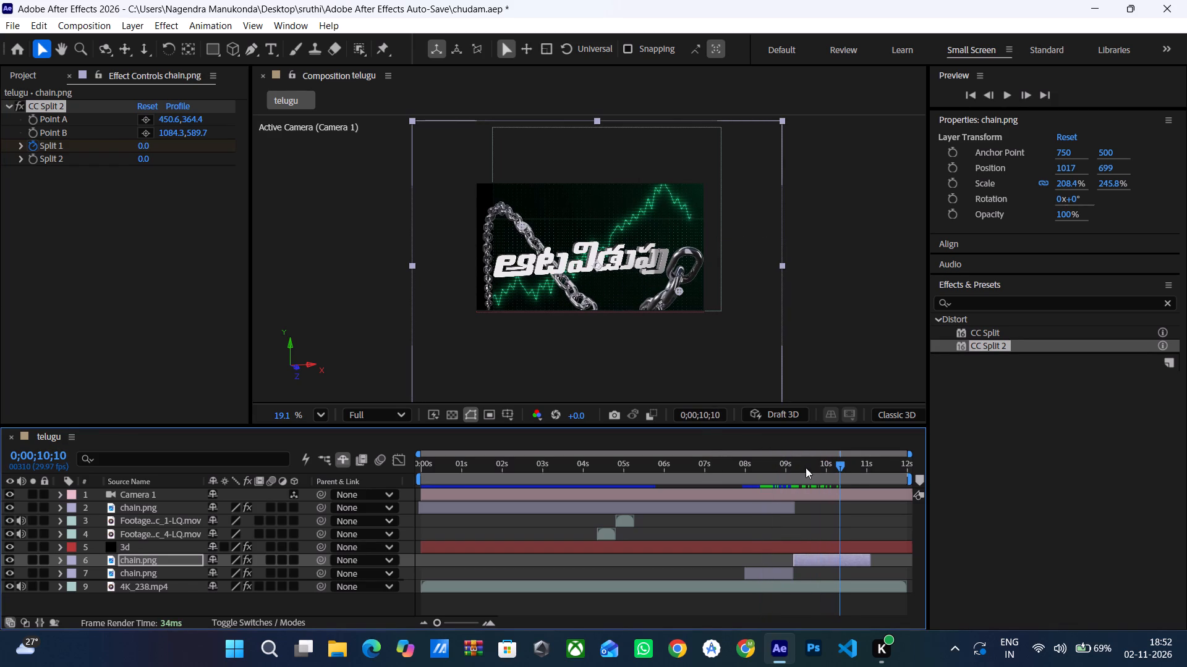
left_click_drag(839, 465, 859, 464)
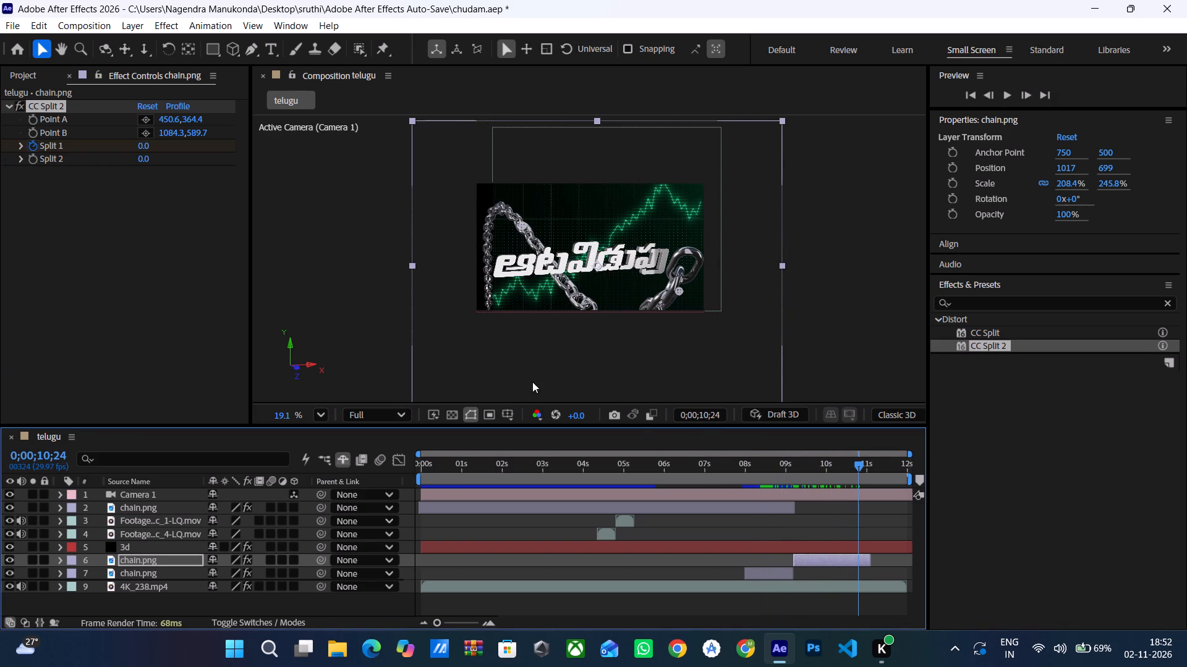
left_click_drag(142, 146, 143, 146)
left_click_drag(143, 146, 228, 166)
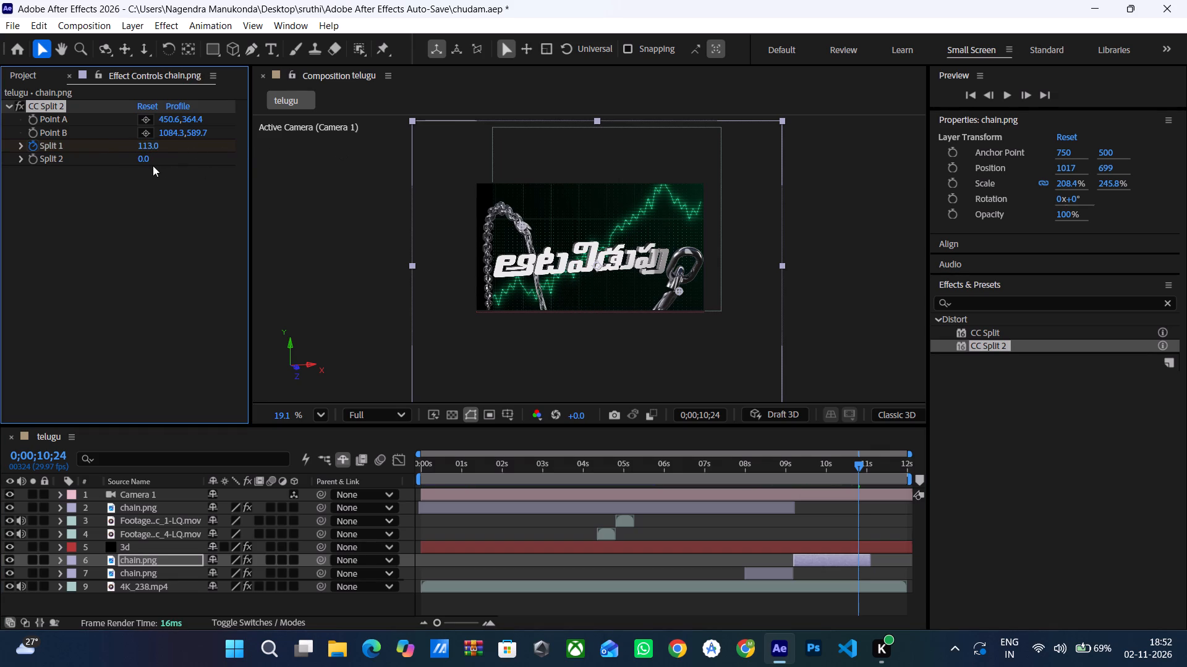
Set CC Split 2's Split 2 to 250.0.
left_click_drag(143, 159, 483, 90)
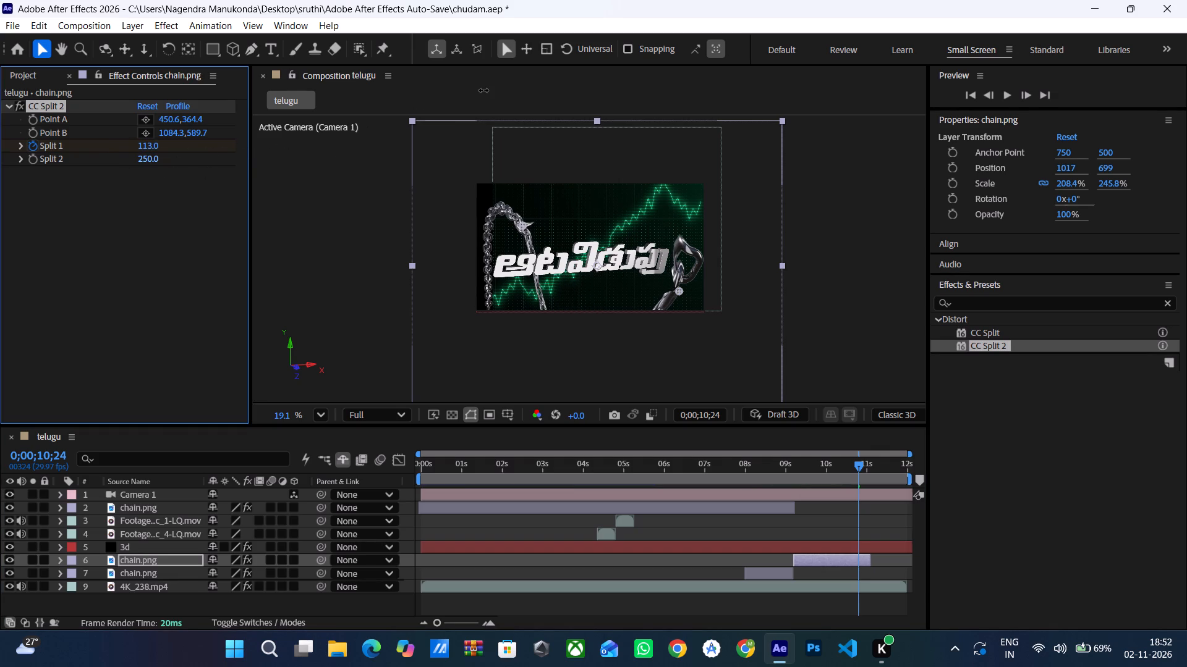
left_click_drag(483, 90, 618, 73)
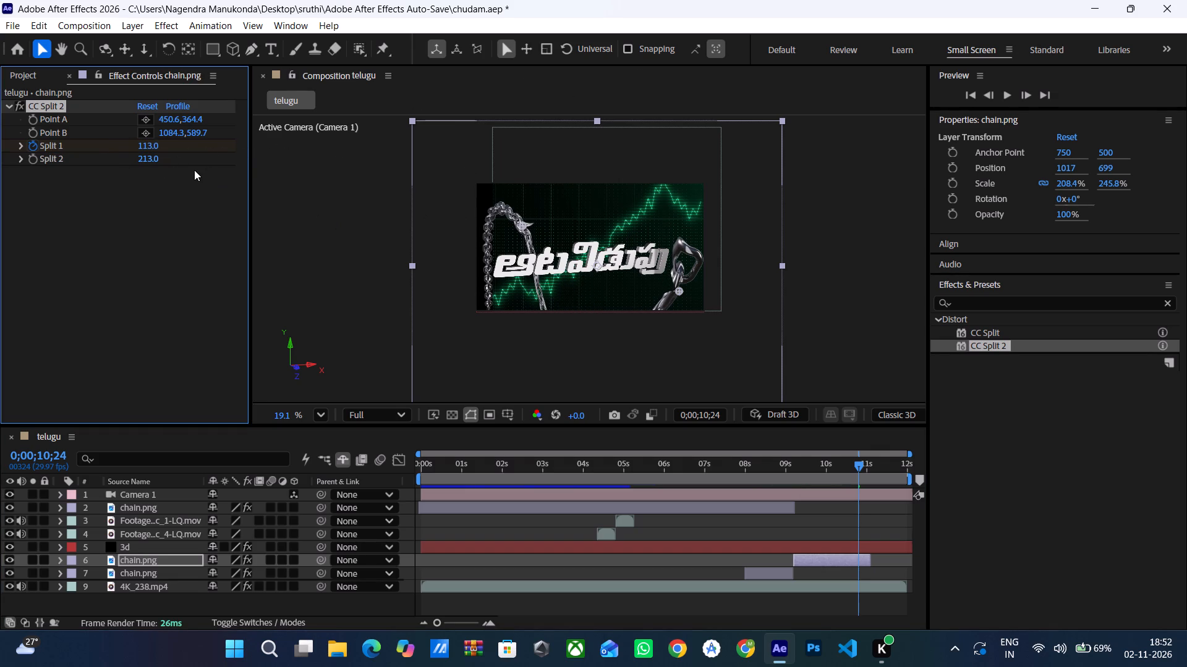
left_click_drag(141, 156, 279, 154)
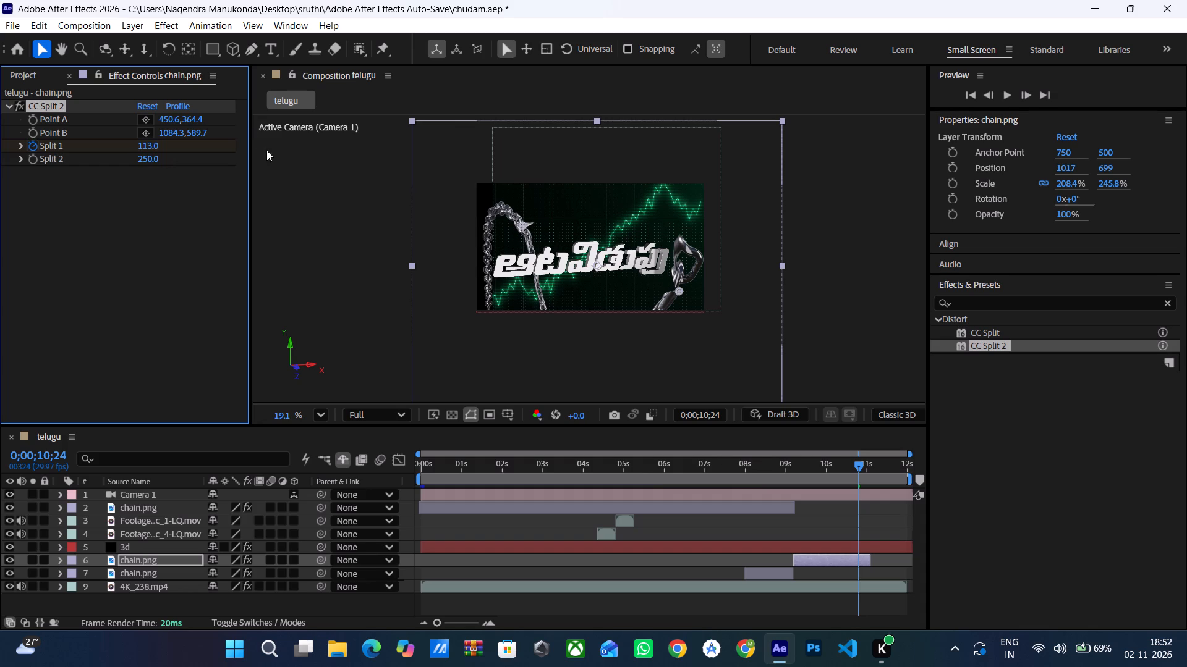
Reposition CC Split 2's Point A just inside the chain's upper bend, at about 390.4, 366.5.
left_click_drag(521, 227, 576, 230)
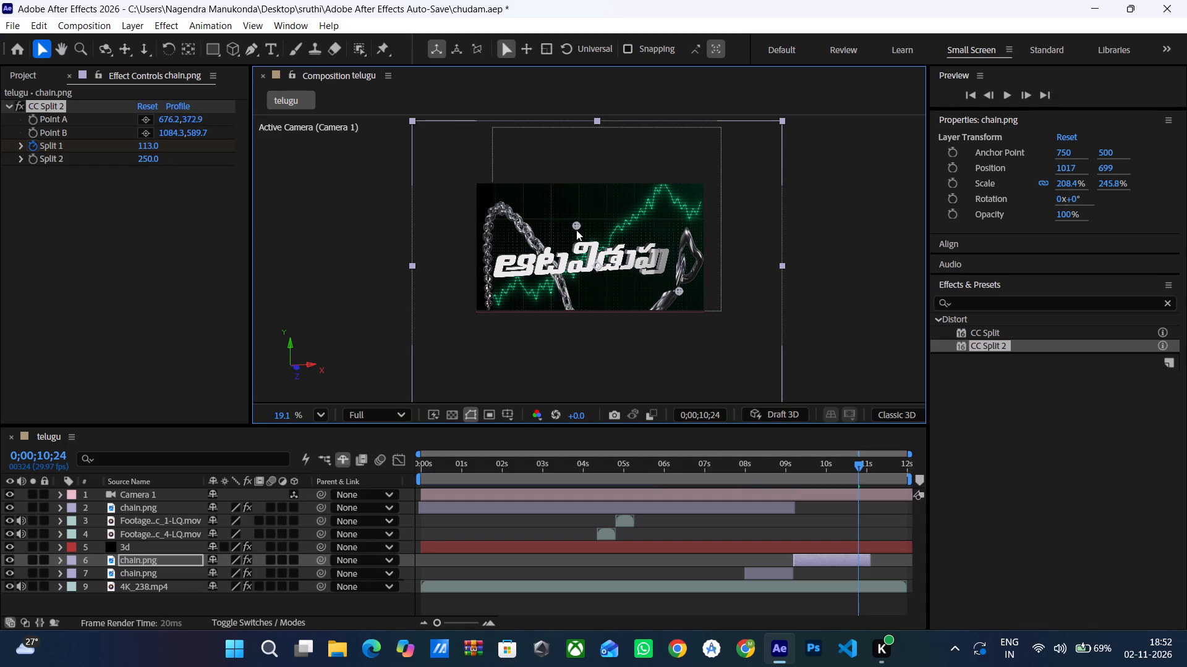
left_click_drag(576, 230, 655, 179)
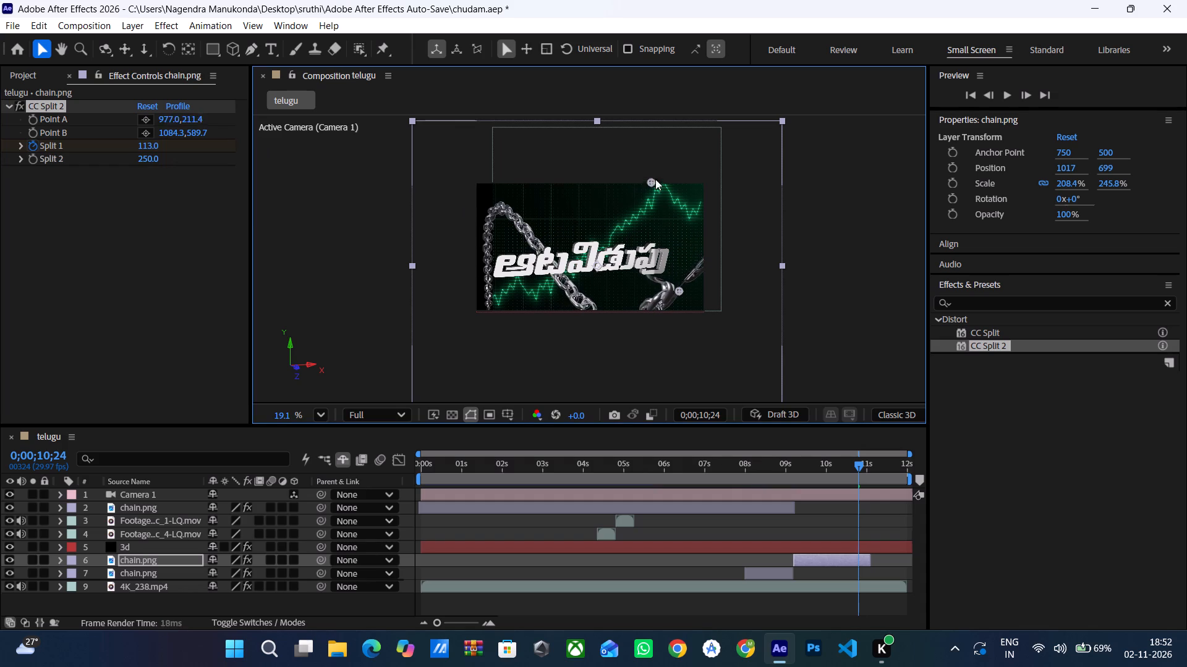
left_click_drag(655, 179, 746, 324)
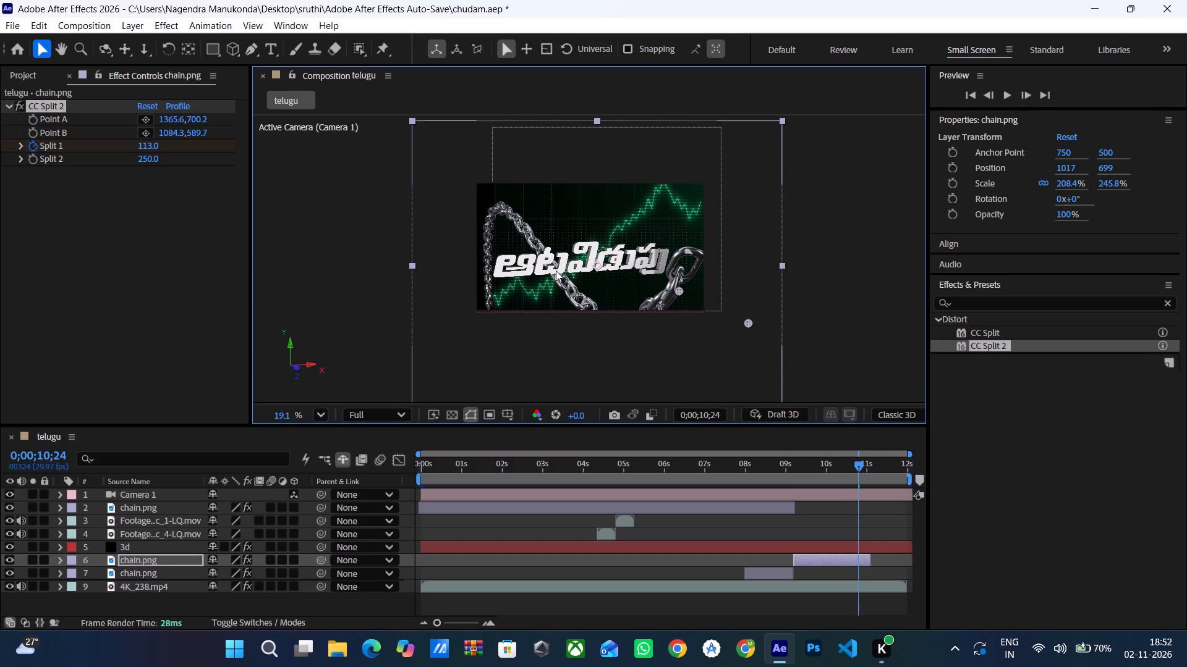
left_click_drag(747, 322, 619, 275)
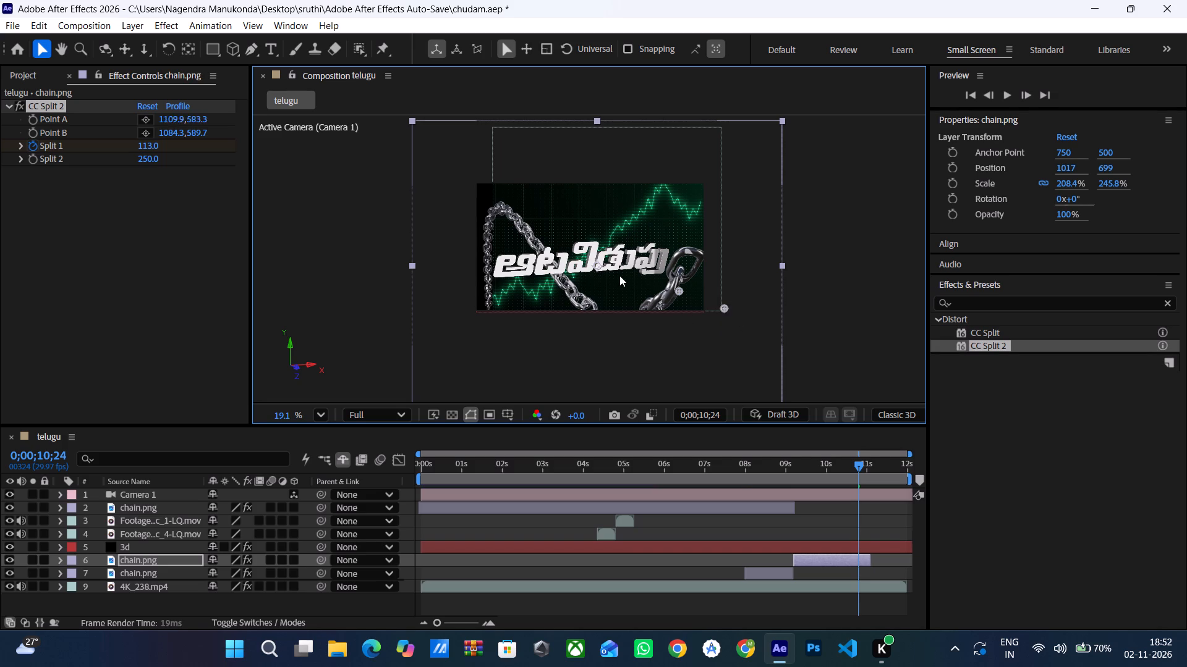
left_click_drag(619, 275, 521, 239)
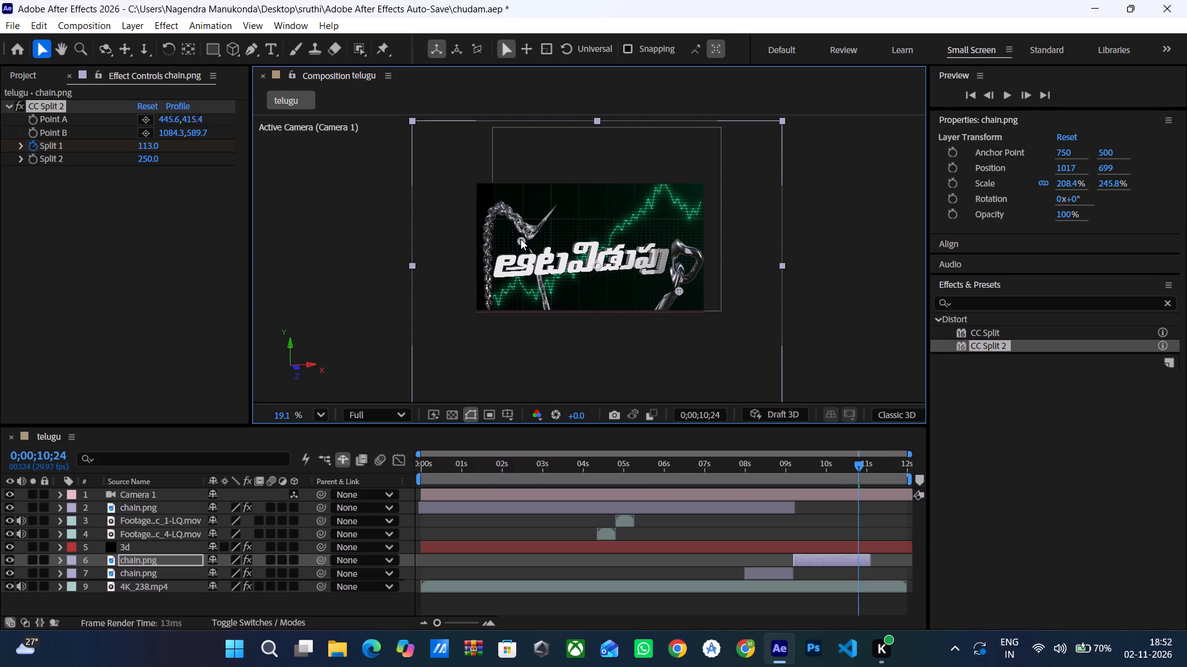
left_click_drag(521, 239, 507, 225)
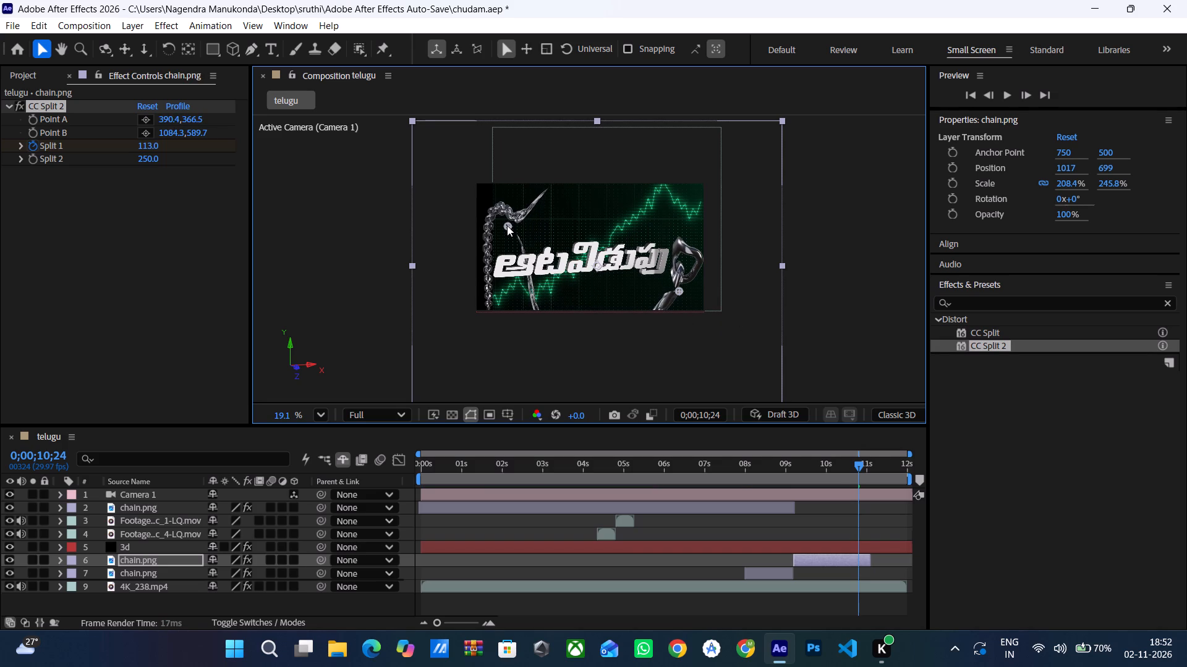
Reposition CC Split 2's Point B onto the descending chain below the Telugu title, at about 618.0, 536.6.
left_click_drag(678, 294, 674, 294)
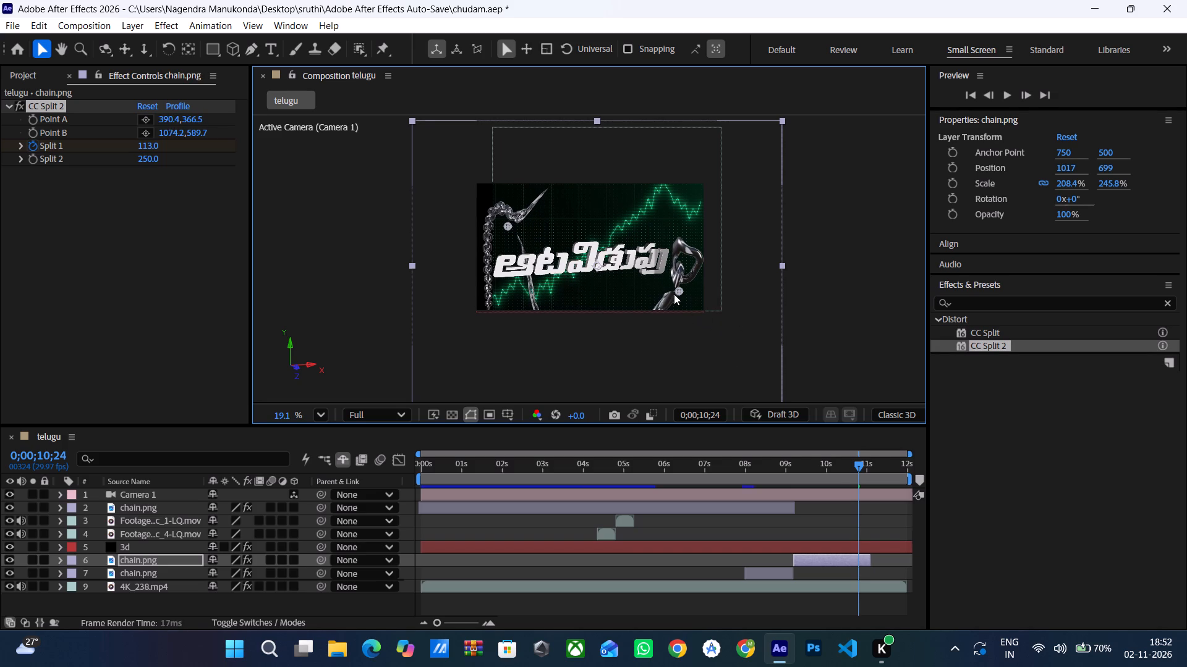
left_click_drag(674, 294, 570, 319)
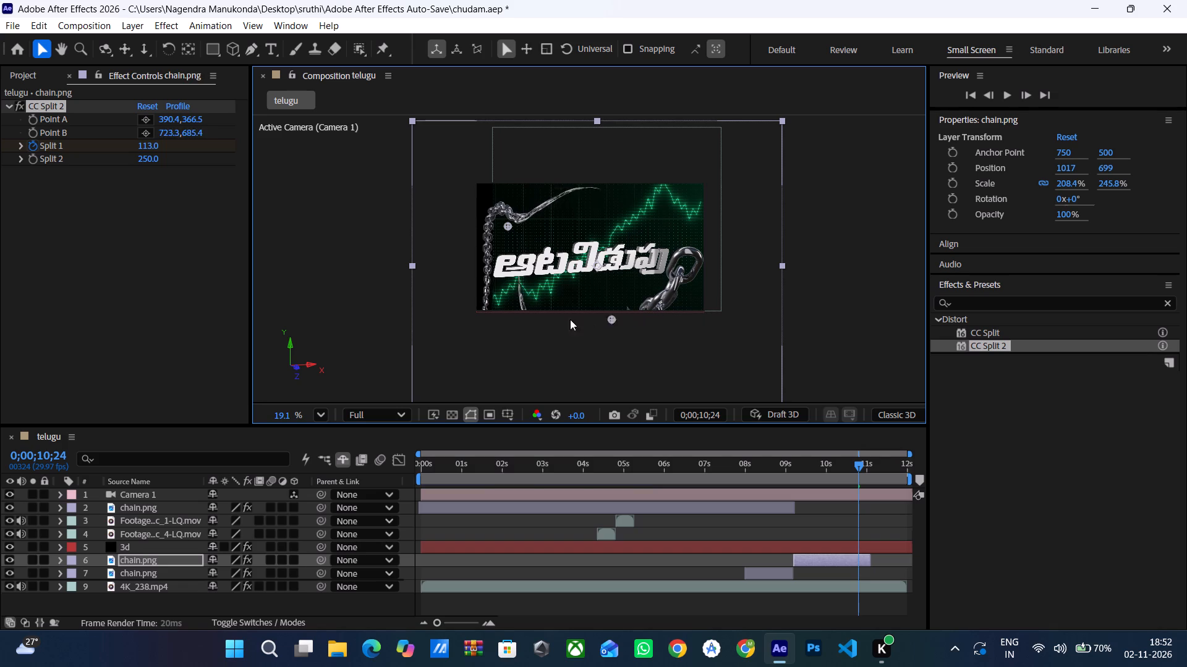
left_click_drag(570, 319, 564, 279)
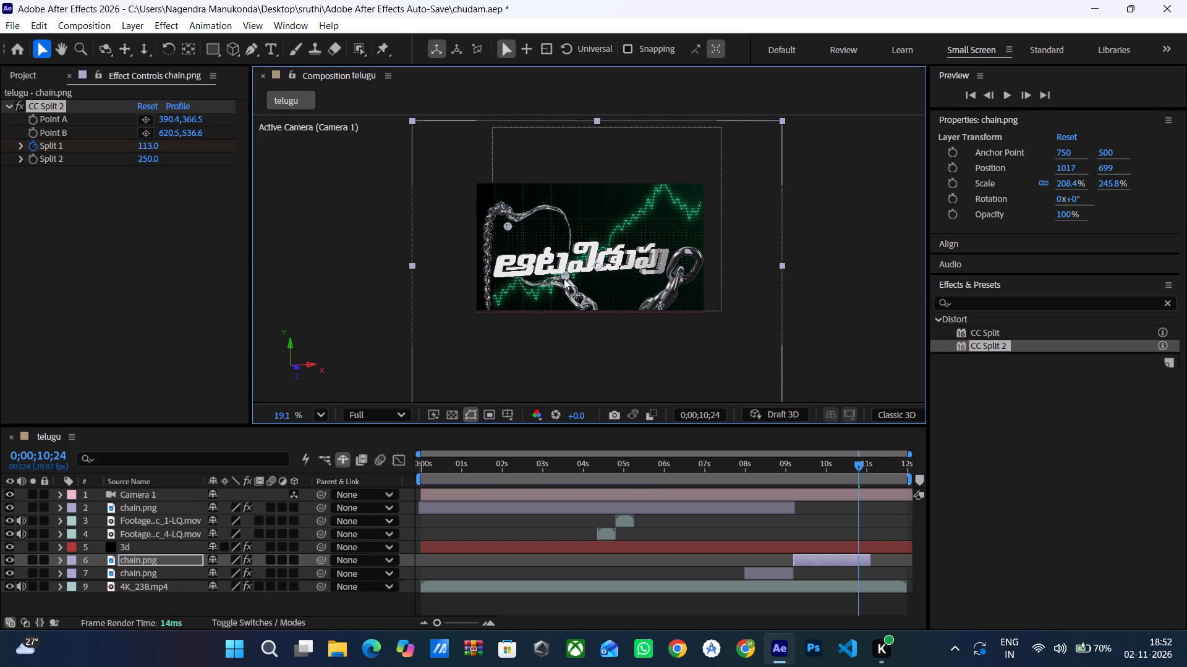
left_click_drag(564, 279, 563, 279)
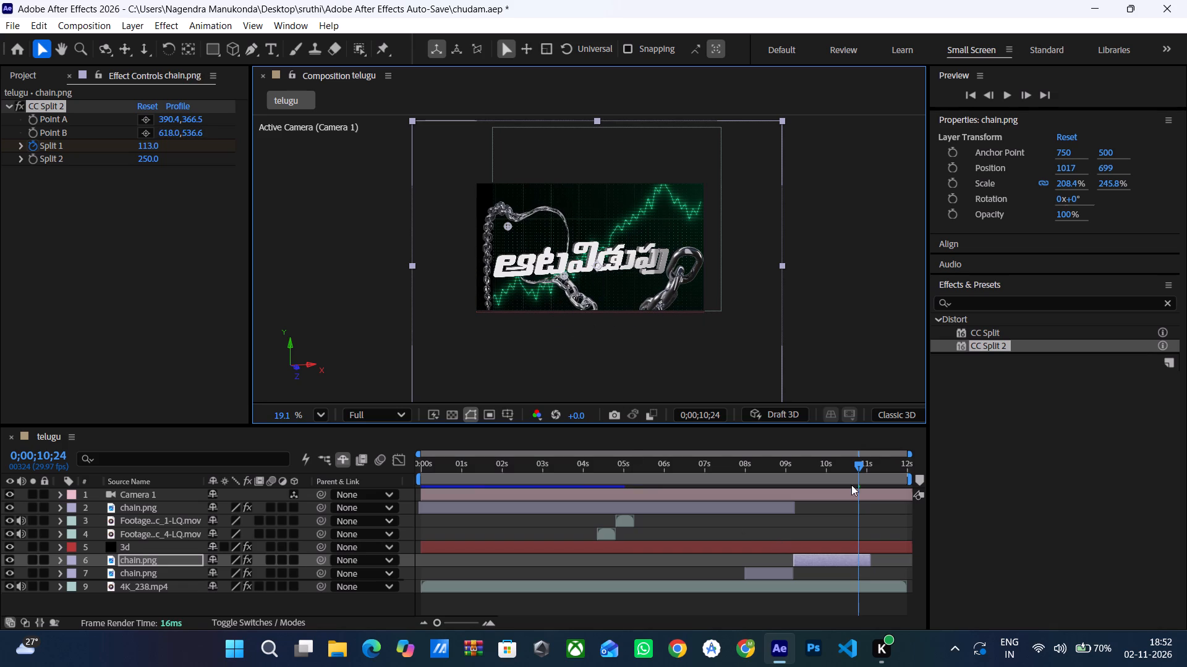
Scrub and play back the timeline between about 8.5 and 12 seconds to check the chain's split animation.
left_click_drag(858, 465, 798, 482)
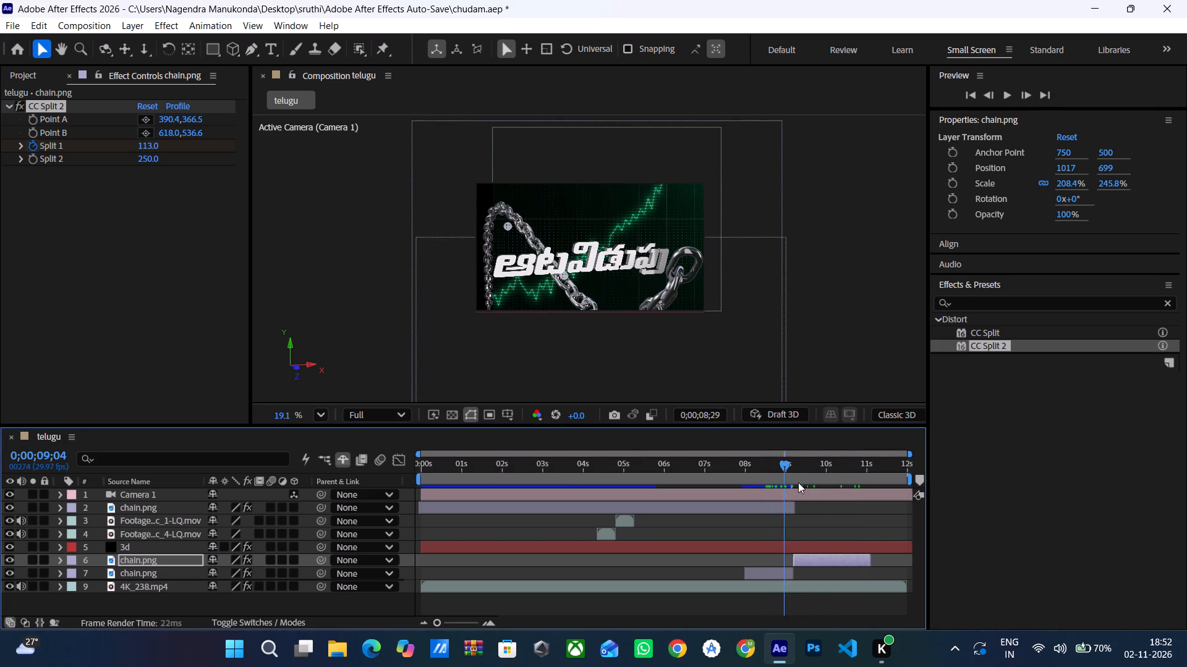
left_click_drag(798, 482, 931, 452)
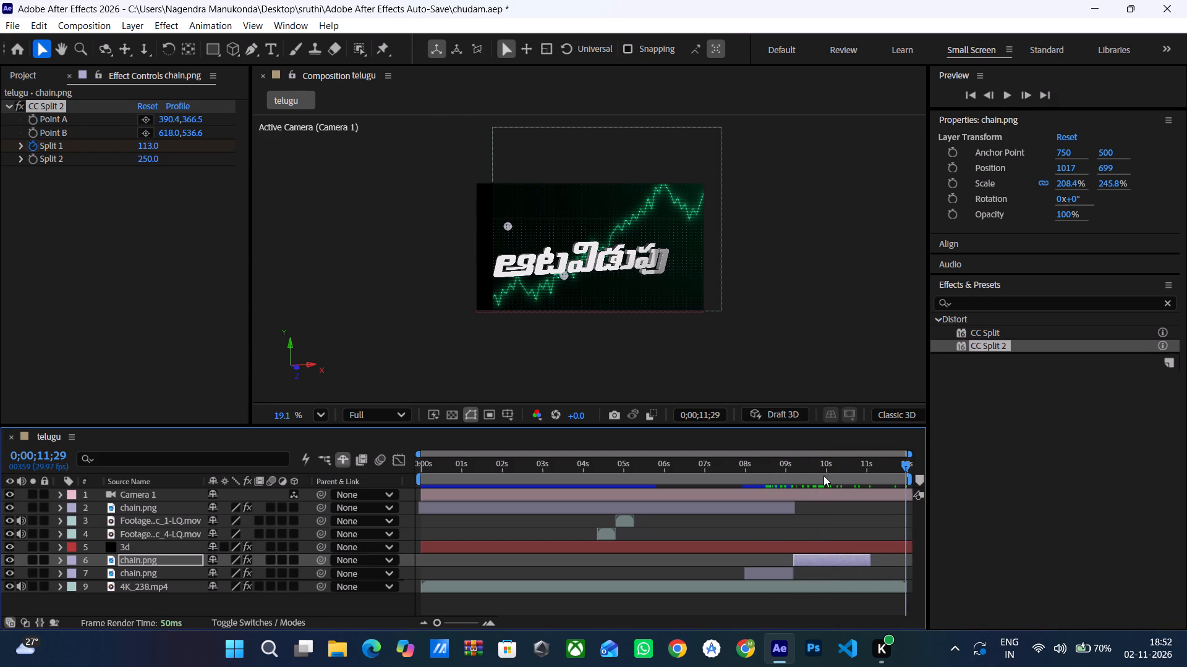
left_click_drag(793, 486, 782, 489)
left_click_drag(906, 464, 897, 464)
left_click_drag(897, 464, 777, 477)
key("space")
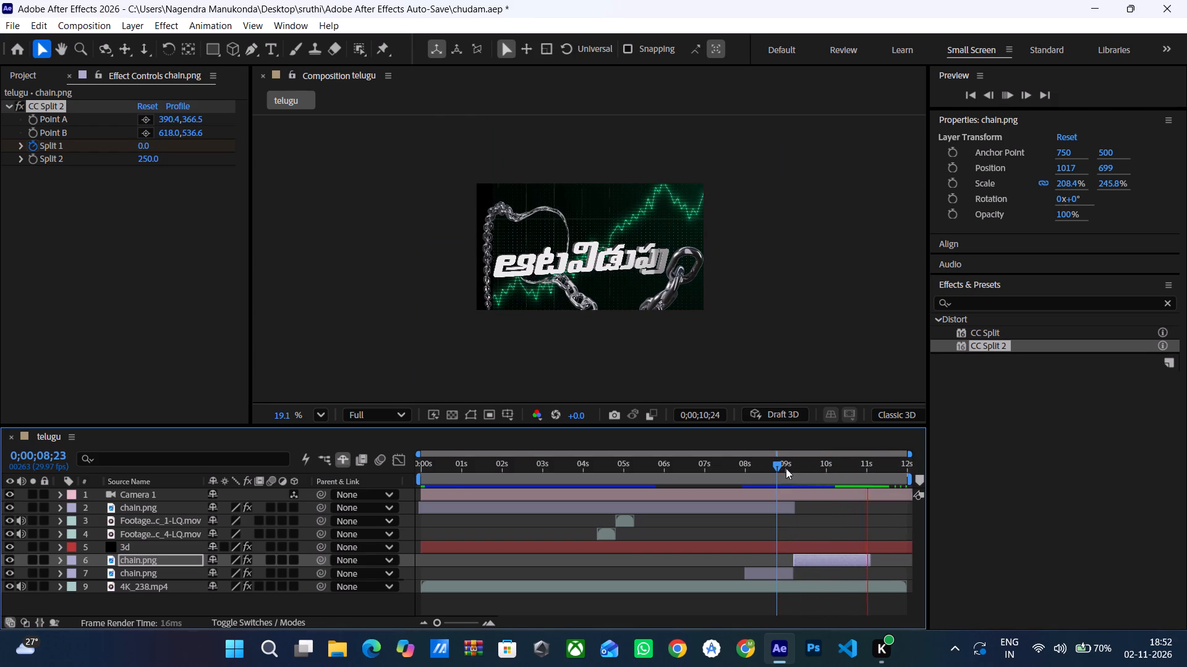
left_click_drag(775, 464, 838, 475)
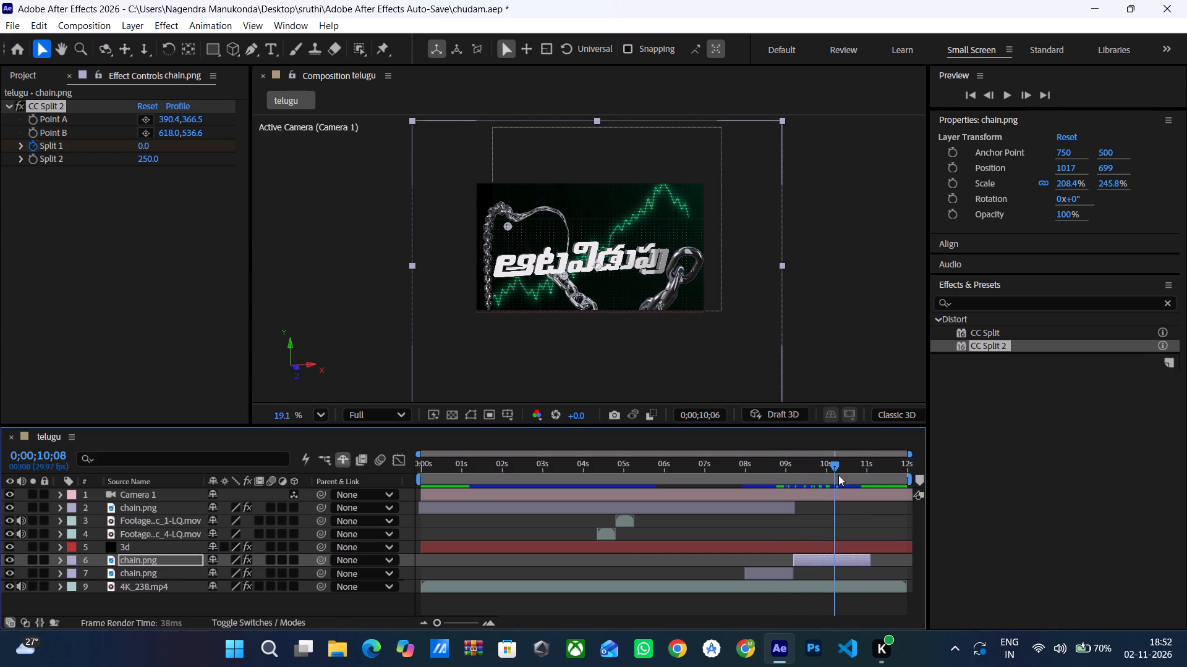
left_click_drag(838, 475, 827, 476)
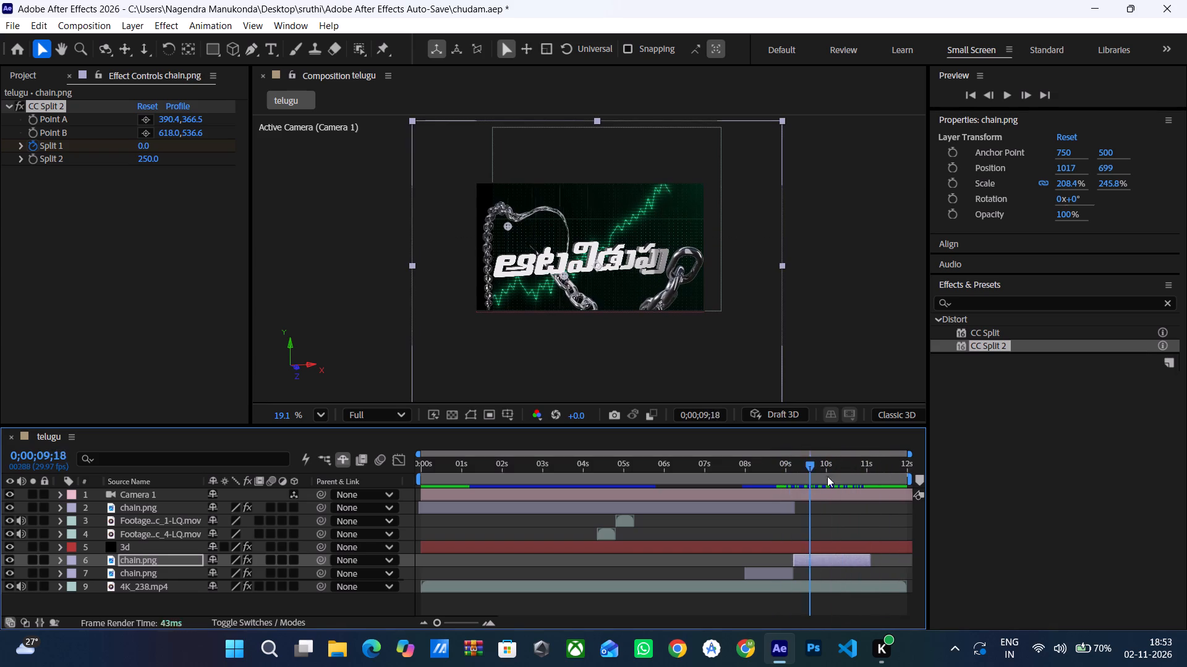
left_click_drag(827, 476, 781, 492)
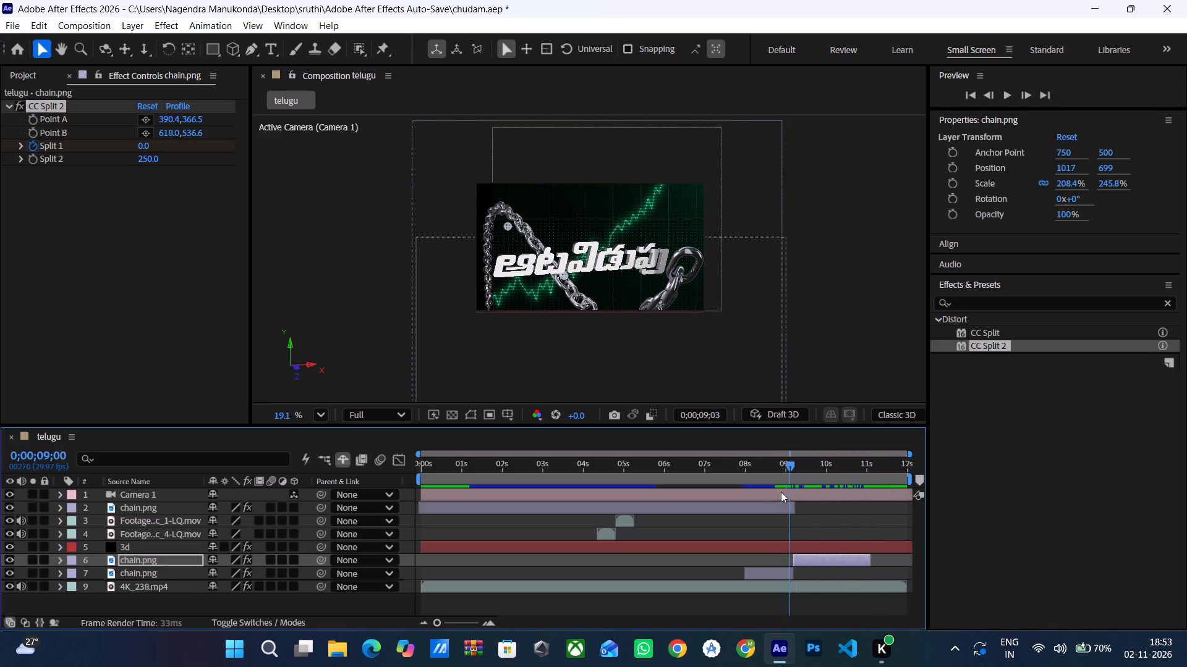
left_click_drag(781, 492, 765, 497)
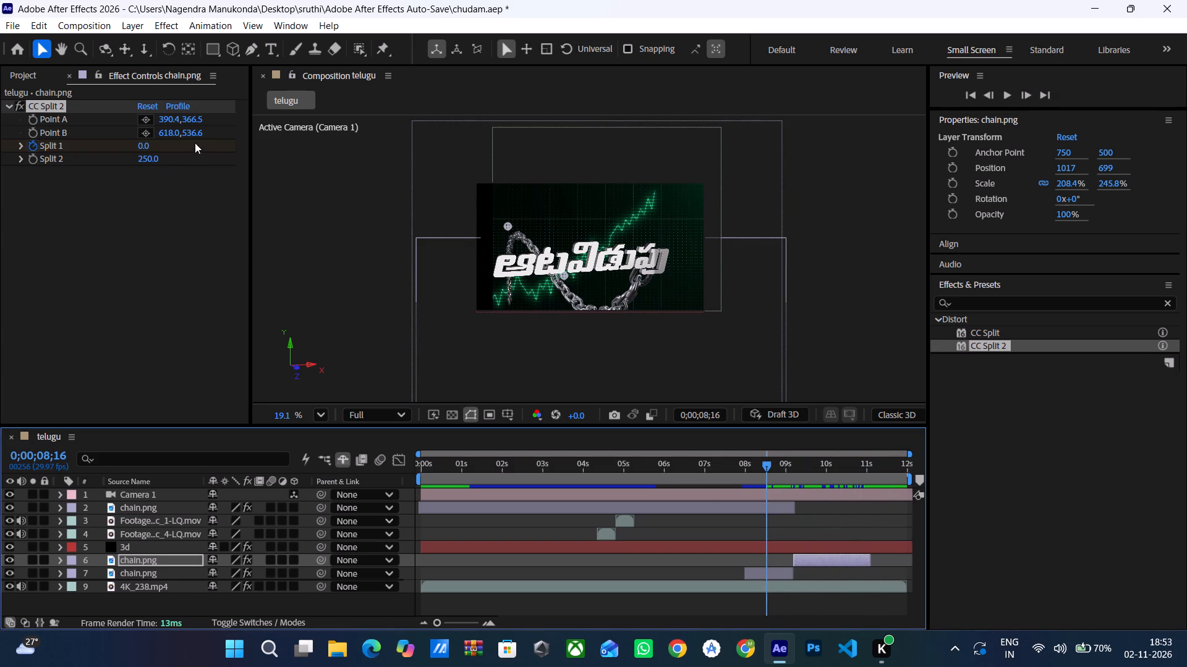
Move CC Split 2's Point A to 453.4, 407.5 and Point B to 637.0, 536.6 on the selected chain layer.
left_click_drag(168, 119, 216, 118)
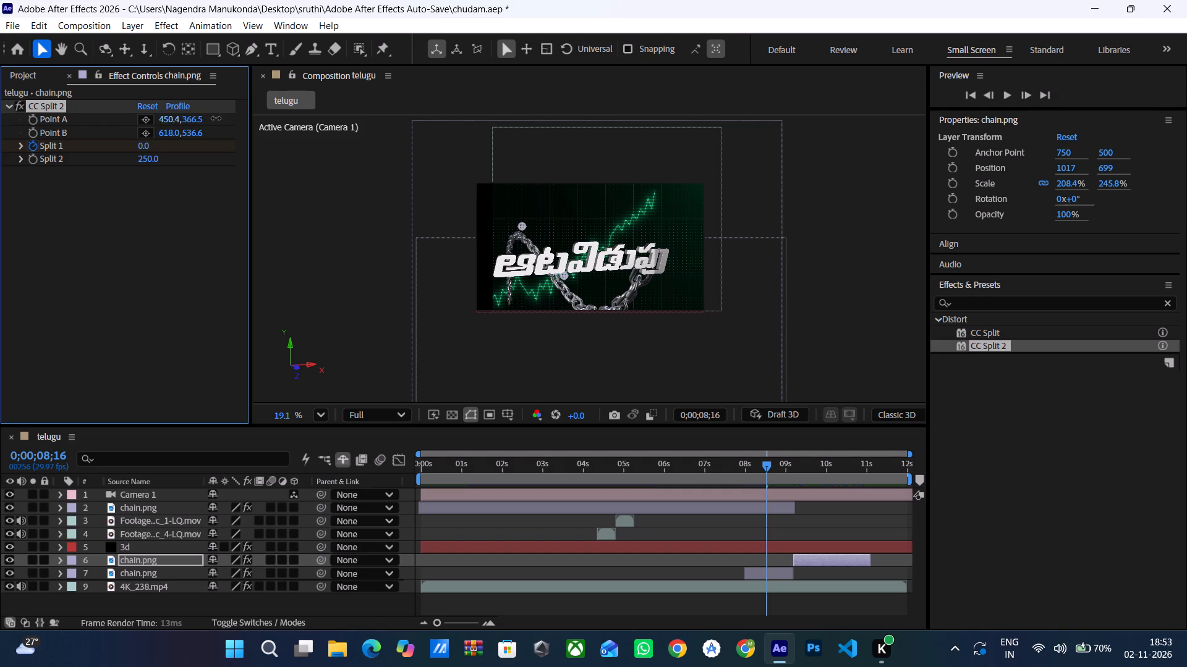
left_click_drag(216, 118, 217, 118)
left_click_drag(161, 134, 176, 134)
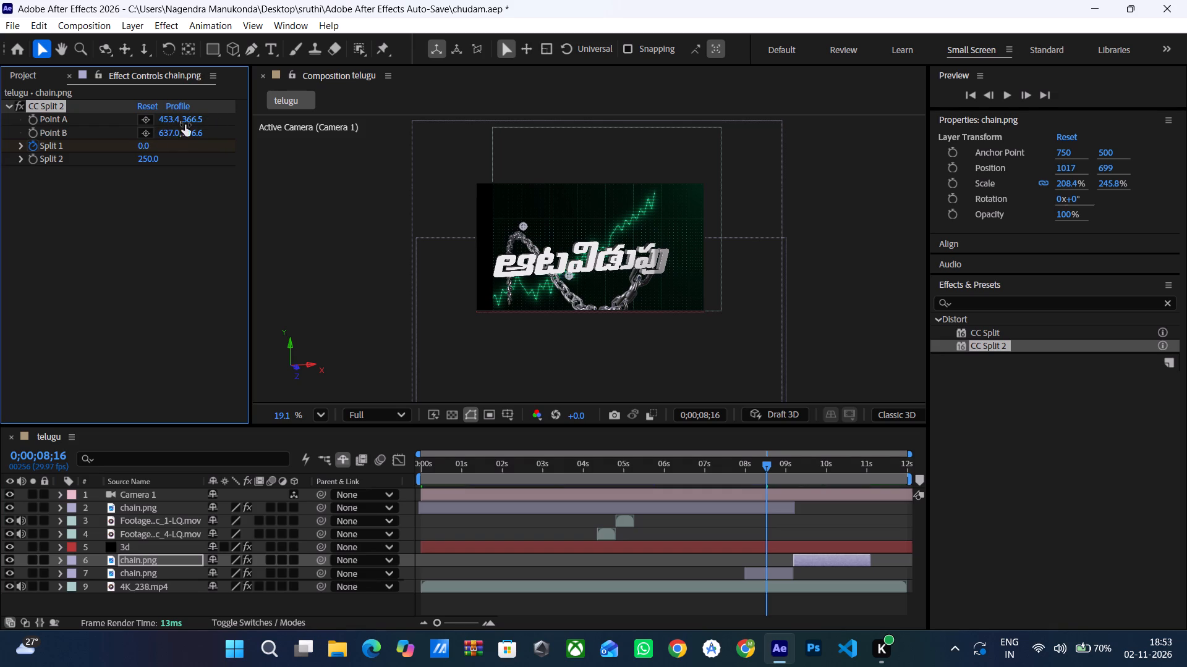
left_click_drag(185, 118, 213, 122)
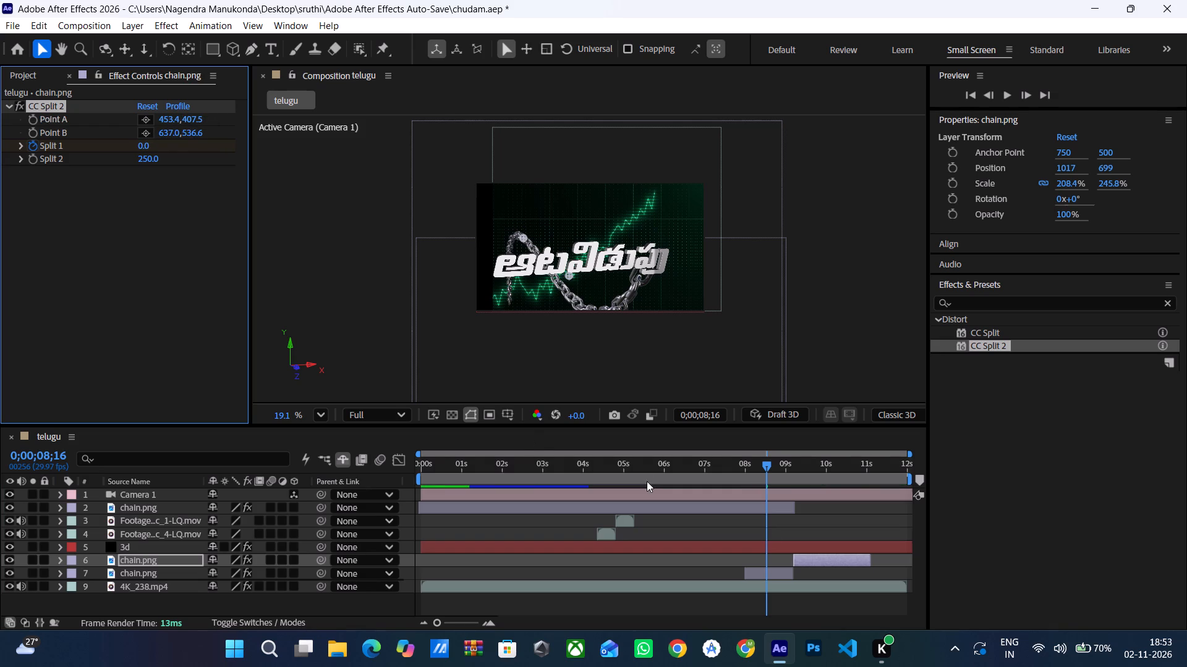
Delete the chain.png layer segment that starts after 0;00;09;06 and carries the CC Split 2 effect.
left_click(815, 558)
key("Delete")
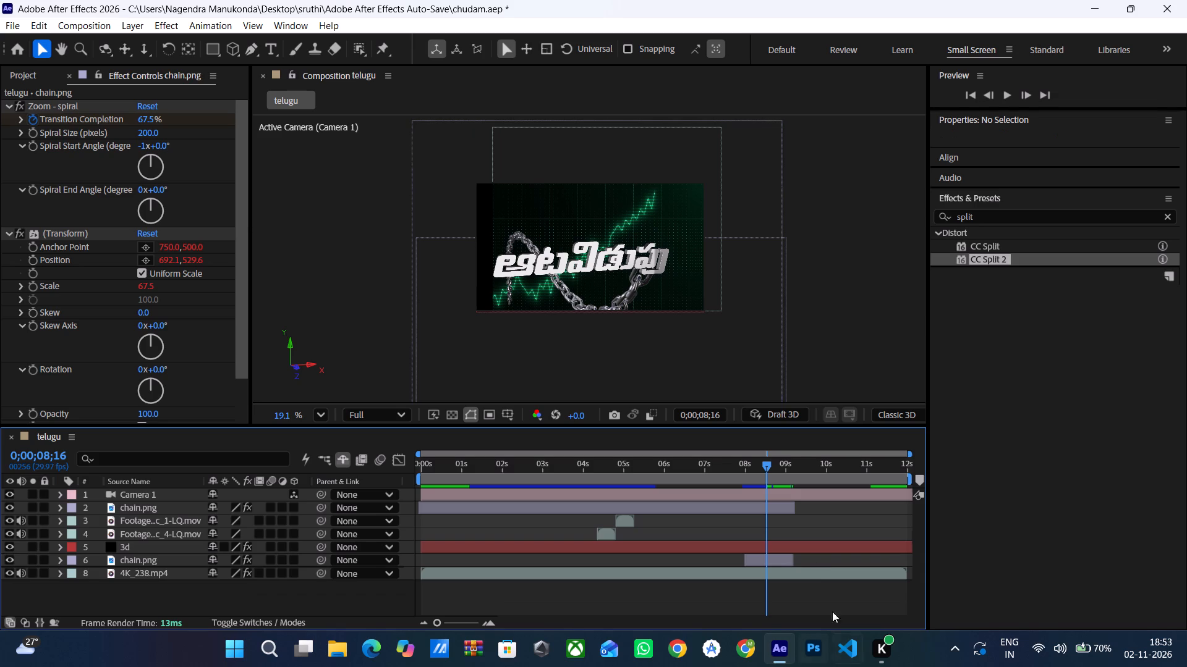
Save the chudam project.
key("ctrl+s")
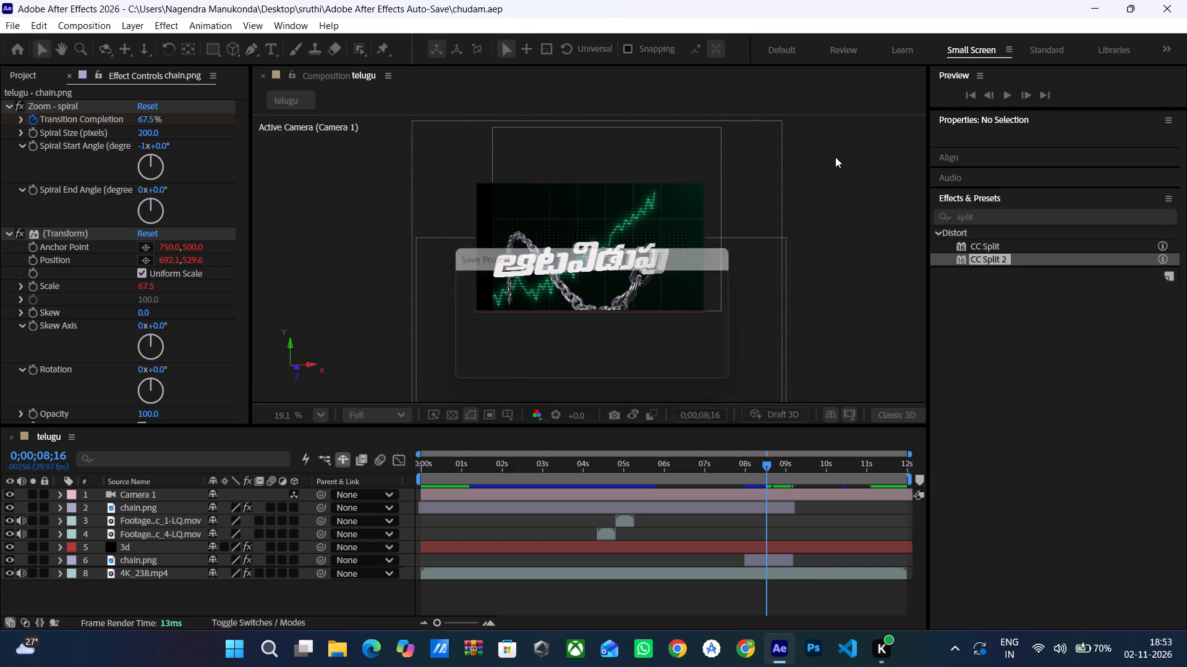
Close the chudam project and exit After Effects.
left_click(1181, 0)
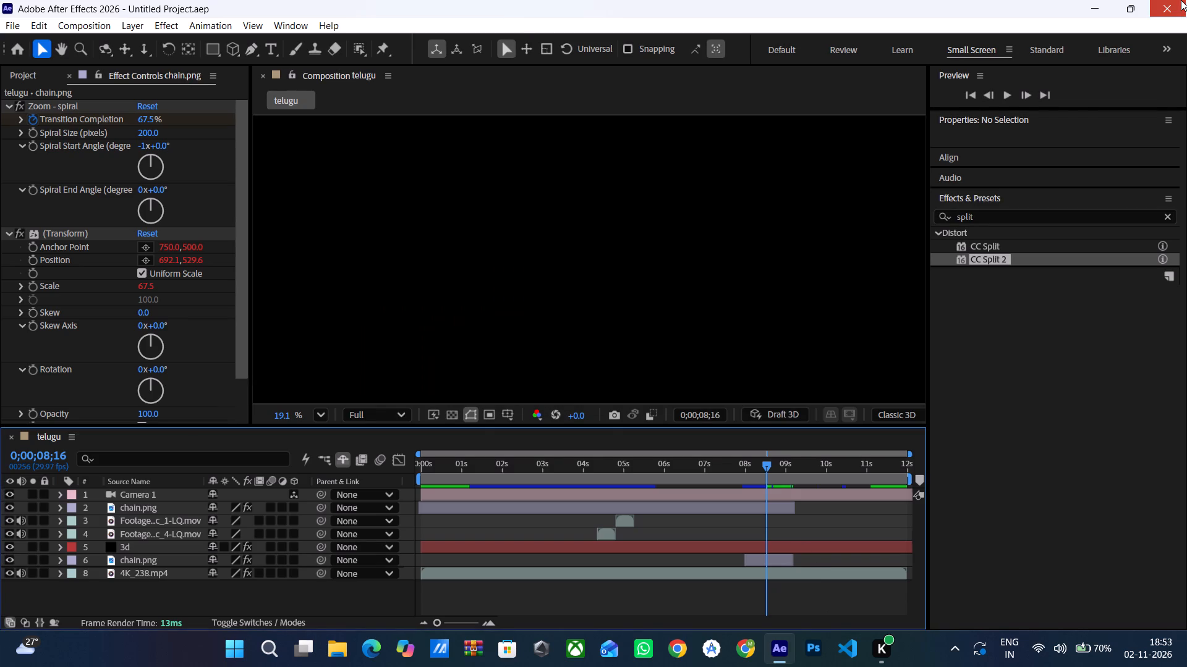
left_click(1152, 0)
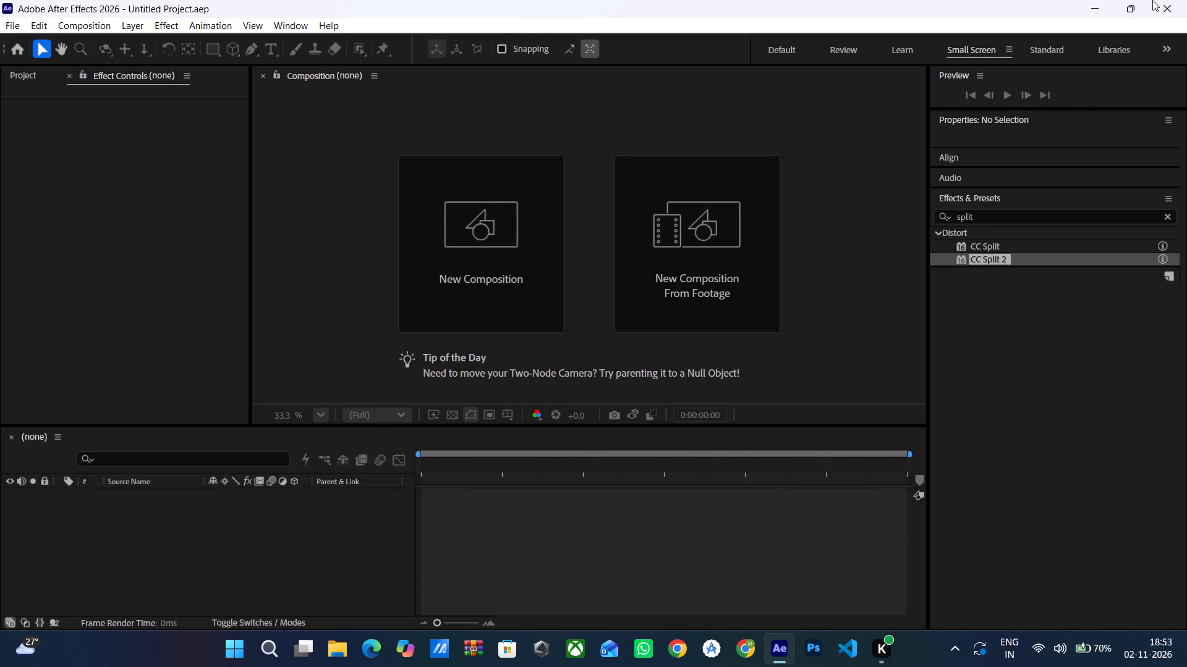
left_click(1162, 4)
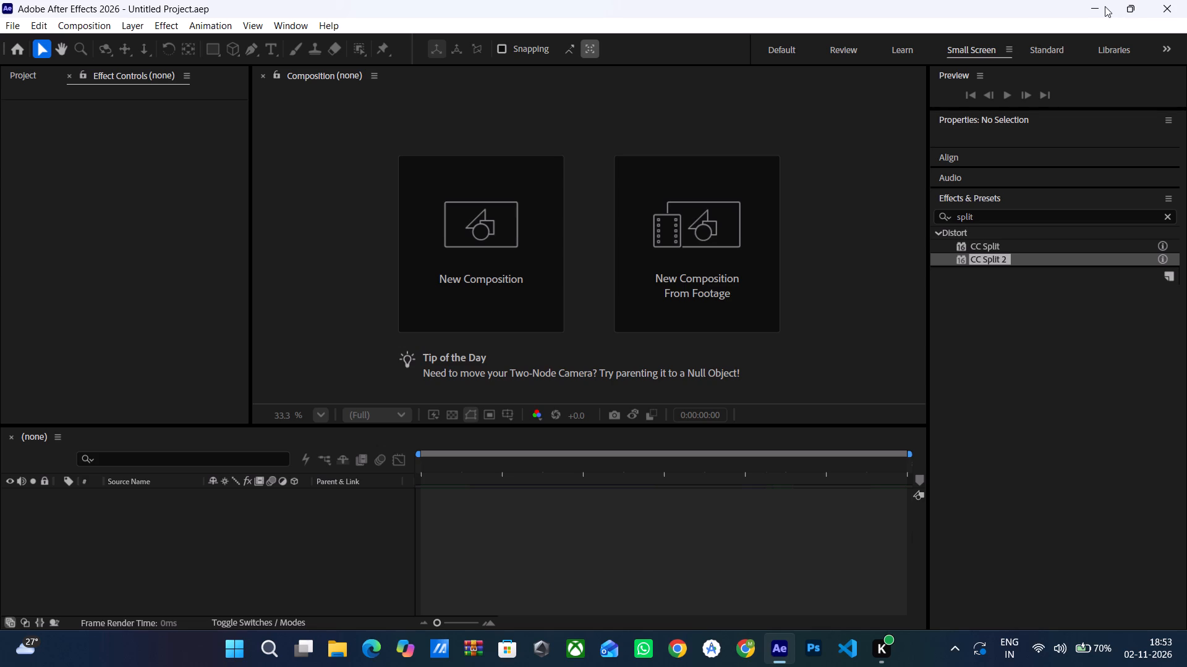
left_click(1105, 6)
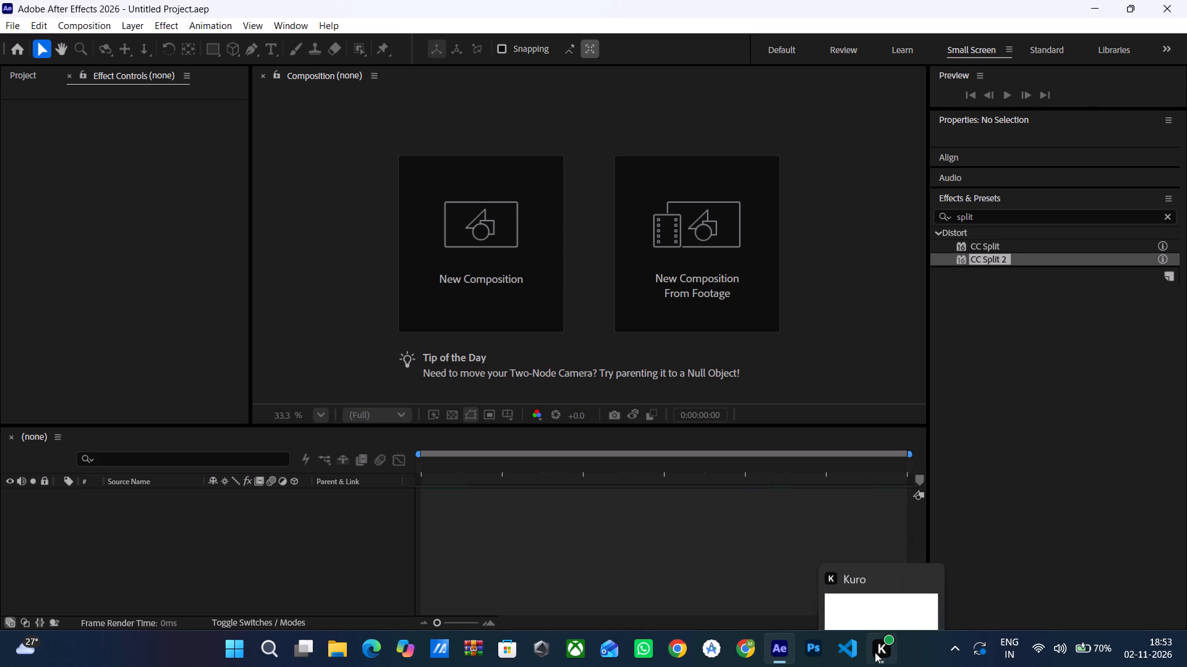